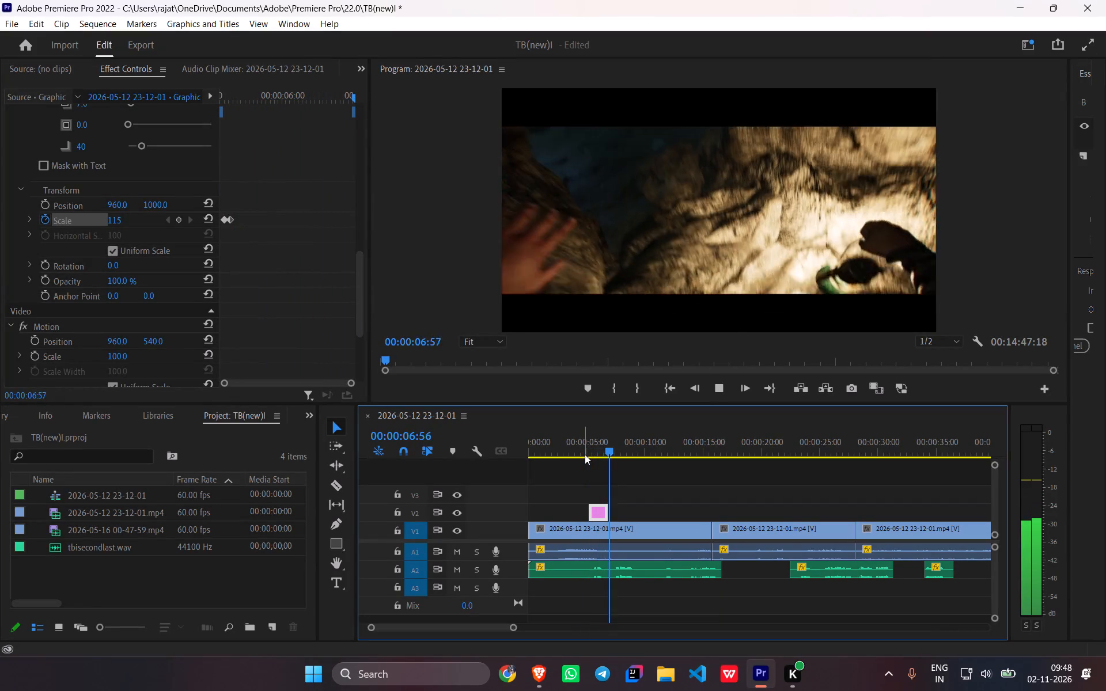
Duplicate the "Okay......." caption on V2 so the copy starts at about 00:00:07:21, where the next spoken line begins.
{"action": "key", "text": "space"}
{"action": "key", "text": "space"}
{"action": "key", "text": "space"}
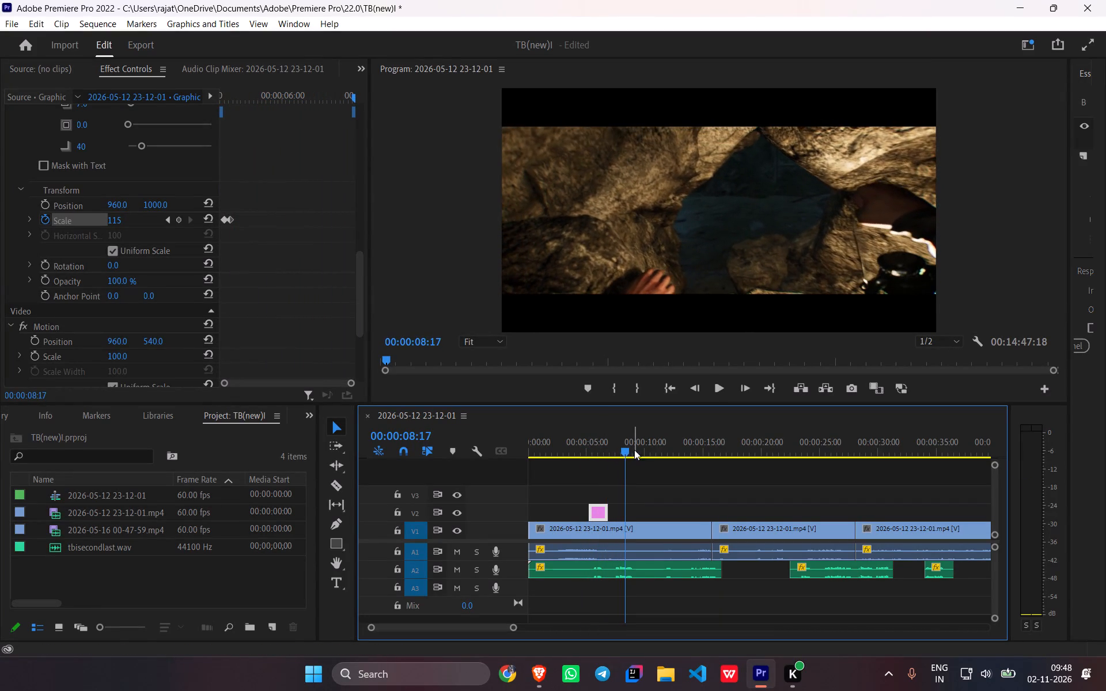
{"action": "left_click_drag", "start_coordinate": [624, 446], "coordinate": [616, 447]}
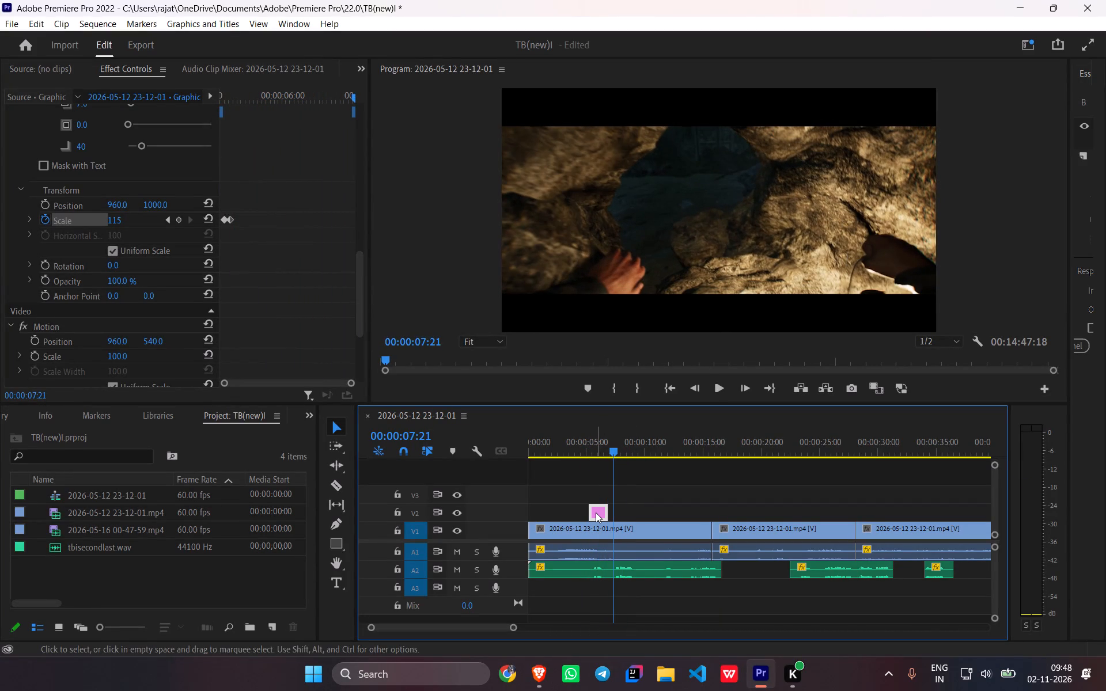
{"action": "left_click", "coordinate": [596, 512]}
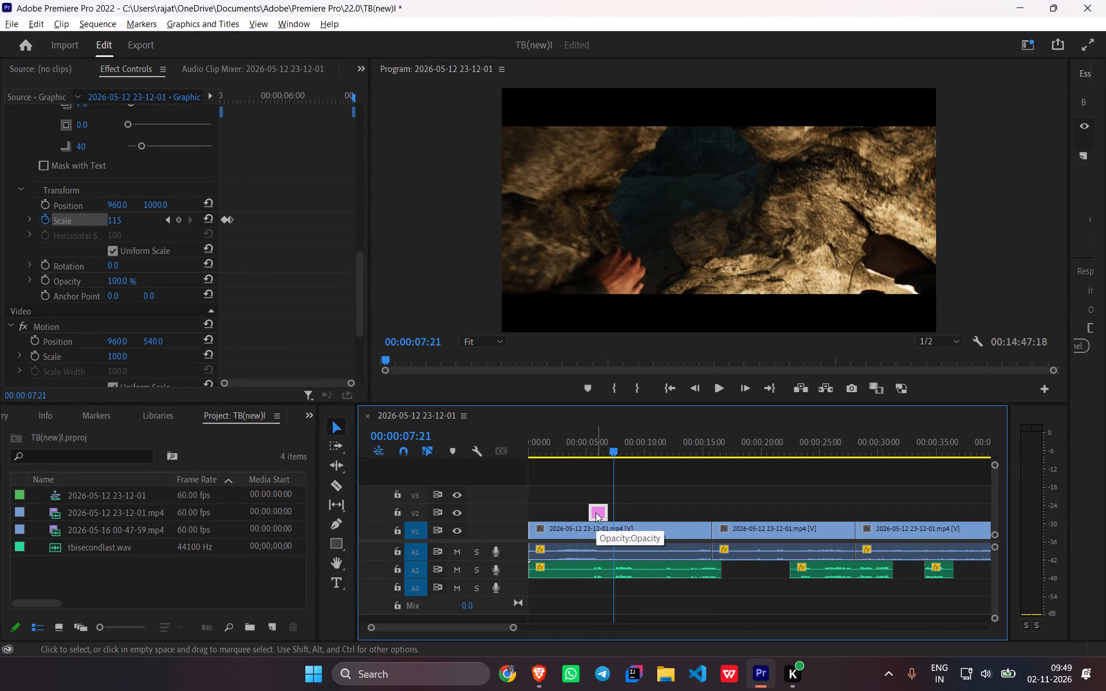
{"action": "left_click_drag", "start_coordinate": [596, 512], "coordinate": [617, 512], "text": "alt"}
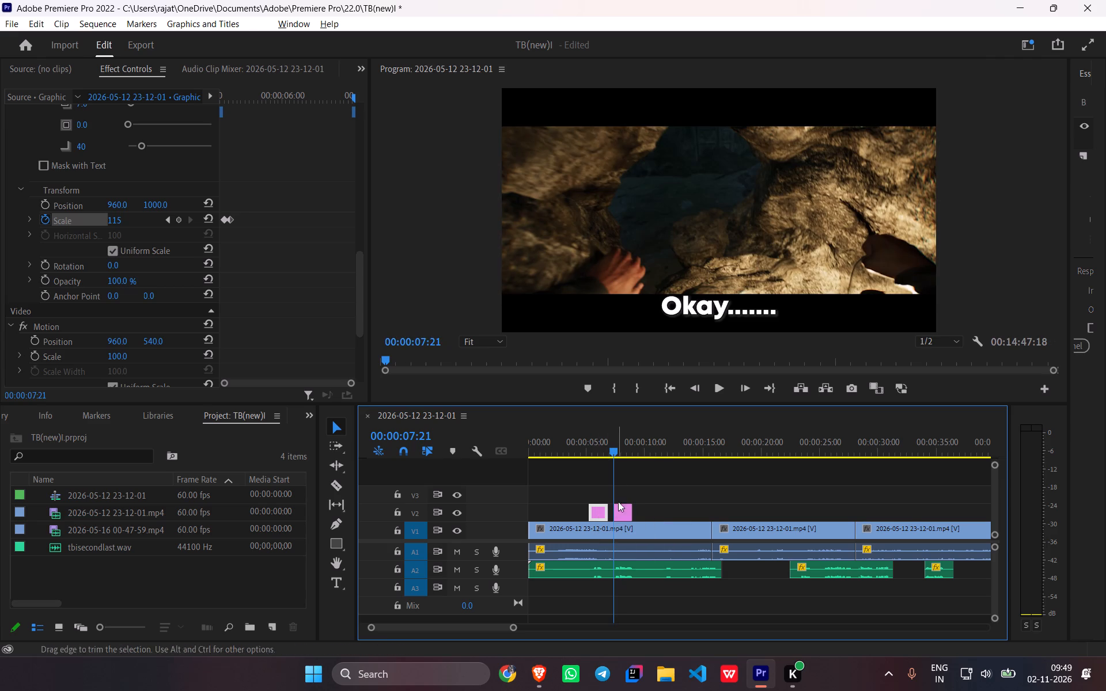
Replace the text of the duplicated caption with "So We are , Finally".
{"action": "left_click_drag", "start_coordinate": [616, 453], "coordinate": [605, 453]}
{"action": "key", "text": "space"}
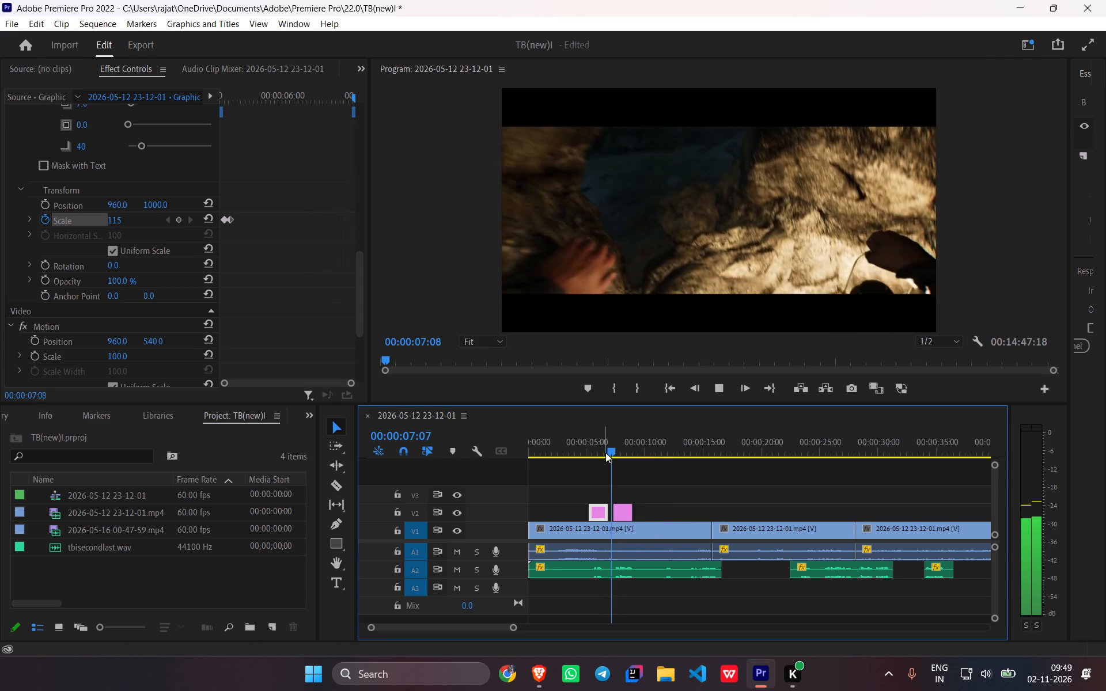
{"action": "key", "text": "space"}
{"action": "double_click", "coordinate": [702, 299]}
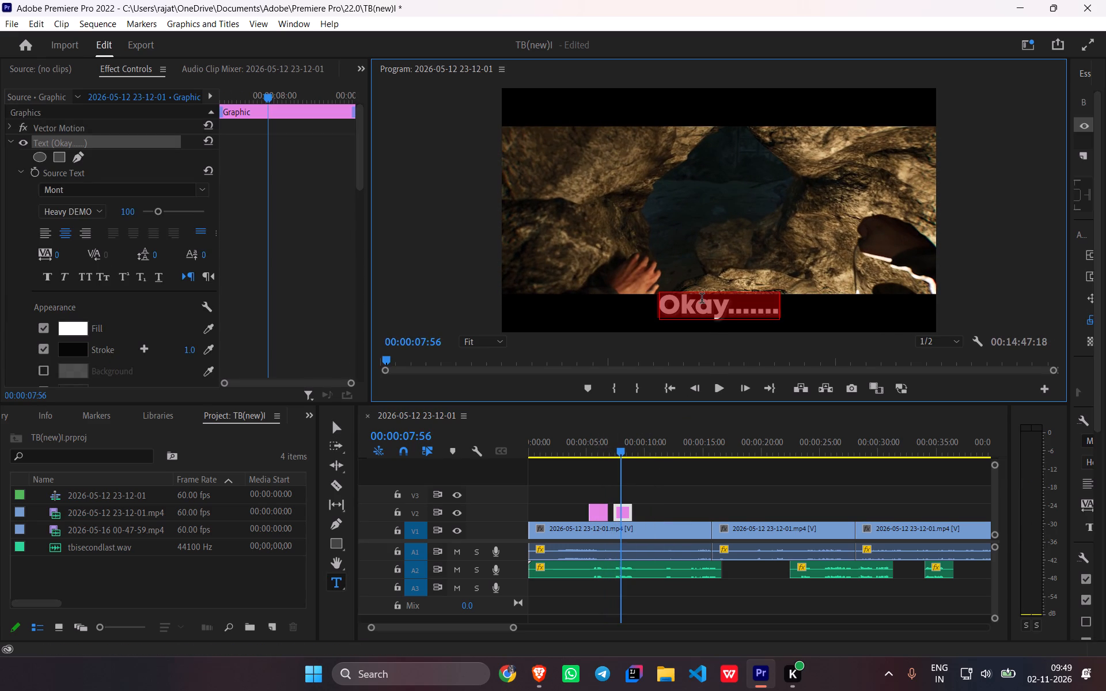
{"action": "type", "text": "So We are"}
{"action": "key", "text": "space"}
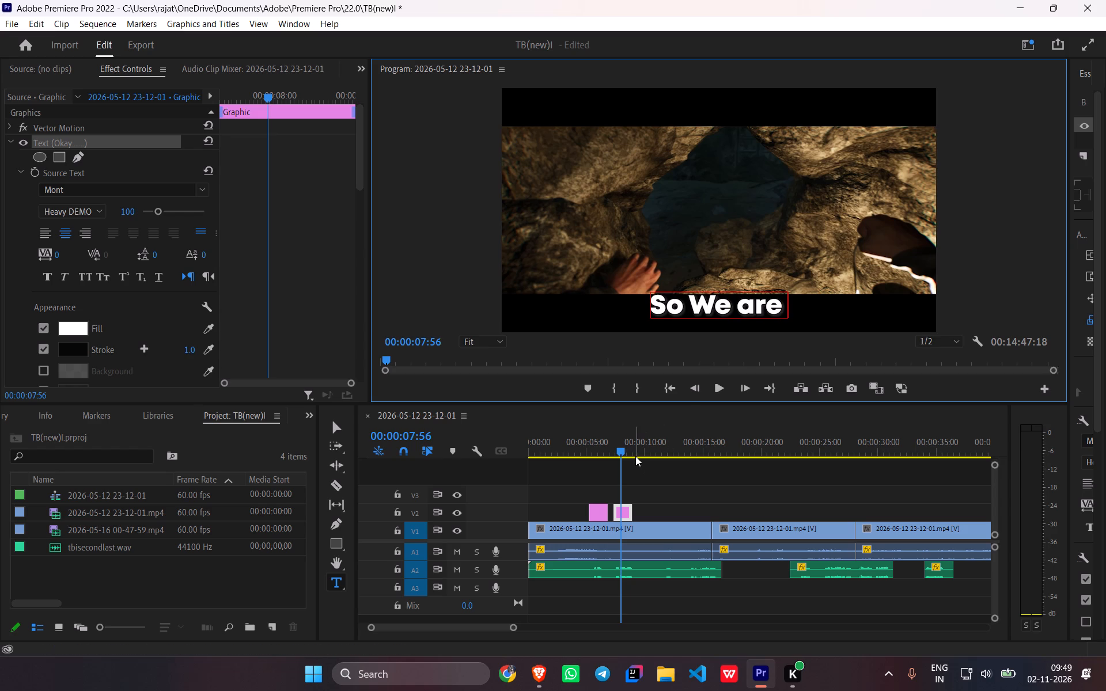
{"action": "type", "text": ", Finally"}
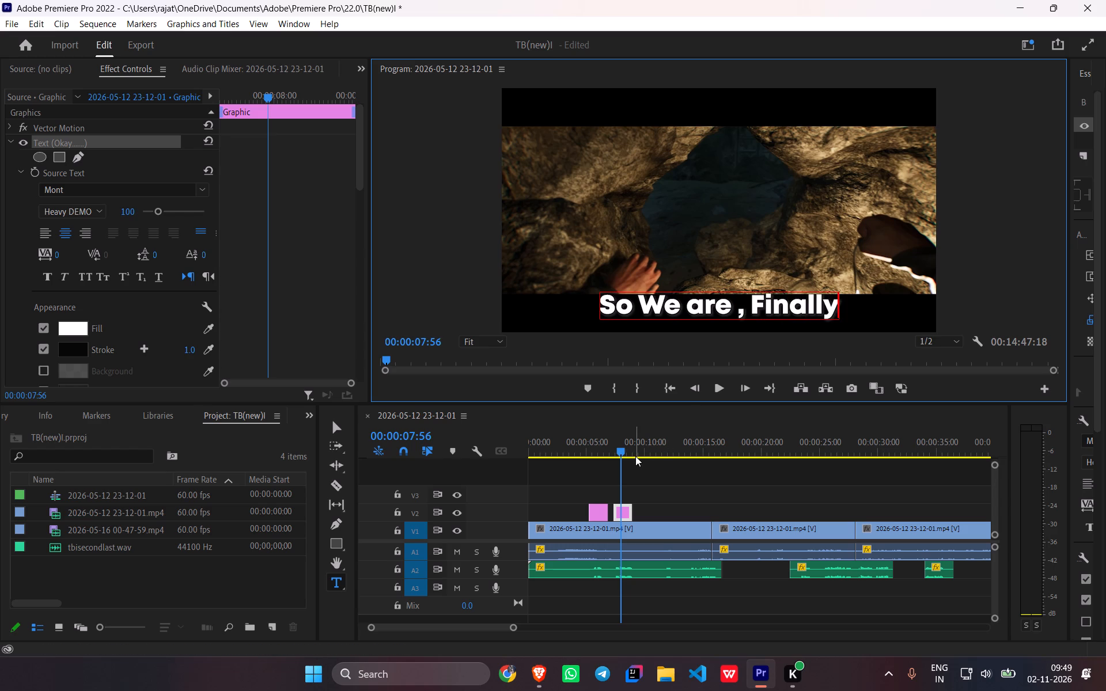
Replay the narration under the "So We are , Finally" caption and trim the caption's end to 00:00:08:07 to match the speech.
{"action": "left_click_drag", "start_coordinate": [620, 449], "coordinate": [616, 448]}
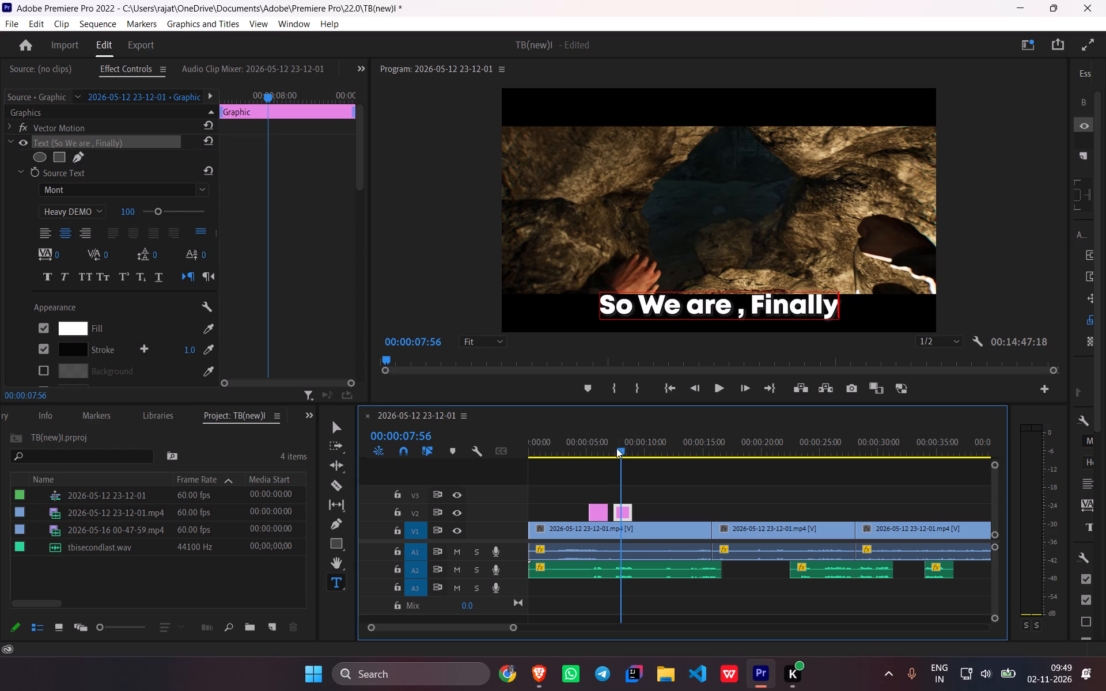
{"action": "left_click_drag", "start_coordinate": [616, 448], "coordinate": [603, 448]}
{"action": "key", "text": "space"}
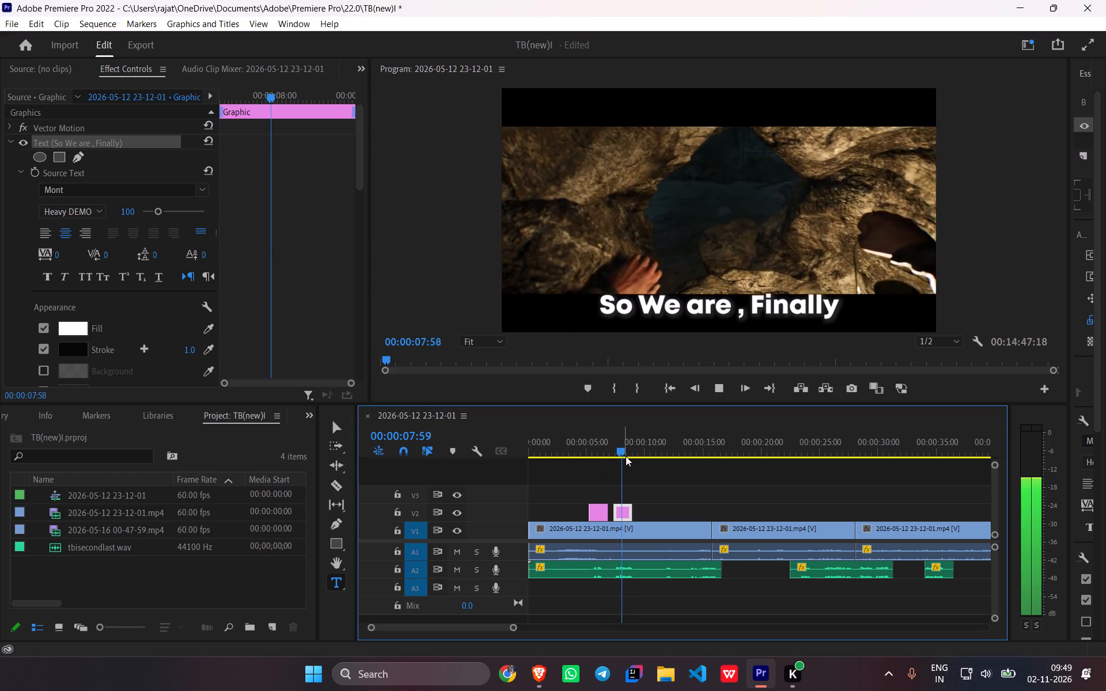
{"action": "key", "text": "space"}
{"action": "scroll", "coordinate": [656, 553], "scroll_direction": "up", "scroll_amount": 3, "text": "ctrl"}
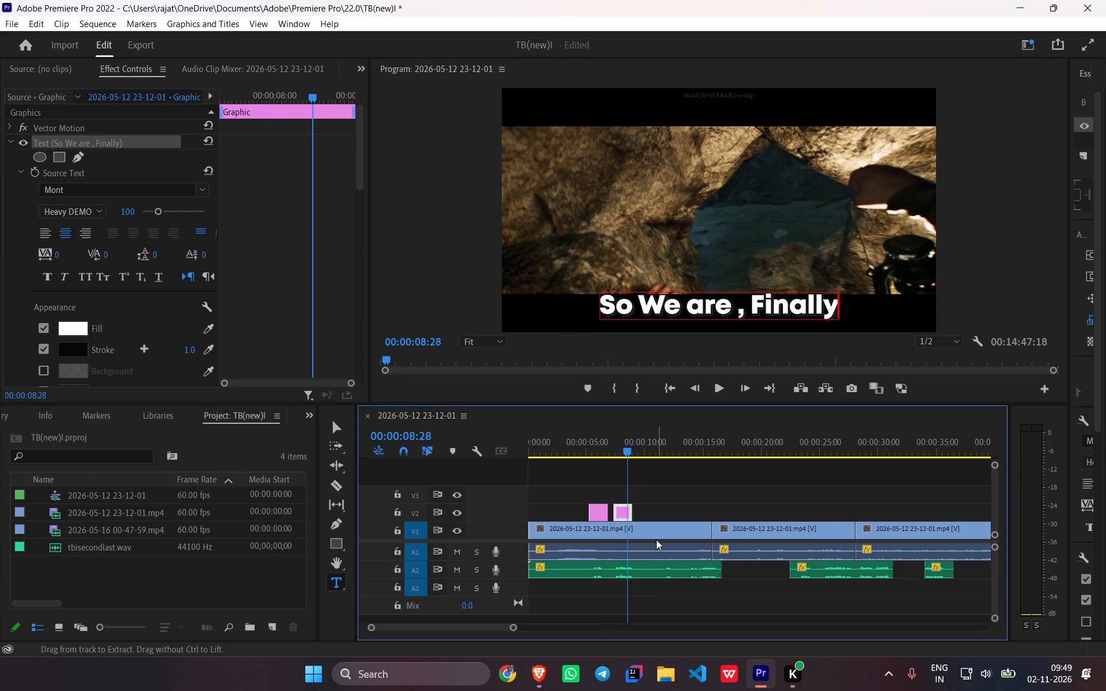
{"action": "left_click_drag", "start_coordinate": [513, 625], "coordinate": [518, 625]}
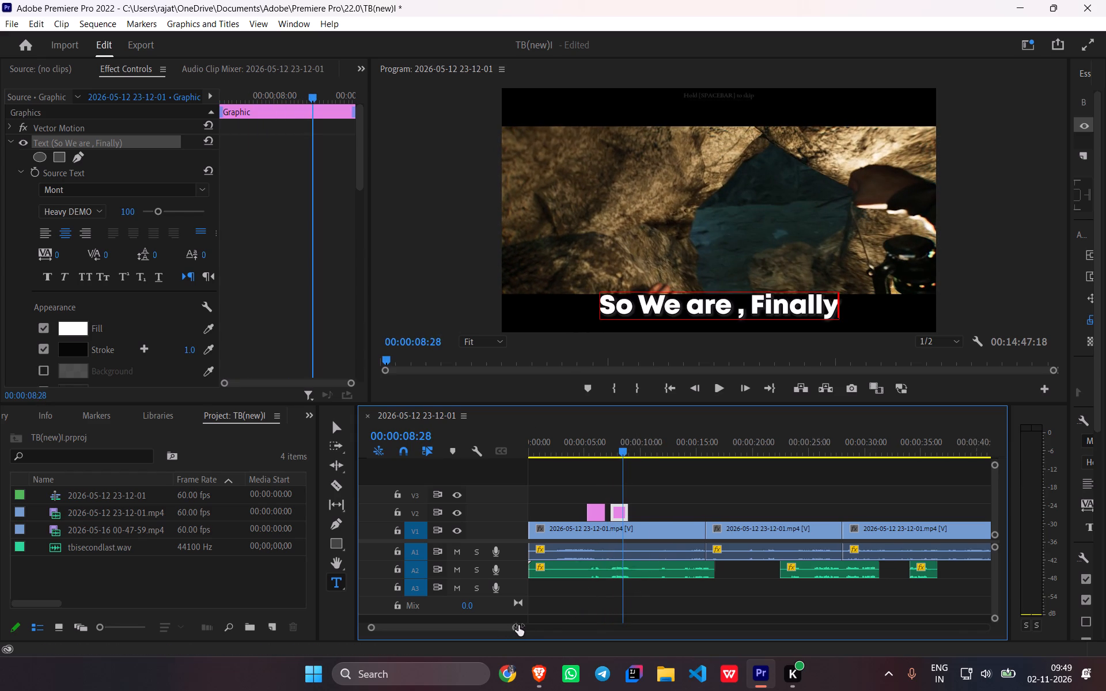
{"action": "left_click_drag", "start_coordinate": [518, 625], "coordinate": [478, 621]}
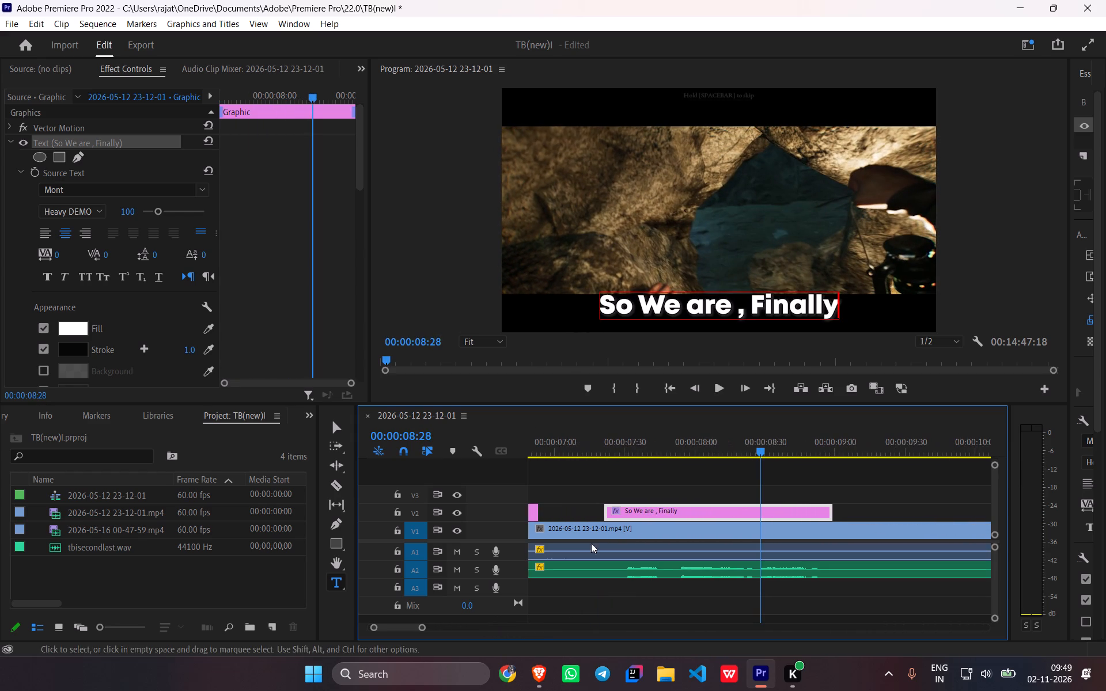
{"action": "left_click_drag", "start_coordinate": [756, 449], "coordinate": [613, 461]}
{"action": "key", "text": "space"}
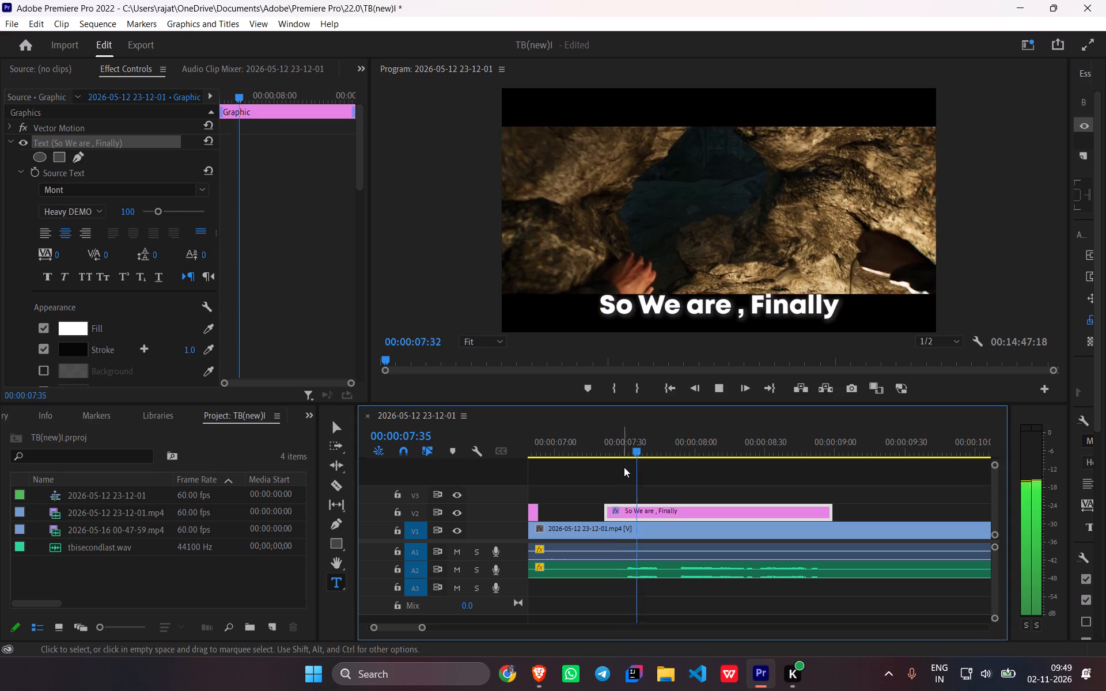
{"action": "key", "text": "space"}
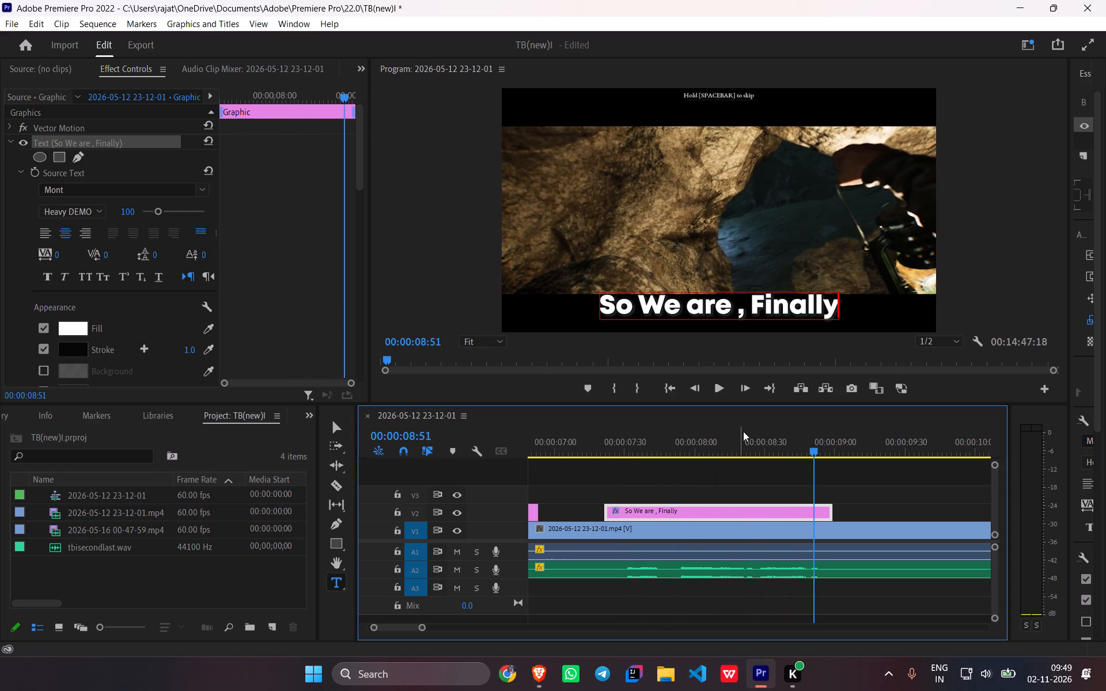
{"action": "left_click_drag", "start_coordinate": [812, 454], "coordinate": [668, 473]}
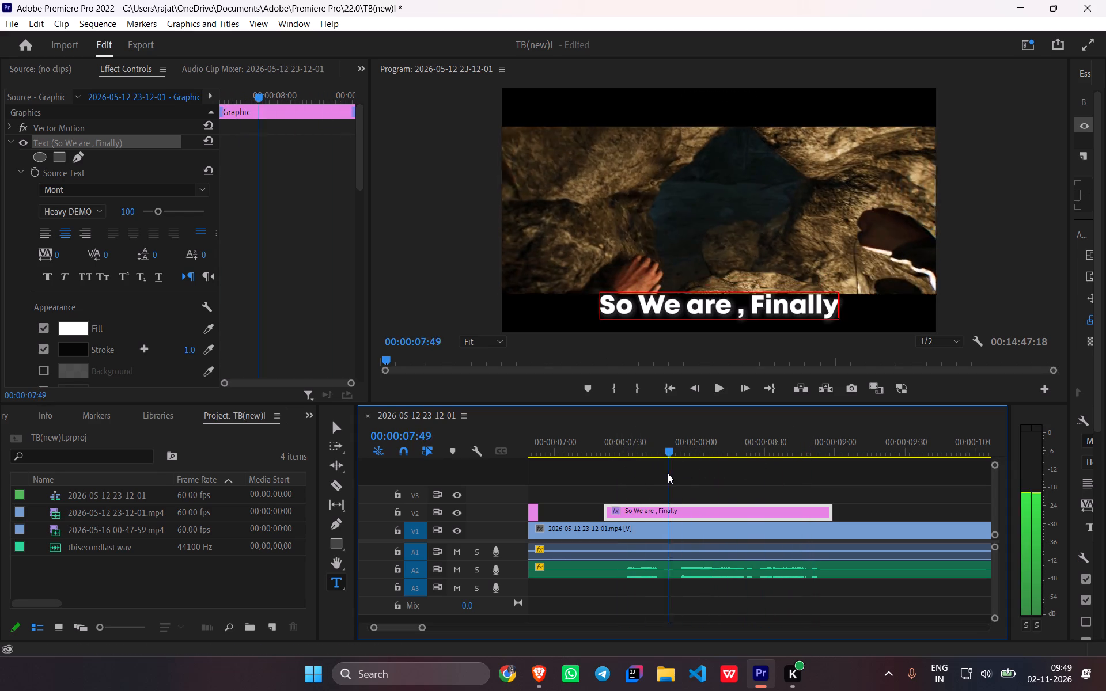
{"action": "left_click_drag", "start_coordinate": [668, 473], "coordinate": [629, 474]}
{"action": "key", "text": "space"}
{"action": "key", "text": "space"}
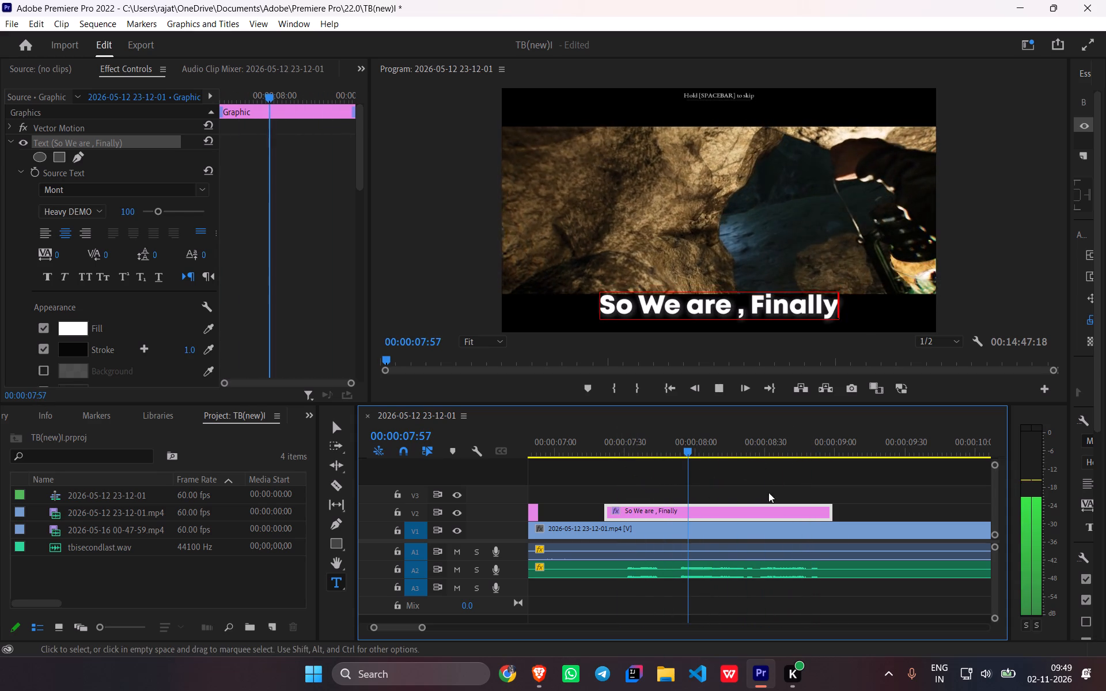
{"action": "key", "text": "space"}
{"action": "key", "text": "space"}
{"action": "left_click_drag", "start_coordinate": [911, 451], "coordinate": [638, 493]}
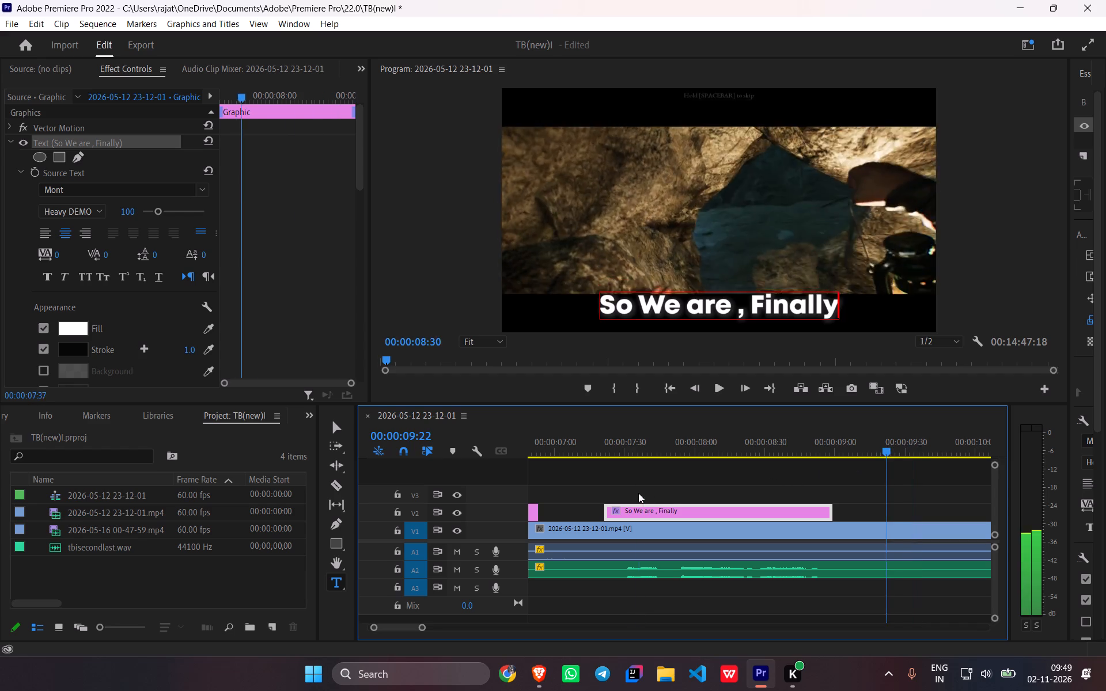
{"action": "left_click_drag", "start_coordinate": [638, 493], "coordinate": [616, 493]}
{"action": "key", "text": "space"}
{"action": "key", "text": "space"}
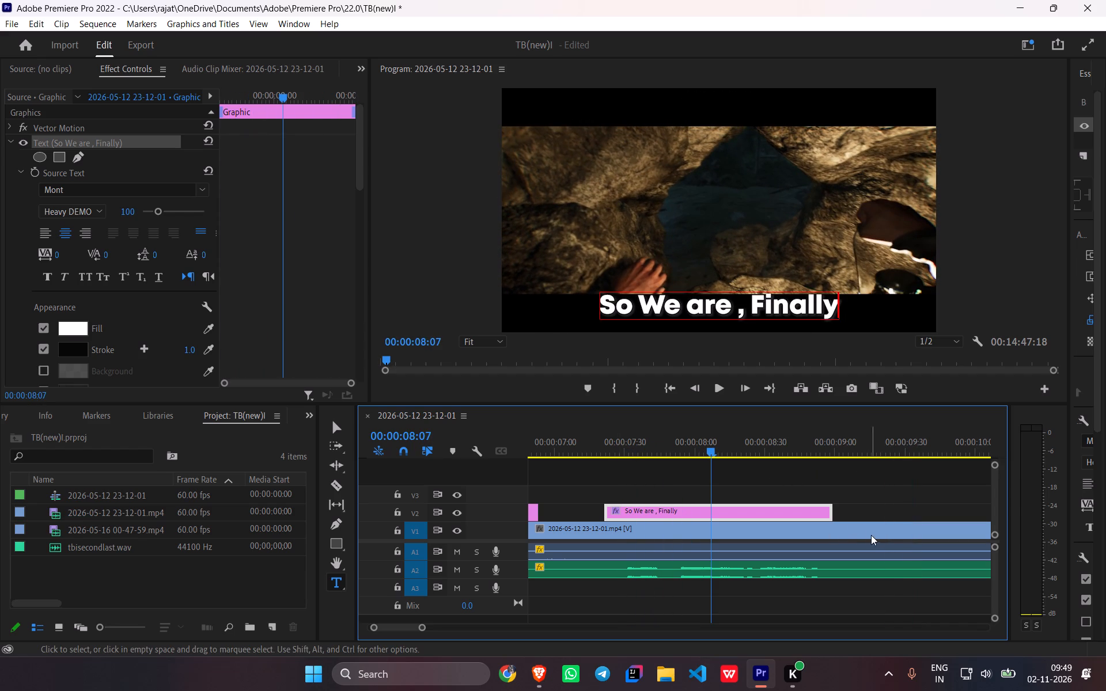
{"action": "left_click_drag", "start_coordinate": [832, 512], "coordinate": [708, 515]}
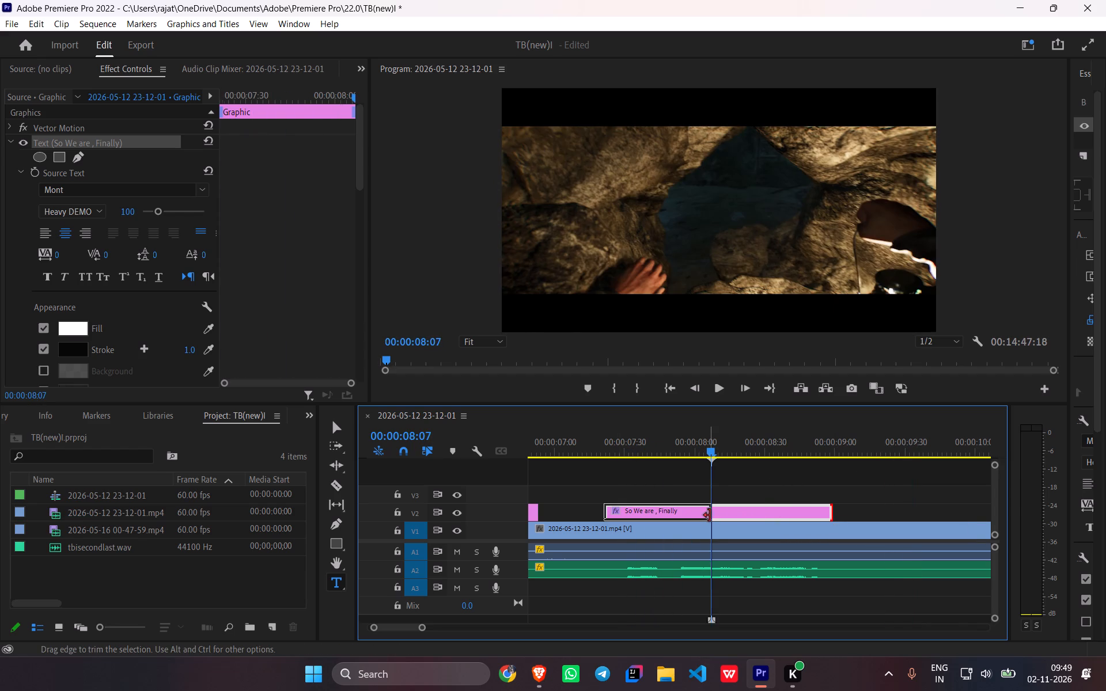
Check the narration after the cut and duplicate the "So We are , Finally" caption on V2, starting the copy at 00:00:08:08.
{"action": "left_click_drag", "start_coordinate": [707, 450], "coordinate": [688, 450]}
{"action": "key", "text": "space"}
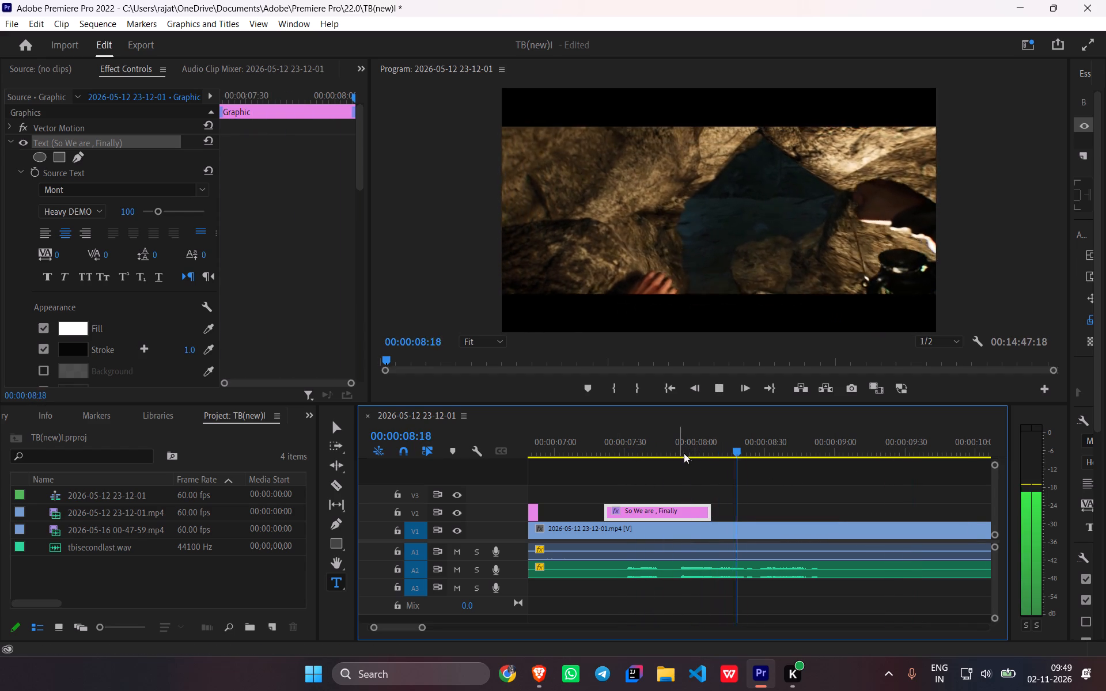
{"action": "key", "text": "space"}
{"action": "left_click_drag", "start_coordinate": [753, 454], "coordinate": [715, 453]}
{"action": "left_click_drag", "start_coordinate": [671, 507], "coordinate": [695, 507], "text": "alt"}
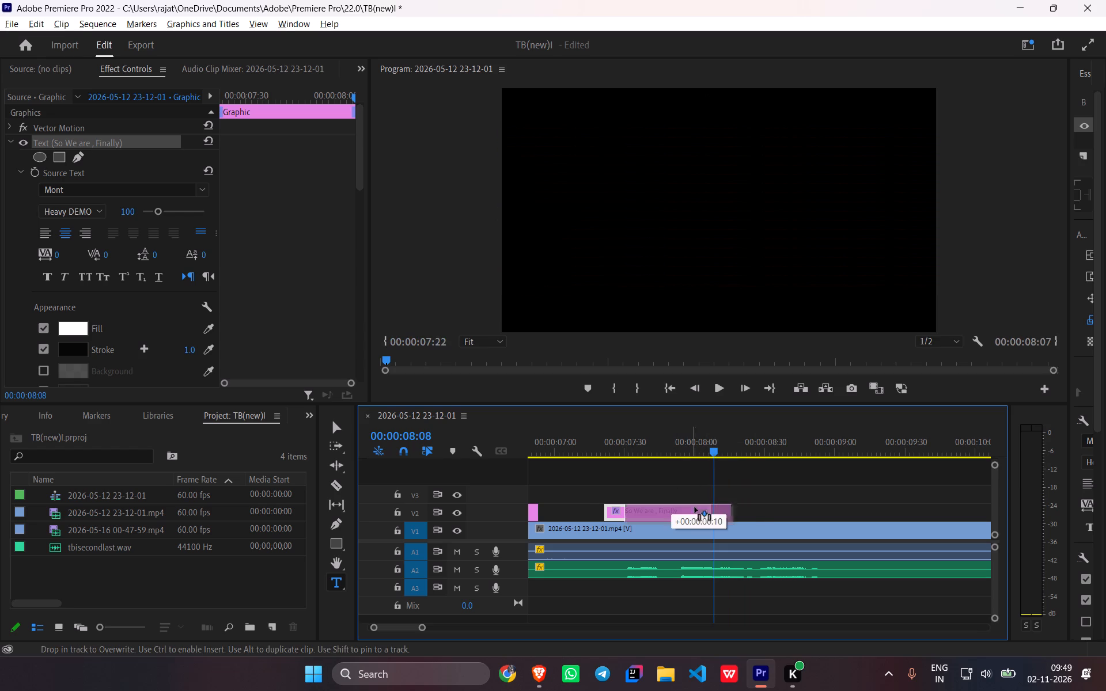
{"action": "left_click_drag", "start_coordinate": [695, 507], "coordinate": [777, 506], "text": "alt"}
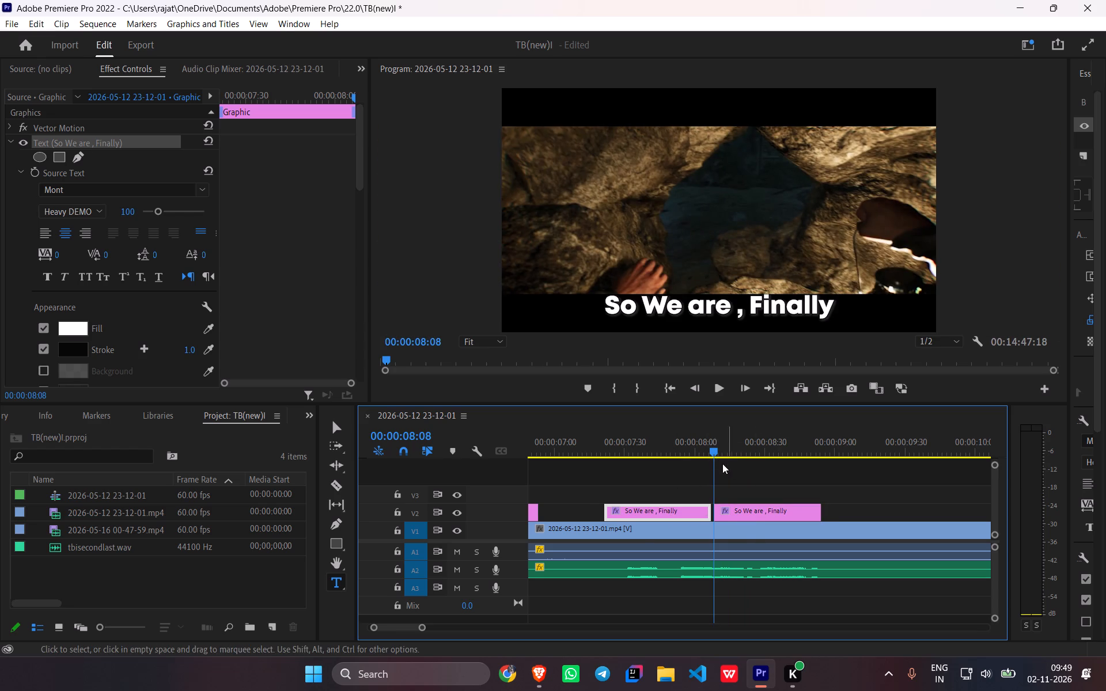
Replace the text of the second "So We are , Finally" caption with "Out of the Mines".
{"action": "left_click_drag", "start_coordinate": [721, 454], "coordinate": [730, 454]}
{"action": "triple_click", "coordinate": [717, 301]}
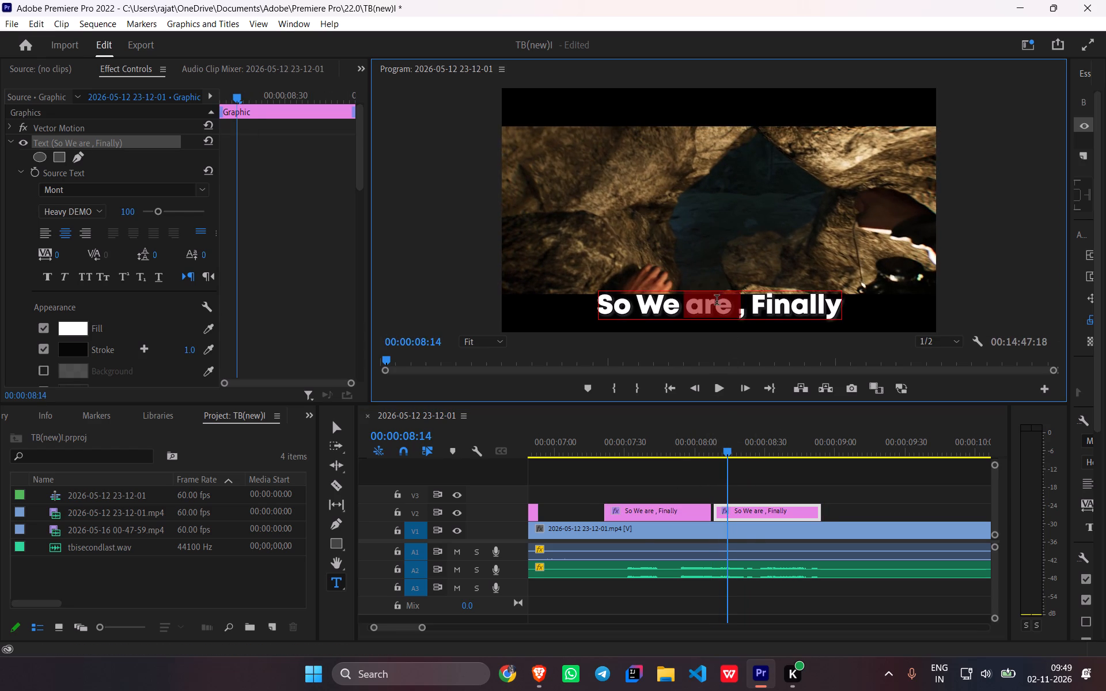
{"action": "type", "text": "Out of tjhe"}
{"action": "key", "text": "space"}
{"action": "key", "text": "BackSpace"}
{"action": "key", "text": "BackSpace"}
{"action": "key", "text": "BackSpace"}
{"action": "key", "text": "BackSpace"}
{"action": "key", "text": "e"}
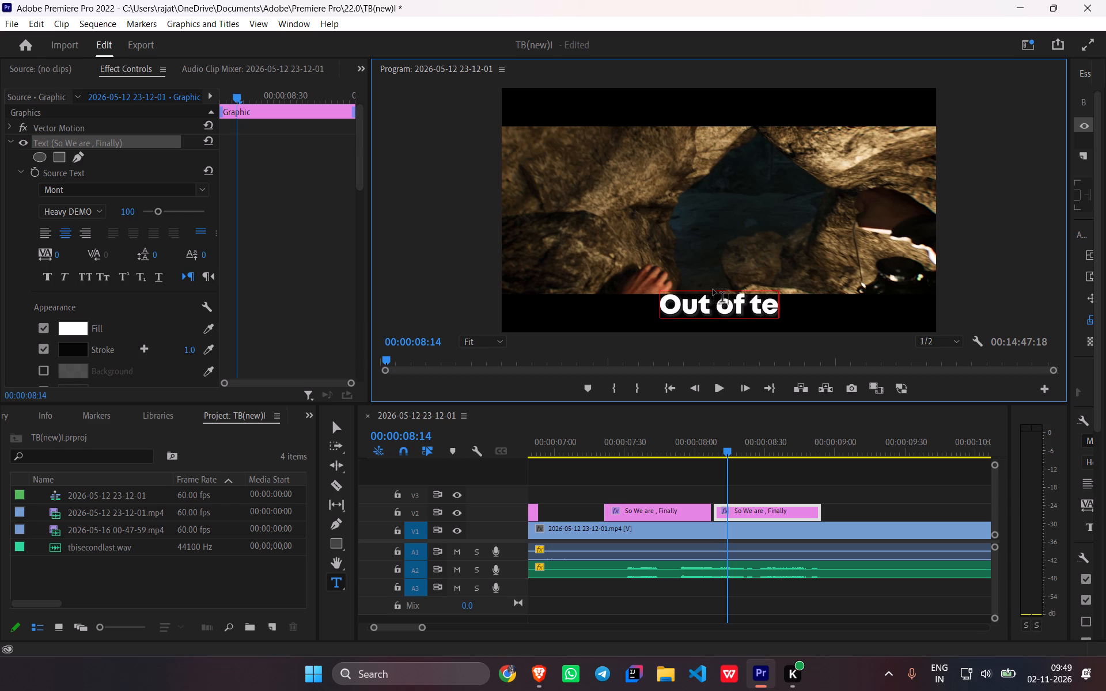
{"action": "key", "text": "BackSpace"}
{"action": "type", "text": "he Moin"}
{"action": "key", "text": "BackSpace"}
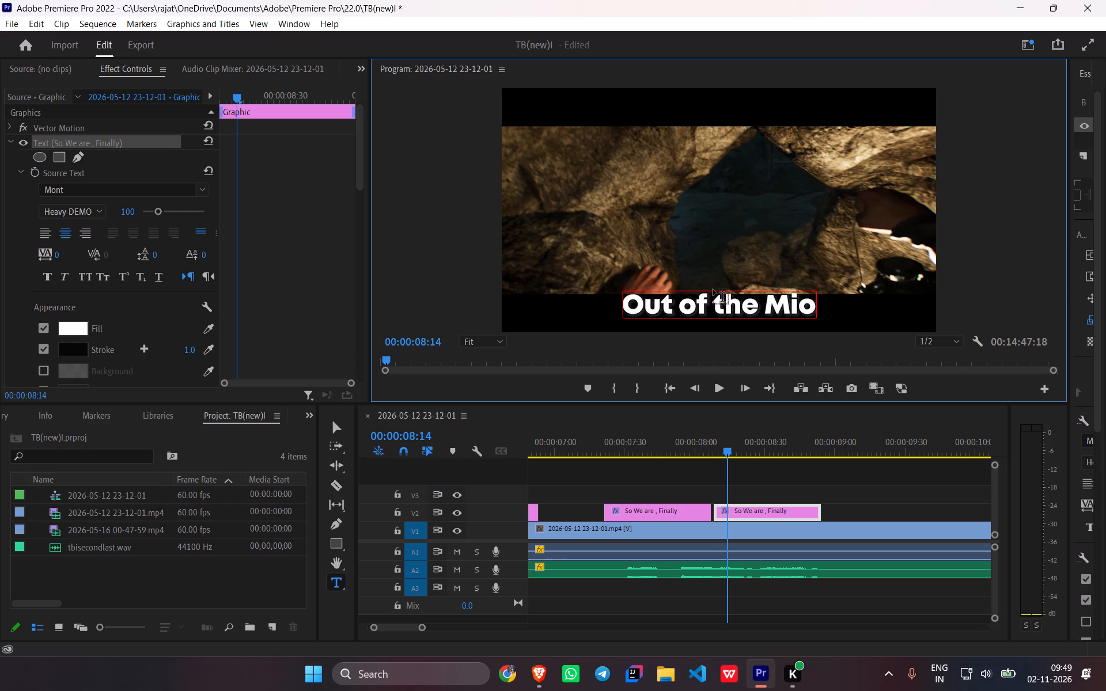
{"action": "key", "text": "BackSpace"}
{"action": "type", "text": "nes"}
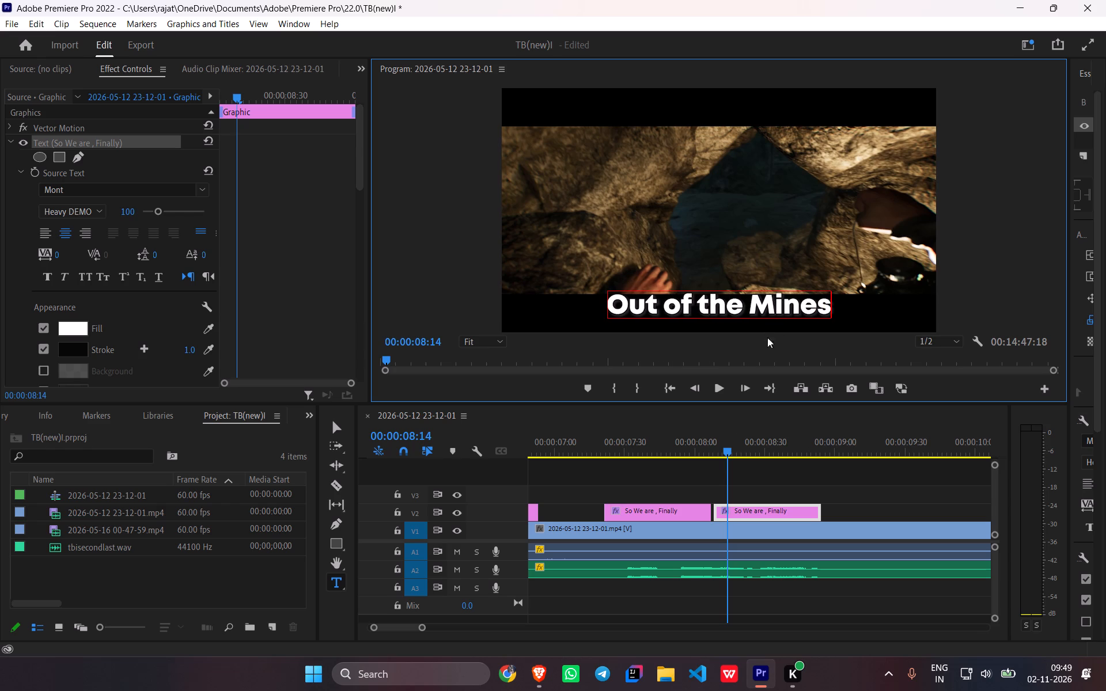
Play back the new captions against the narration and continue on to the next spoken line.
{"action": "left_click_drag", "start_coordinate": [724, 451], "coordinate": [680, 454]}
{"action": "key", "text": "space"}
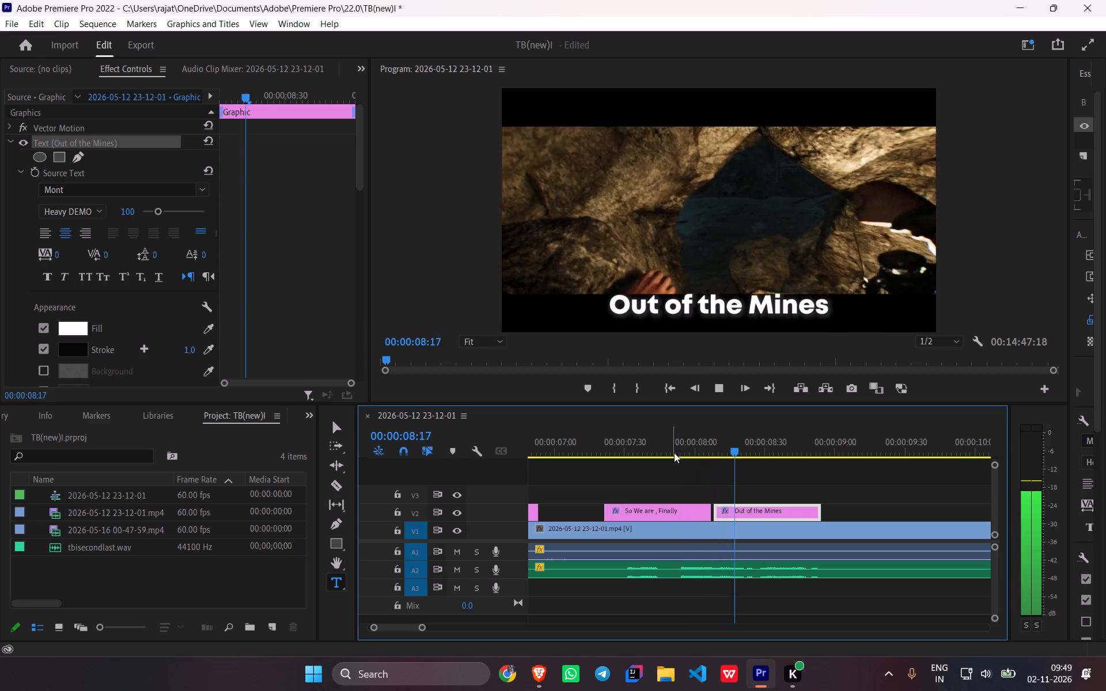
{"action": "key", "text": "space"}
{"action": "key", "text": "space"}
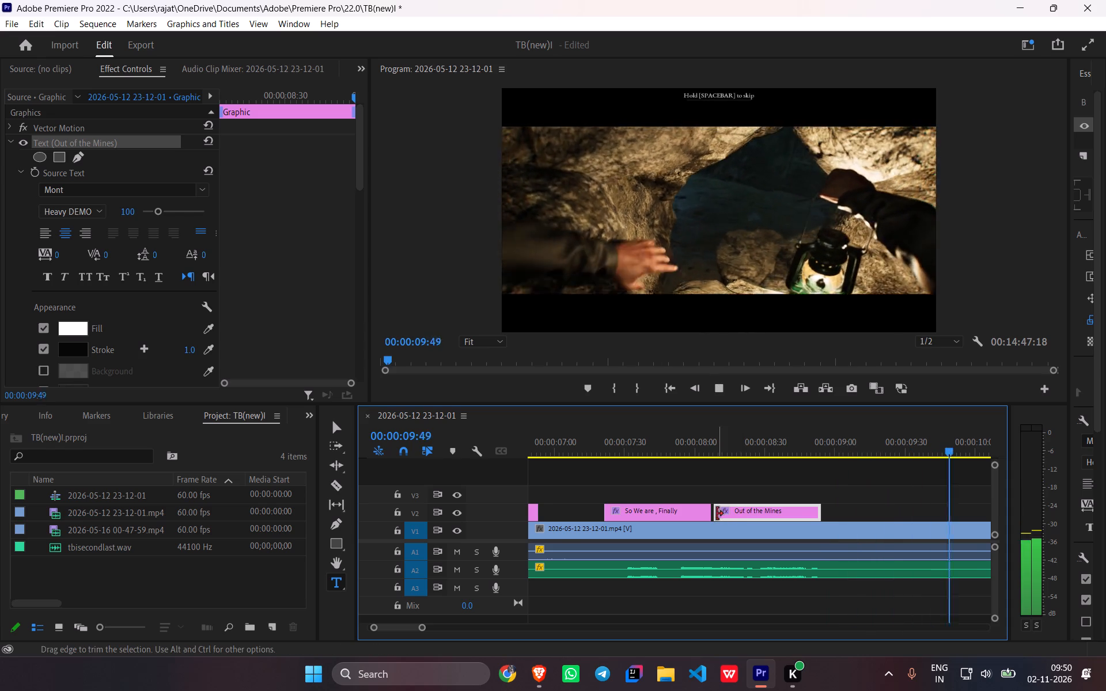
{"action": "scroll", "coordinate": [693, 517], "scroll_direction": "down", "scroll_amount": 3}
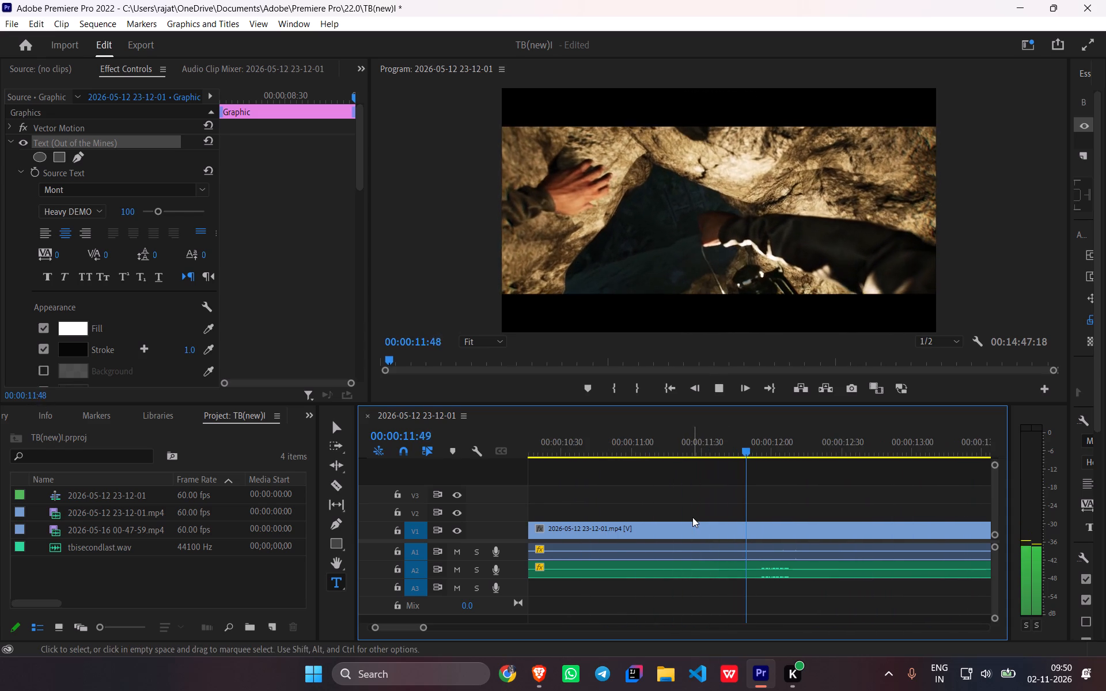
{"action": "key", "text": "space"}
Copy the "Out of the Mines" caption and paste it on V2 at about 00:00:11:50, just before the next spoken line.
{"action": "scroll", "coordinate": [706, 541], "scroll_direction": "up", "scroll_amount": 15}
{"action": "left_click", "coordinate": [637, 510]}
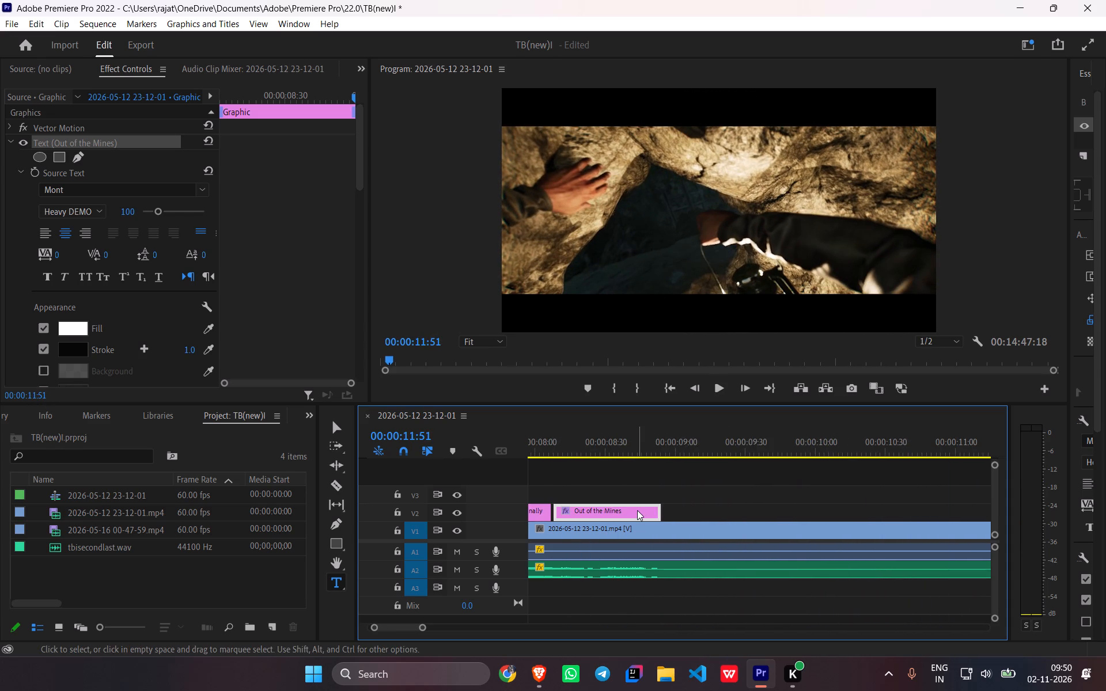
{"action": "key", "text": "ctrl+c"}
{"action": "scroll", "coordinate": [797, 560], "scroll_direction": "up", "scroll_amount": 3}
{"action": "scroll", "coordinate": [789, 543], "scroll_direction": "down", "scroll_amount": 17}
{"action": "key", "text": "space"}
{"action": "key", "text": "space"}
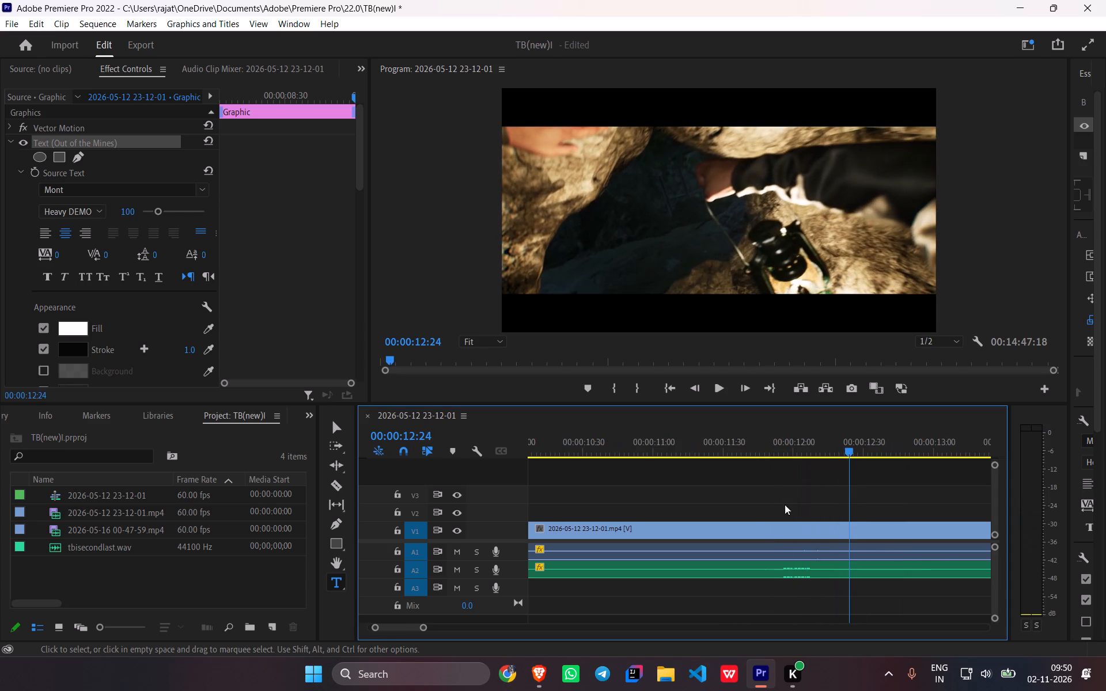
{"action": "left_click_drag", "start_coordinate": [848, 451], "coordinate": [769, 460]}
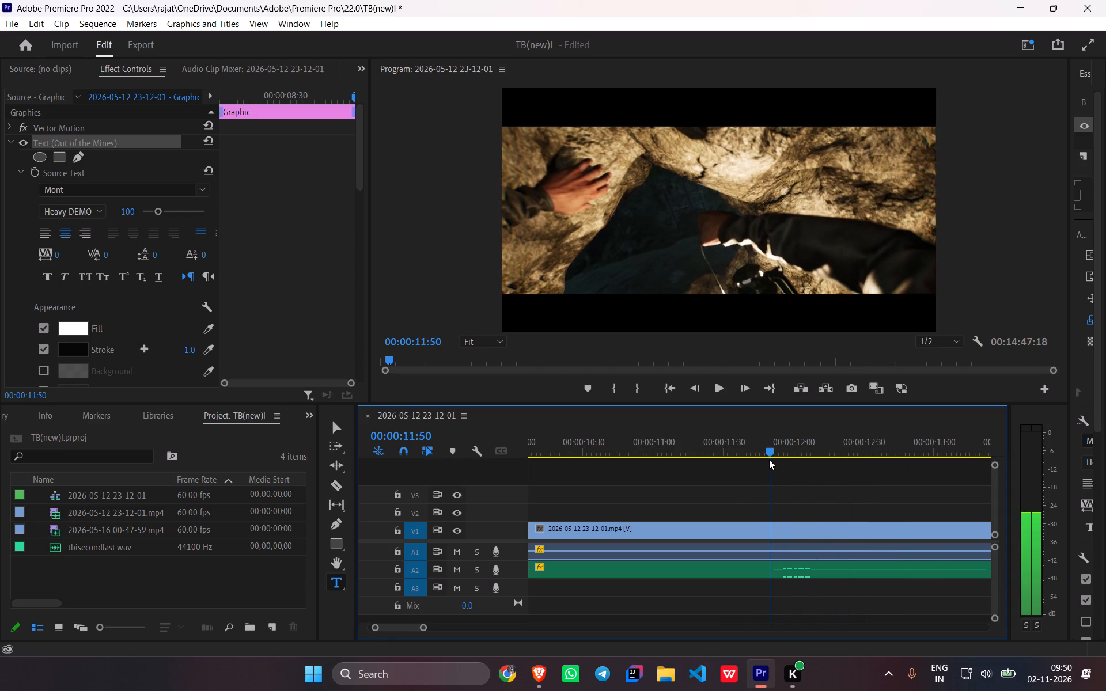
{"action": "left_click_drag", "start_coordinate": [769, 460], "coordinate": [770, 460]}
{"action": "key", "text": "ctrl+v"}
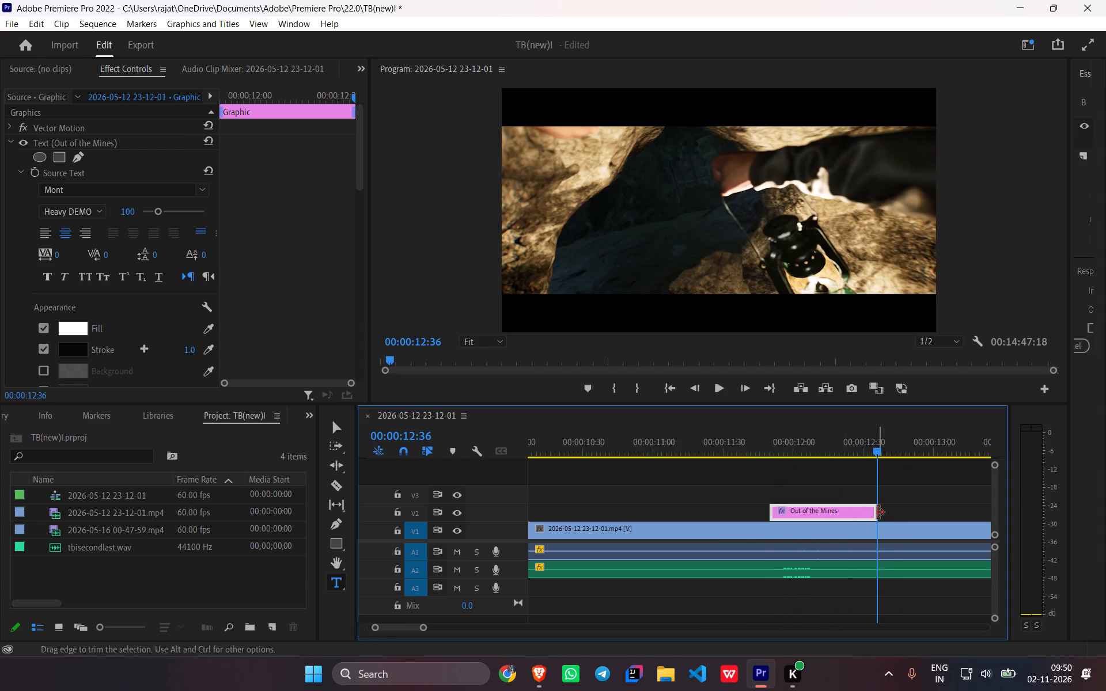
Trim the end of the pasted caption to about half its length, just past the short burst in the voice track.
{"action": "left_click_drag", "start_coordinate": [875, 512], "coordinate": [824, 512]}
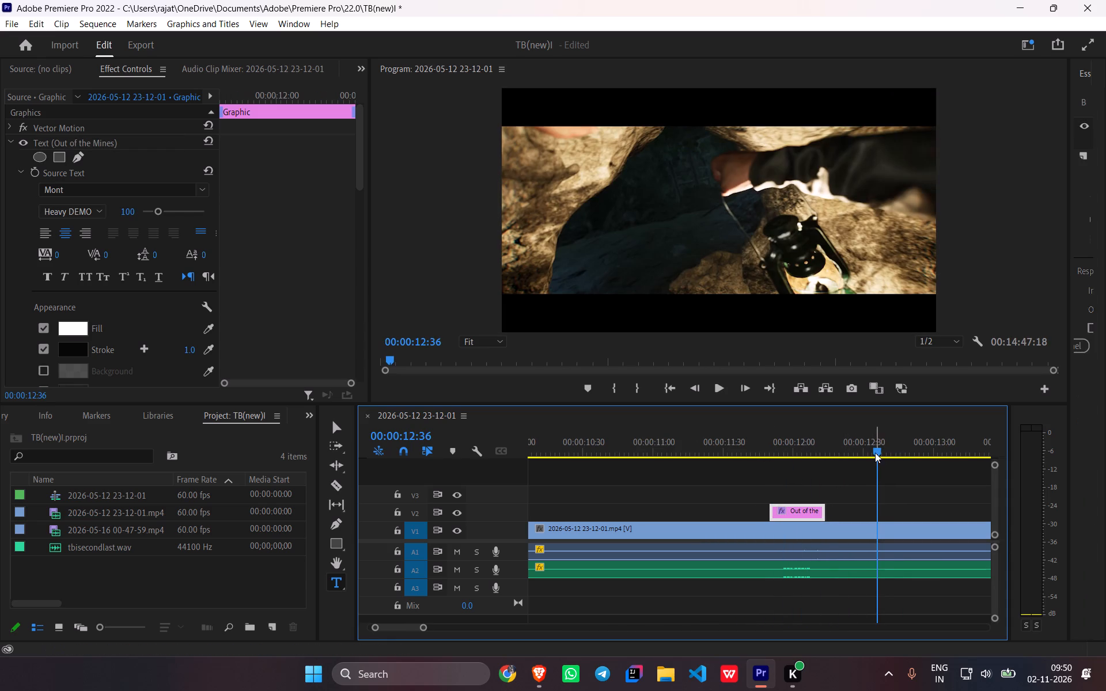
Replace the text of the shortened "Out of the Mines" caption at about 00:00:12:00 with "Hmm...".
{"action": "left_click_drag", "start_coordinate": [875, 453], "coordinate": [781, 458]}
{"action": "key", "text": "space"}
{"action": "key", "text": "space"}
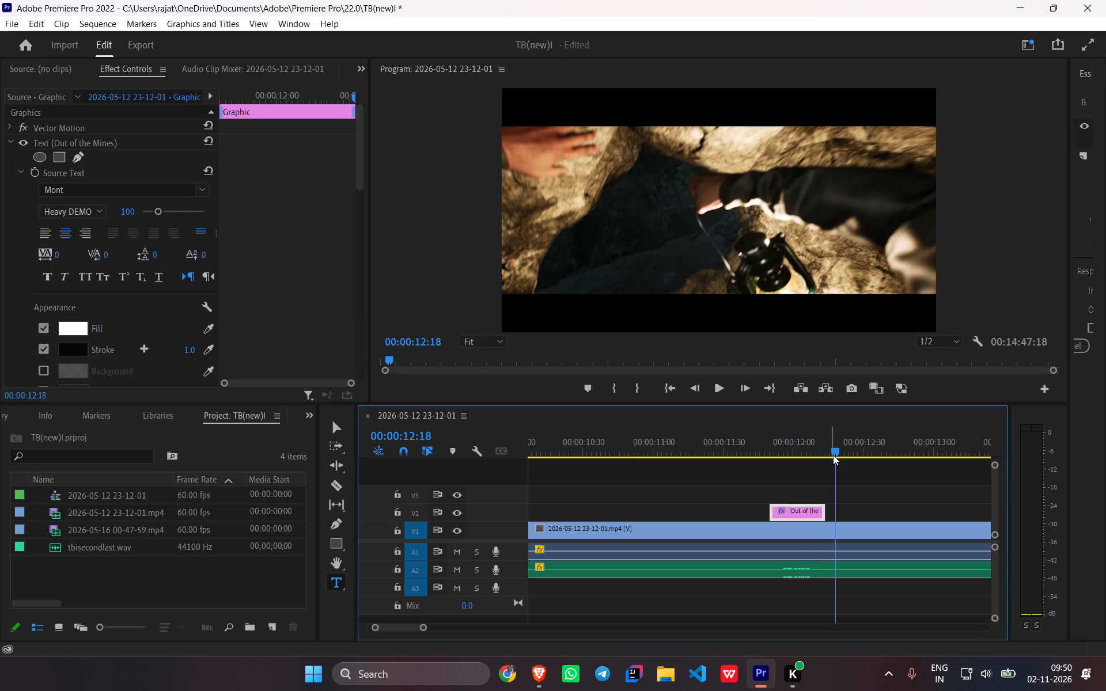
{"action": "left_click_drag", "start_coordinate": [833, 455], "coordinate": [799, 452]}
{"action": "triple_click", "coordinate": [694, 302]}
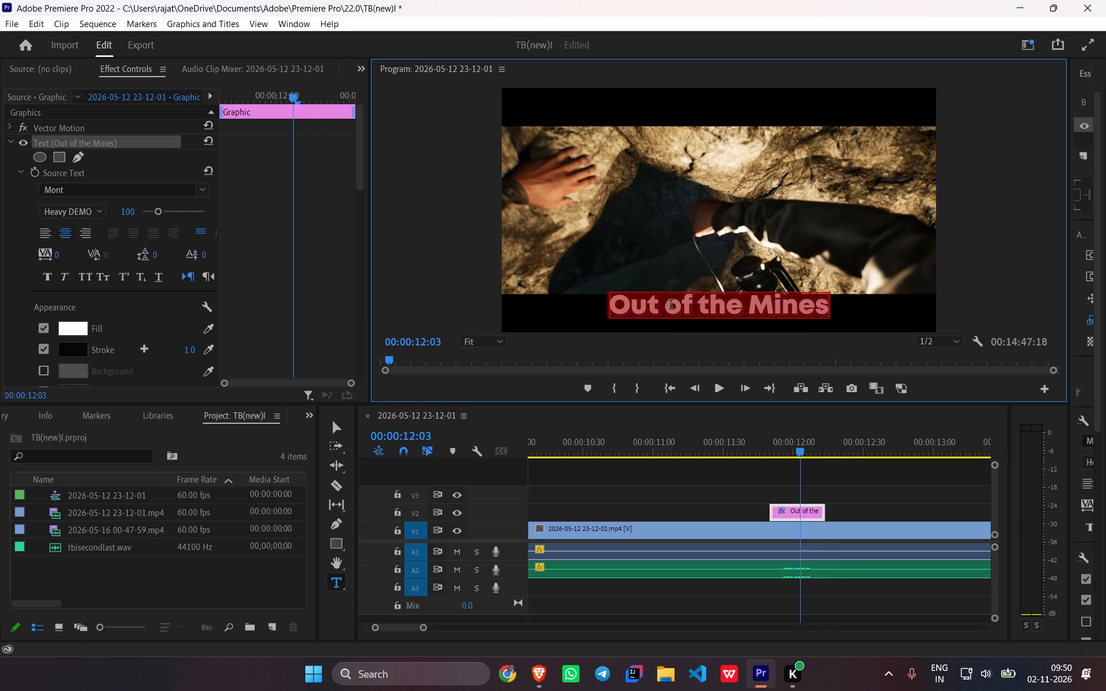
{"action": "type", "text": "Hmm..."}
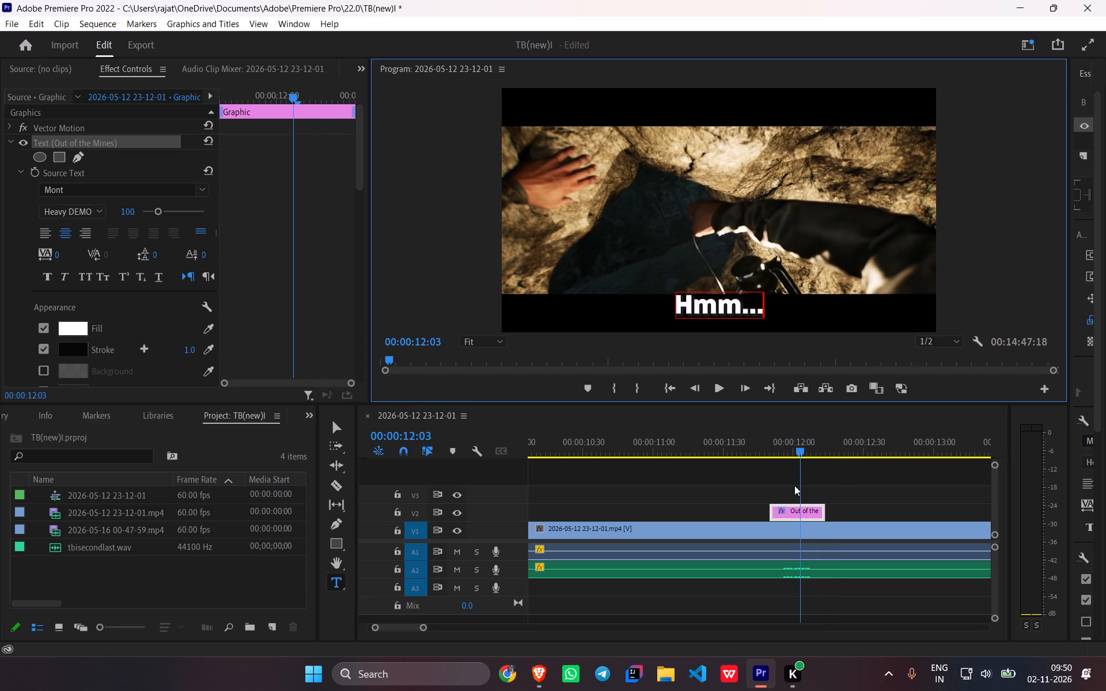
{"action": "key", "text": "space"}
Play back the "Hmm..." caption against the narration and listen on through the next spoken lines up to the following video cut.
{"action": "left_click_drag", "start_coordinate": [797, 450], "coordinate": [773, 449]}
{"action": "key", "text": "space"}
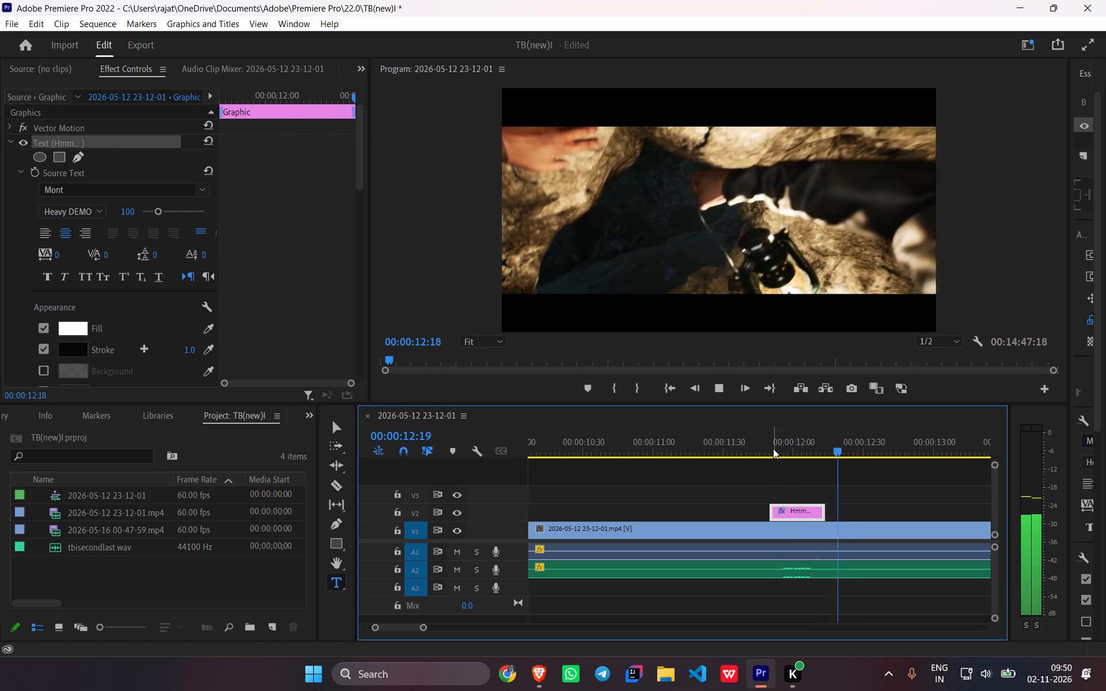
{"action": "key", "text": "space"}
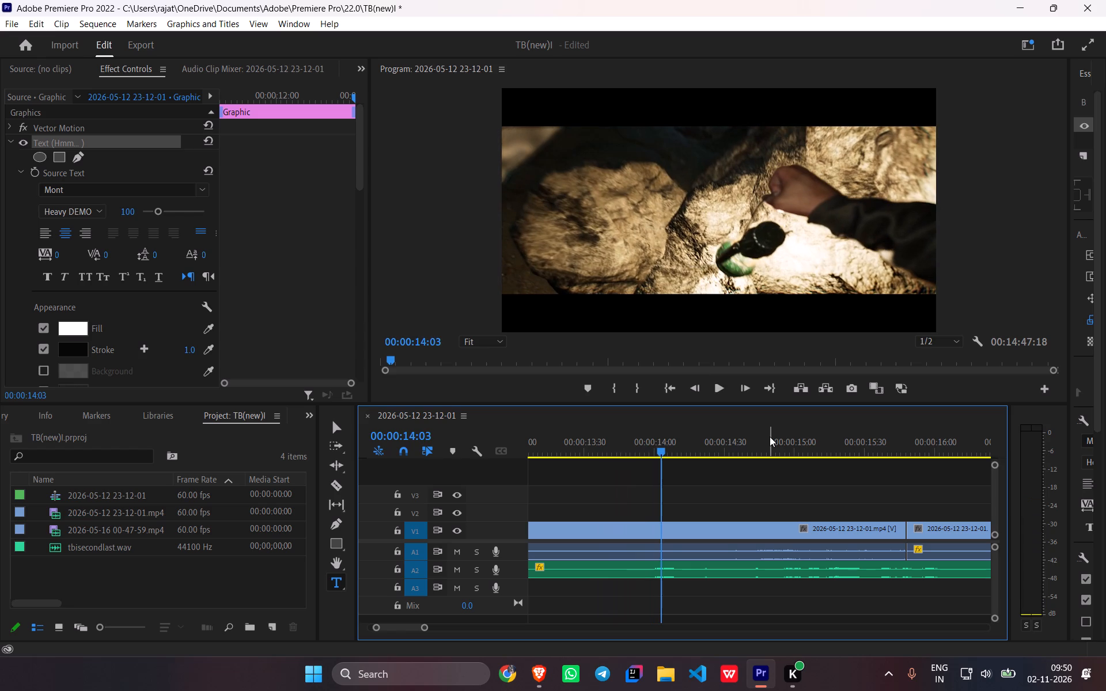
{"action": "key", "text": "space"}
{"action": "key", "text": "space"}
{"action": "left_click_drag", "start_coordinate": [771, 447], "coordinate": [759, 449]}
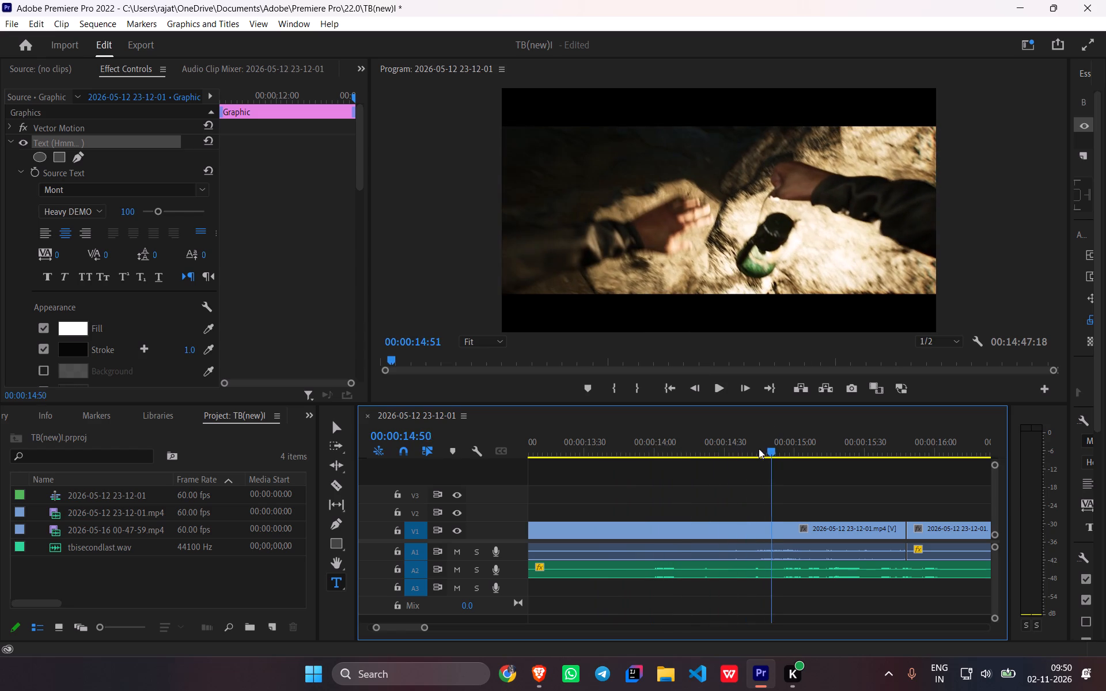
{"action": "left_click_drag", "start_coordinate": [759, 449], "coordinate": [609, 465]}
{"action": "key", "text": "space"}
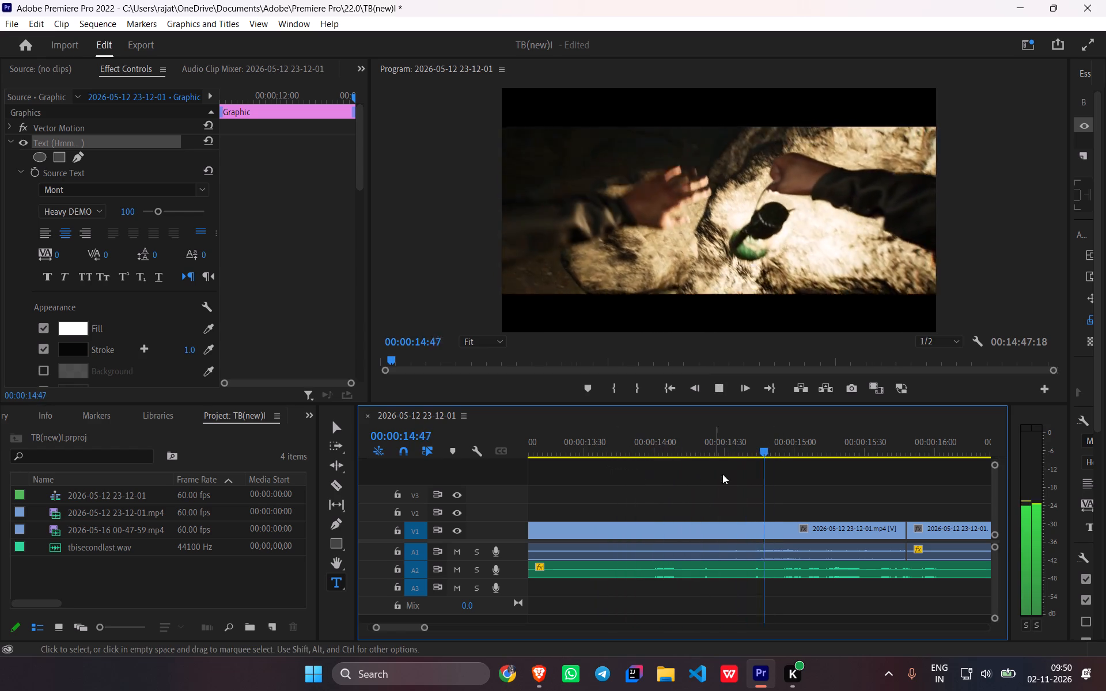
{"action": "key", "text": "space"}
{"action": "left_click_drag", "start_coordinate": [909, 451], "coordinate": [909, 451]}
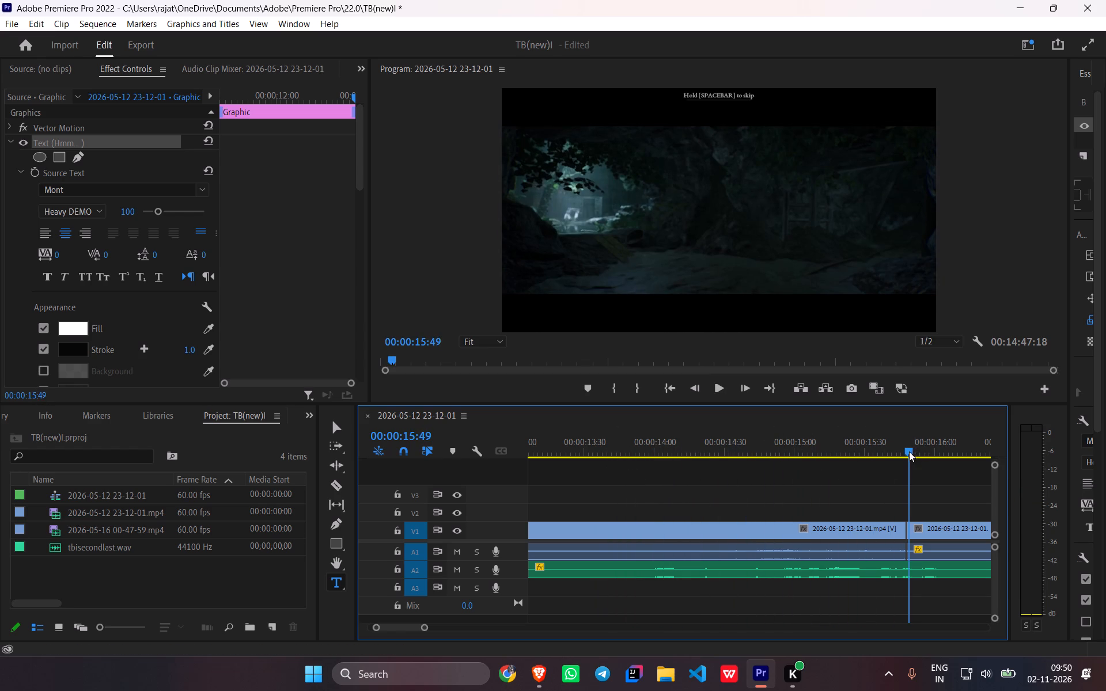
Paste the copied caption on V2 at 00:00:13:55 and trim its end to about 00:00:14:23, past the short voice burst.
{"action": "left_click_drag", "start_coordinate": [909, 451], "coordinate": [643, 483]}
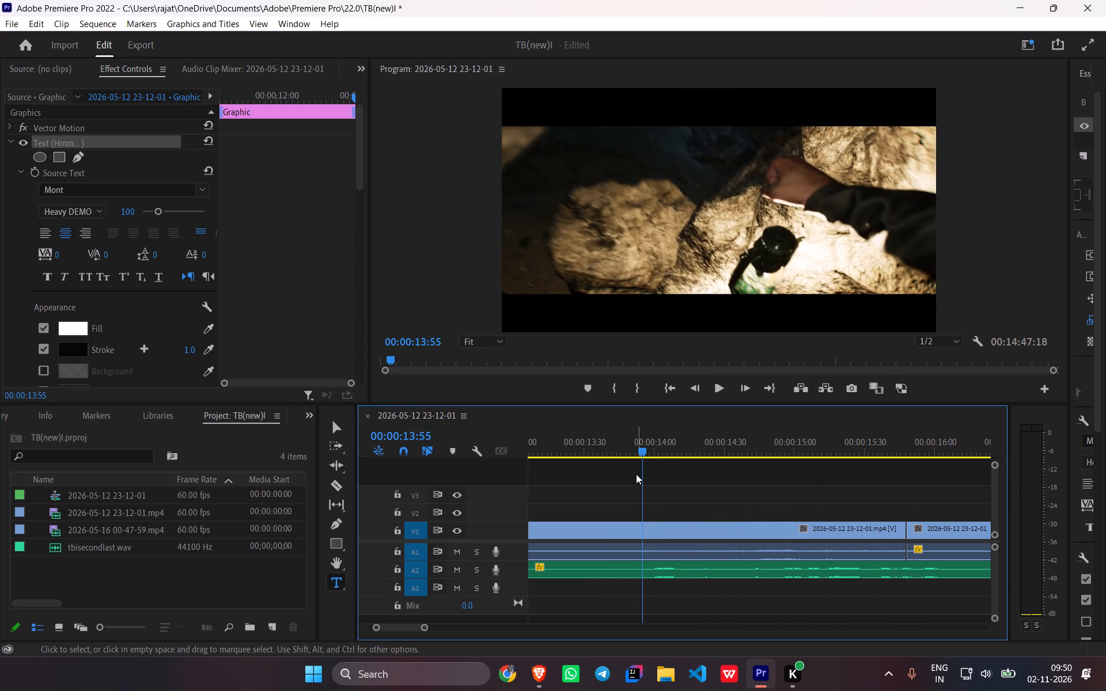
{"action": "key", "text": "ctrl+v"}
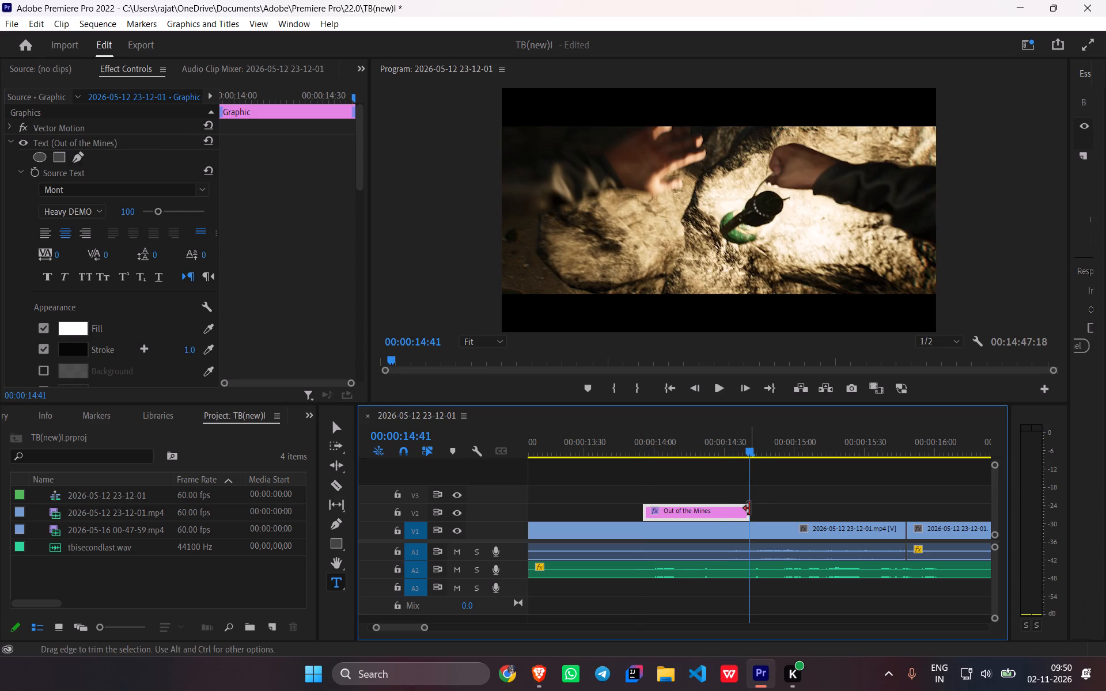
{"action": "left_click_drag", "start_coordinate": [749, 508], "coordinate": [709, 515]}
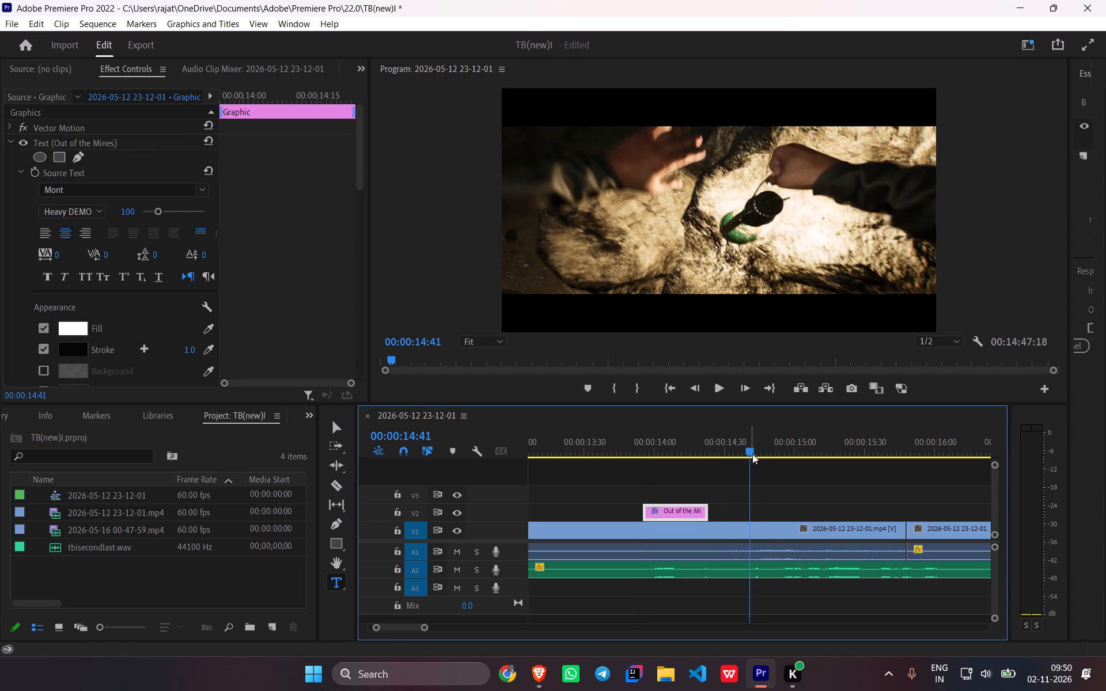
Replace the text of the caption pasted at 00:00:13:55 with "Ohhh it...".
{"action": "left_click_drag", "start_coordinate": [752, 454], "coordinate": [664, 462]}
{"action": "triple_click", "coordinate": [700, 302]}
{"action": "left_click", "coordinate": [700, 302]}
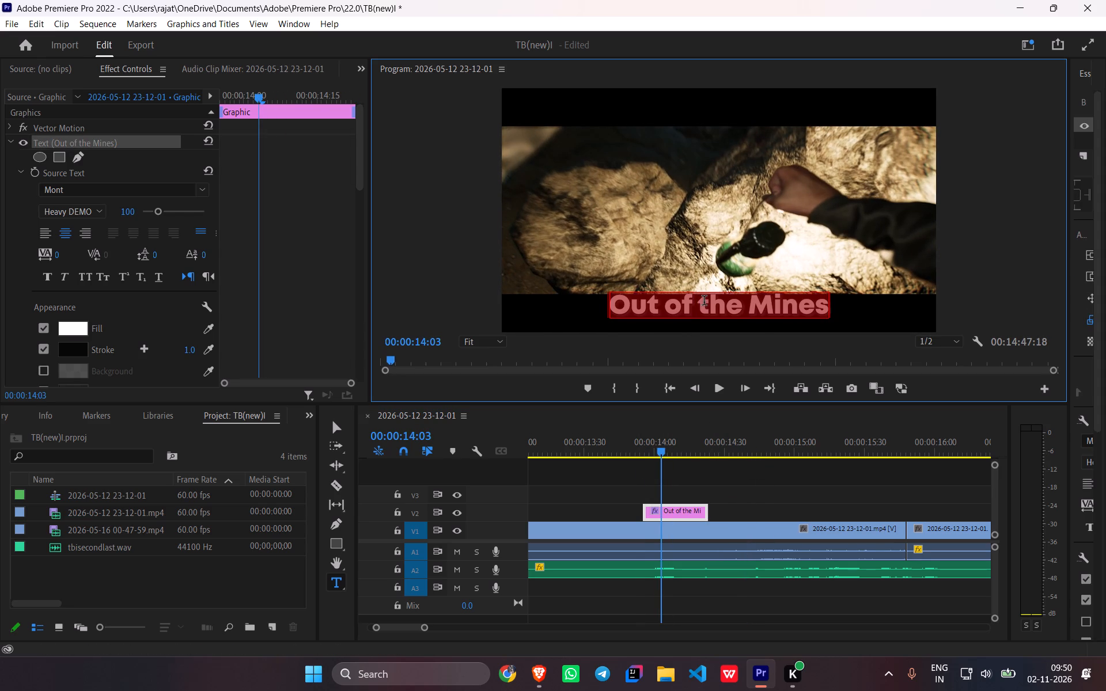
{"action": "type", "text": "Oh"}
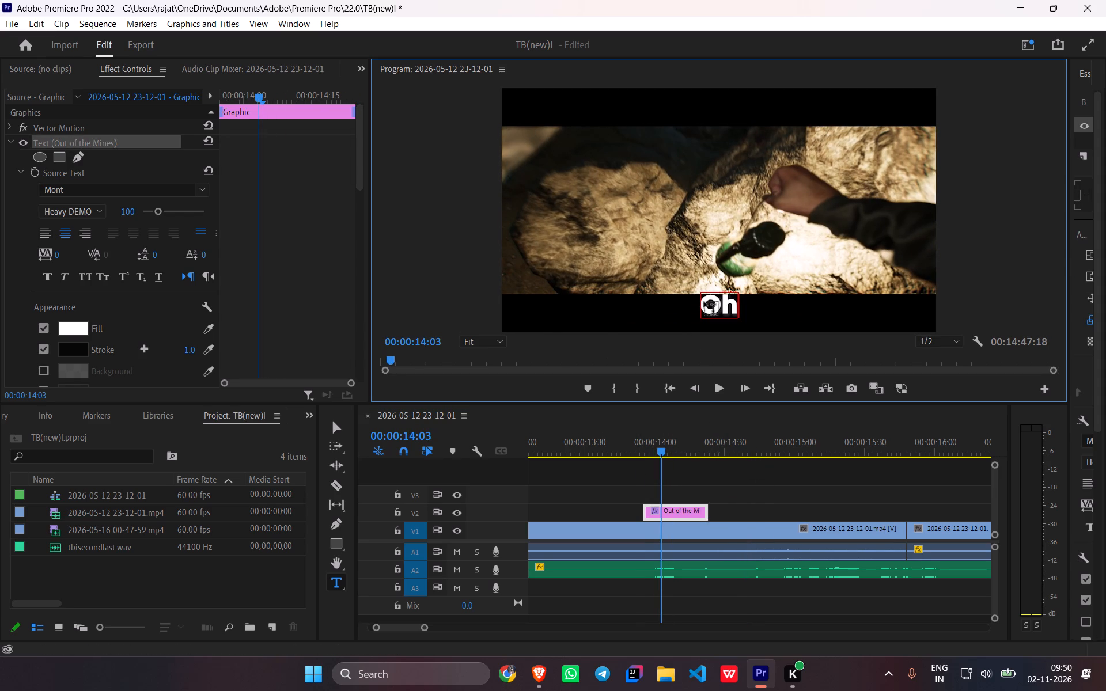
{"action": "type", "text": "hh it"}
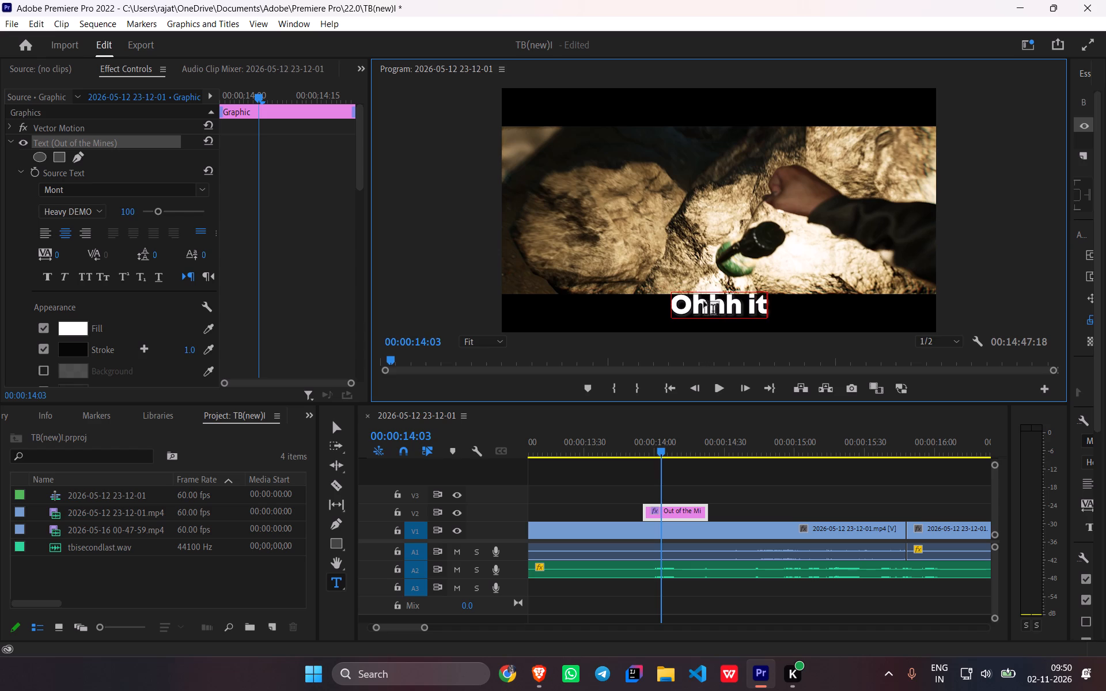
{"action": "type", "text": "..."}
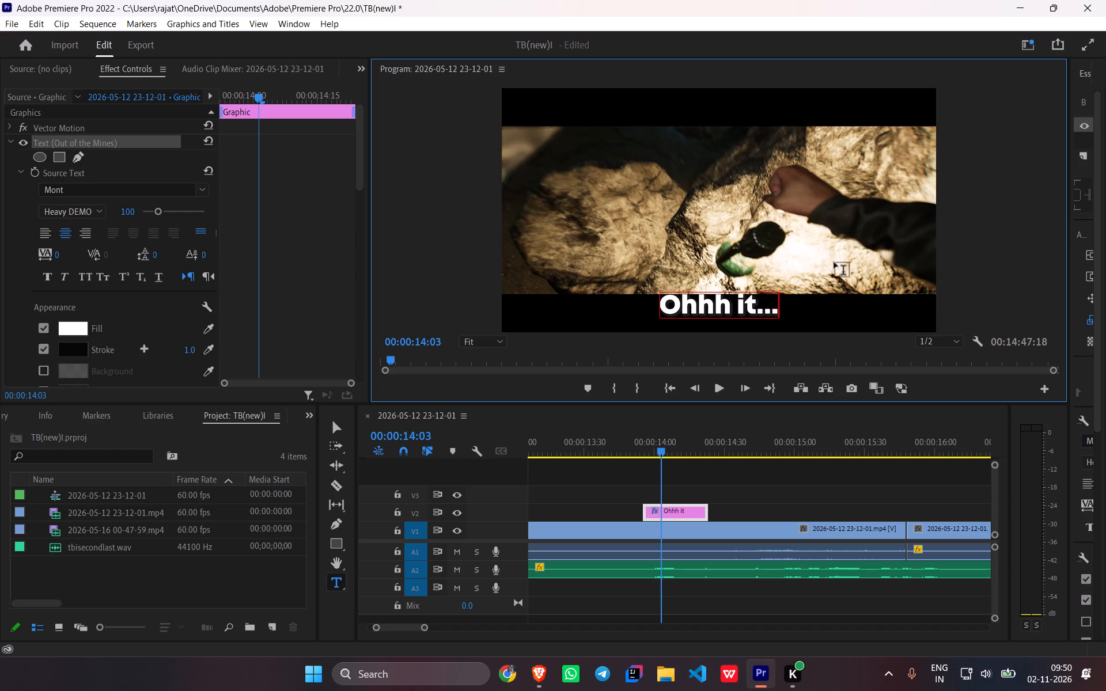
Play back the "Ohhh it..." caption and paste another copied caption on V2 at about 00:00:14:52, for the next spoken line.
{"action": "left_click_drag", "start_coordinate": [661, 455], "coordinate": [612, 454]}
{"action": "key", "text": "space"}
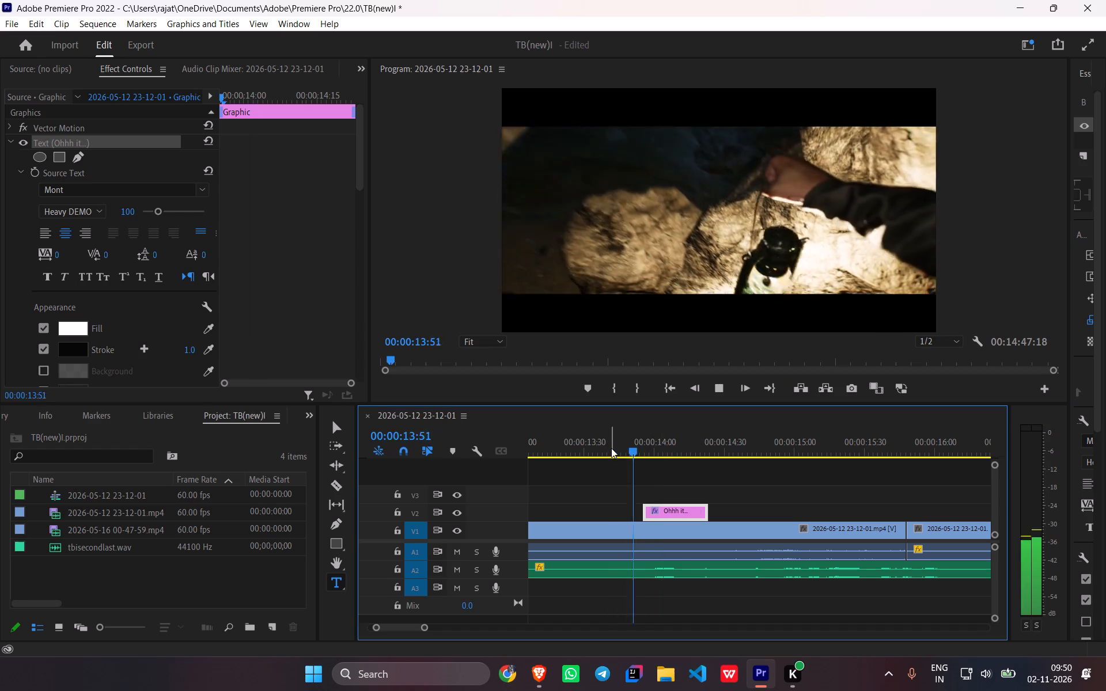
{"action": "key", "text": "space"}
{"action": "key", "text": "space"}
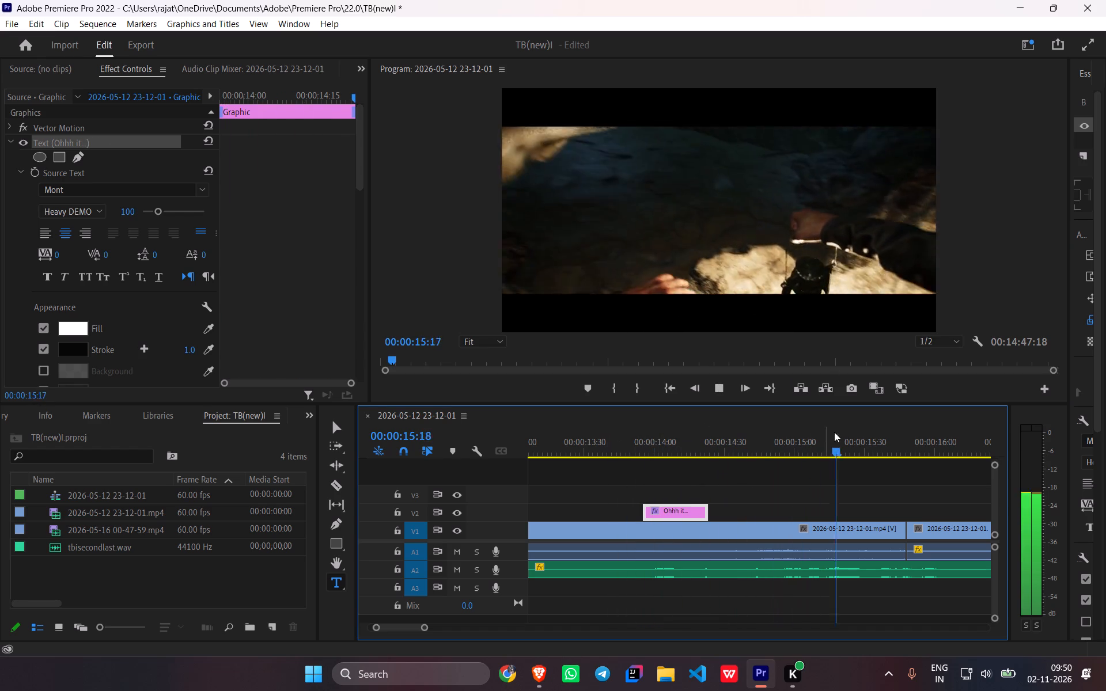
{"action": "key", "text": "space"}
{"action": "left_click_drag", "start_coordinate": [875, 453], "coordinate": [776, 457]}
{"action": "key", "text": "ctrl+v"}
Listen to the narration under the newly pasted caption and just past the video cut to catch its wording.
{"action": "key", "text": "space"}
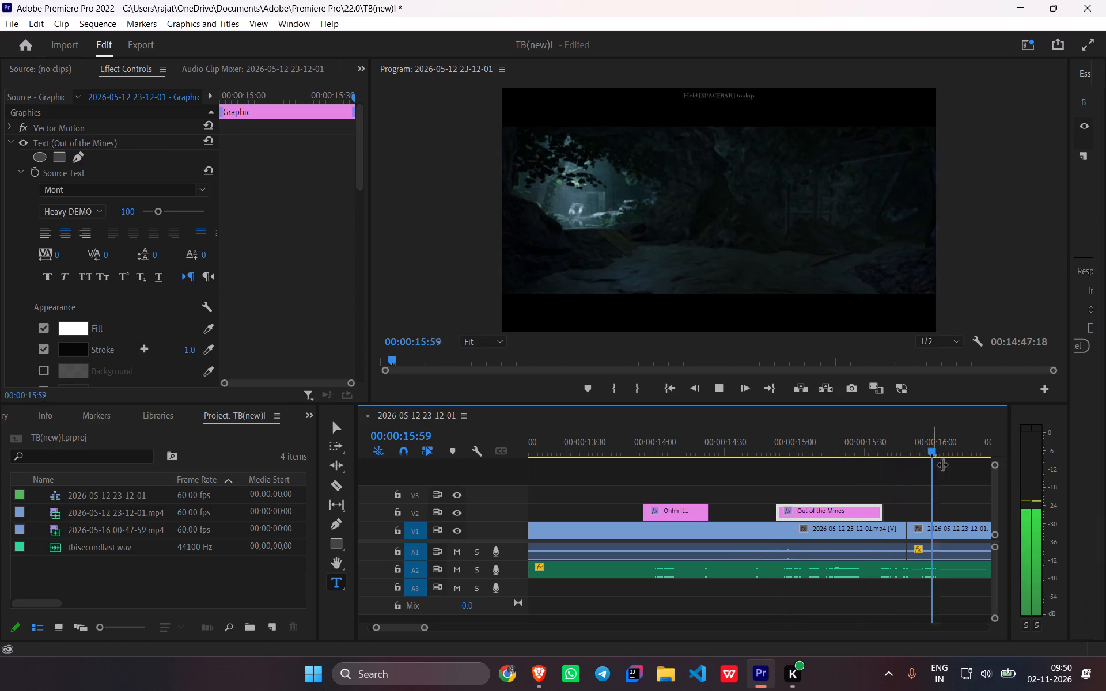
{"action": "key", "text": "space"}
{"action": "left_click_drag", "start_coordinate": [945, 449], "coordinate": [815, 468]}
{"action": "key", "text": "space"}
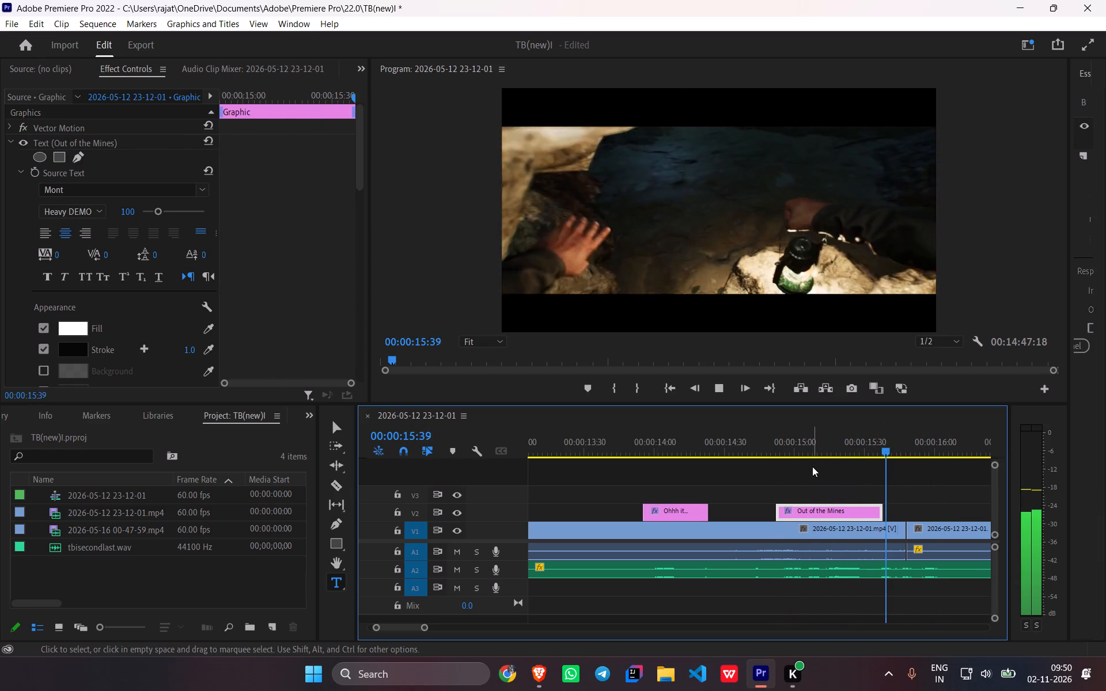
{"action": "key", "text": "space"}
{"action": "left_click_drag", "start_coordinate": [965, 445], "coordinate": [886, 461]}
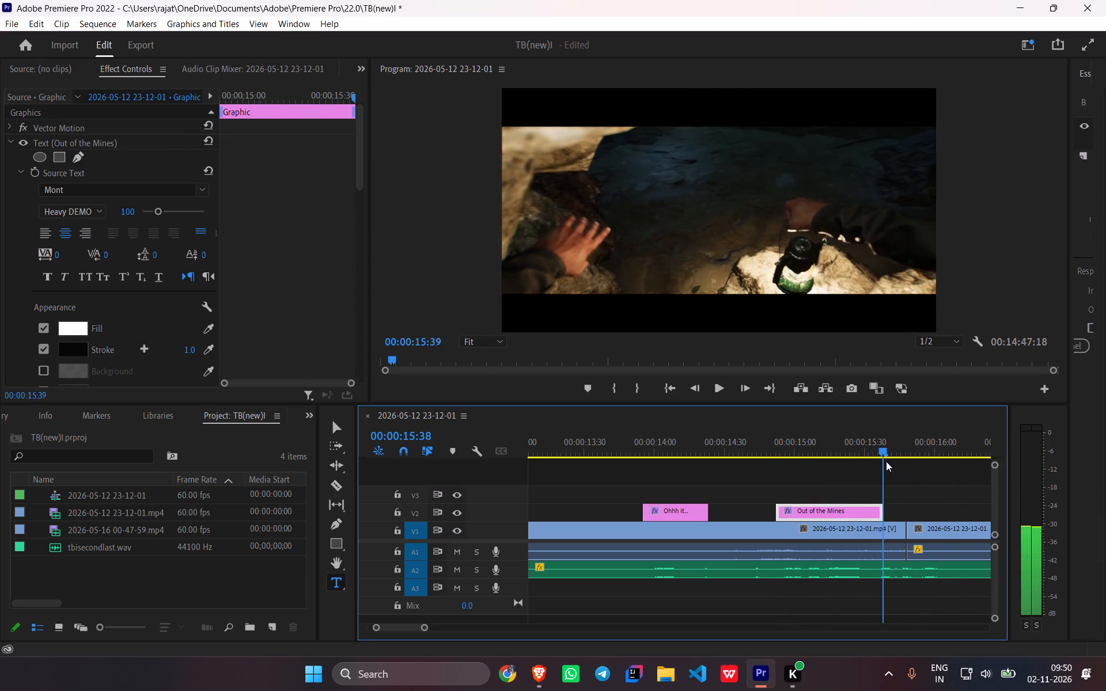
{"action": "left_click_drag", "start_coordinate": [886, 461], "coordinate": [885, 461]}
Replace the text of the newly pasted "Out of the Mines" caption with "It feels , SO open out there".
{"action": "left_click_drag", "start_coordinate": [881, 445], "coordinate": [865, 443]}
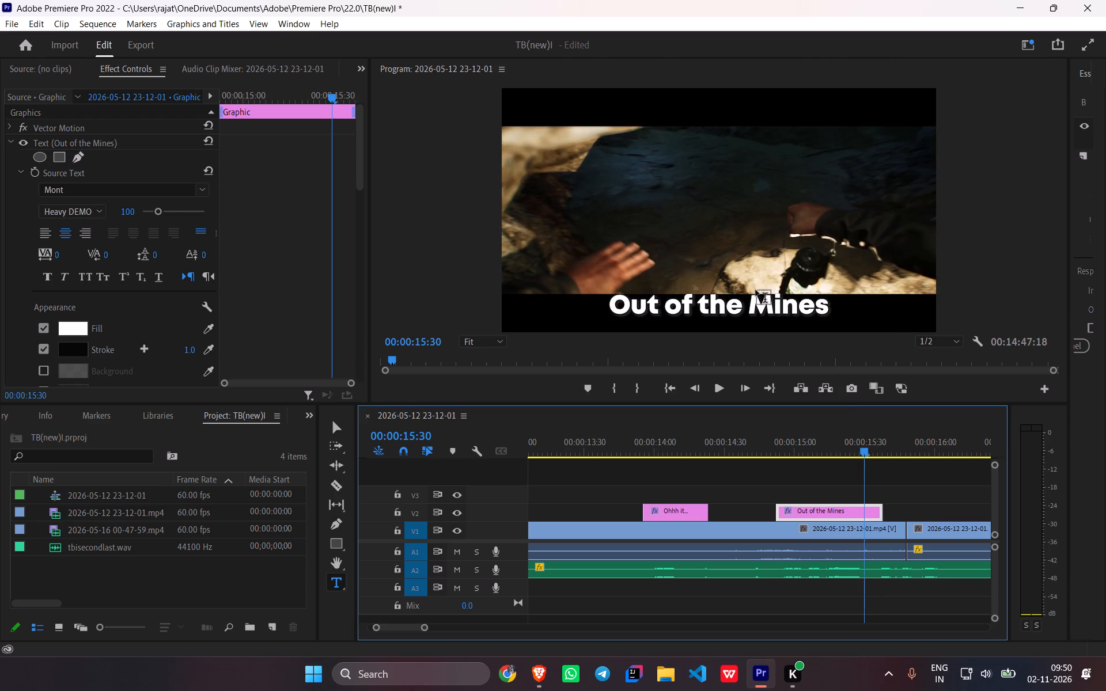
{"action": "triple_click", "coordinate": [743, 309]}
{"action": "type", "text": "It feels"}
{"action": "key", "text": "space"}
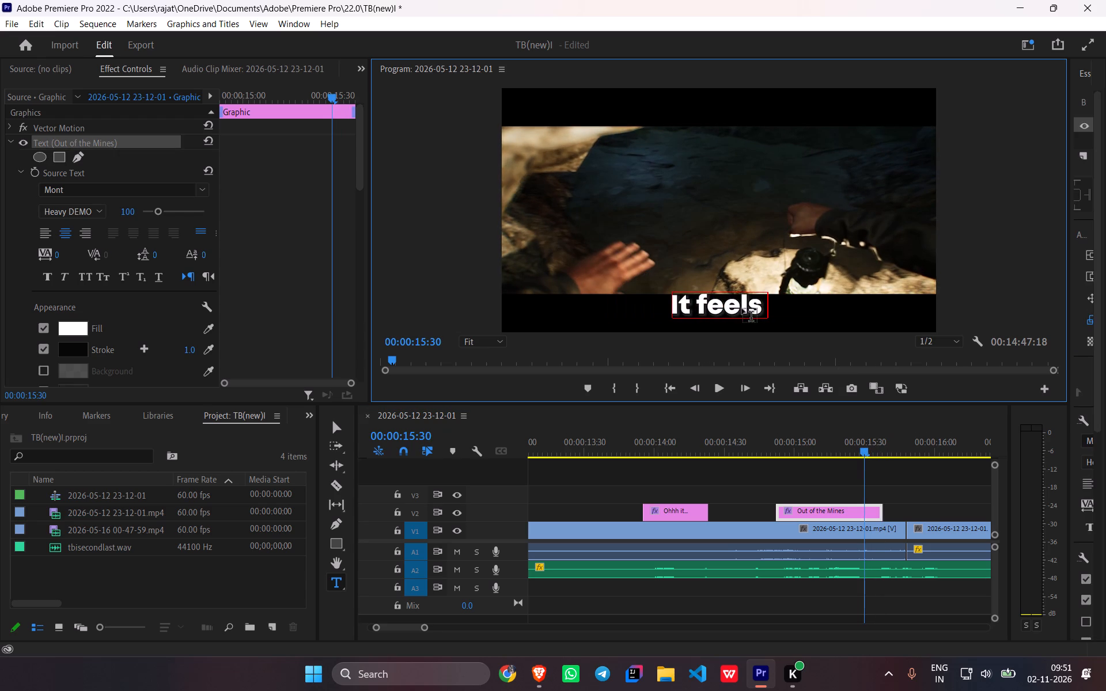
{"action": "type", "text": ", SO openm"}
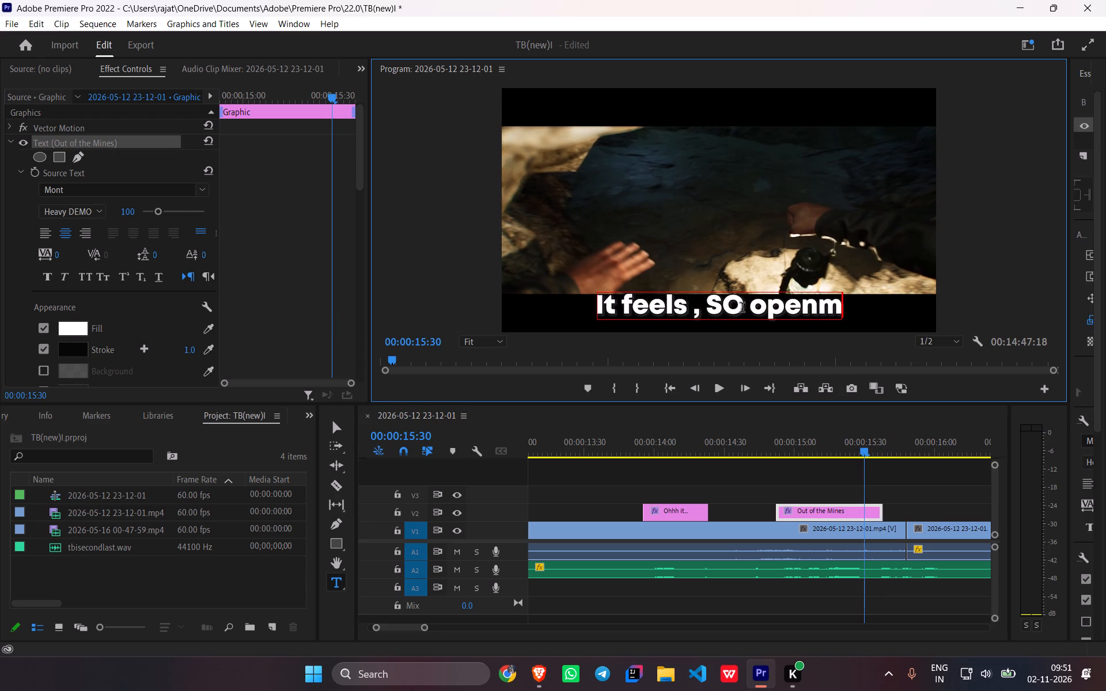
{"action": "key", "text": "BackSpace"}
{"action": "key", "text": "space"}
{"action": "type", "text": "poout"}
{"action": "key", "text": "space"}
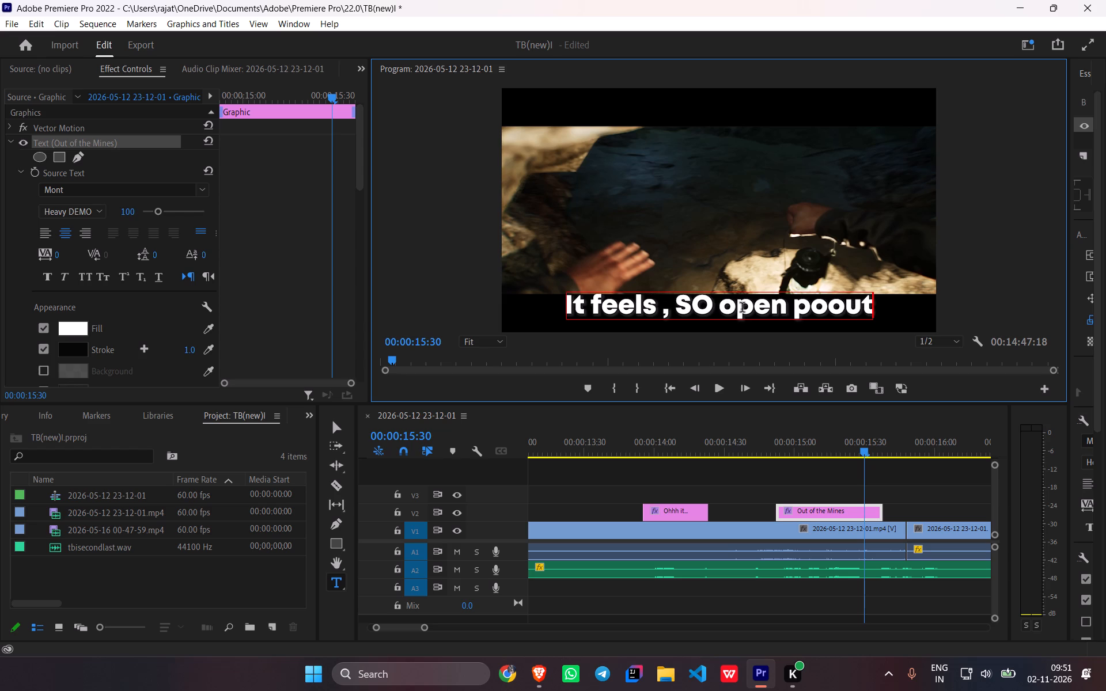
{"action": "key", "text": "BackSpace"}
{"action": "key", "text": "BackSpace"}
{"action": "key", "text": "BackSpace"}
{"action": "key", "text": "BackSpace"}
{"action": "key", "text": "BackSpace"}
{"action": "key", "text": "BackSpace"}
{"action": "type", "text": "out there"}
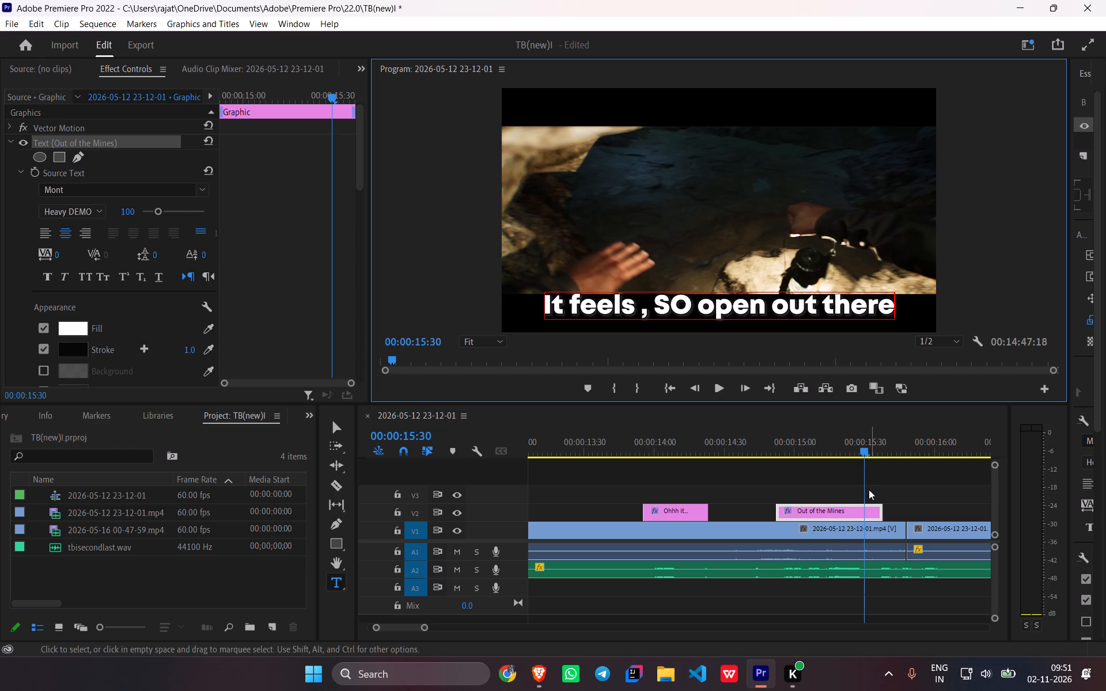
Extend the end of the "It feels , SO open out there" caption to 00:00:15:55 and check its timing against the narration.
{"action": "left_click_drag", "start_coordinate": [862, 453], "coordinate": [745, 452]}
{"action": "key", "text": "space"}
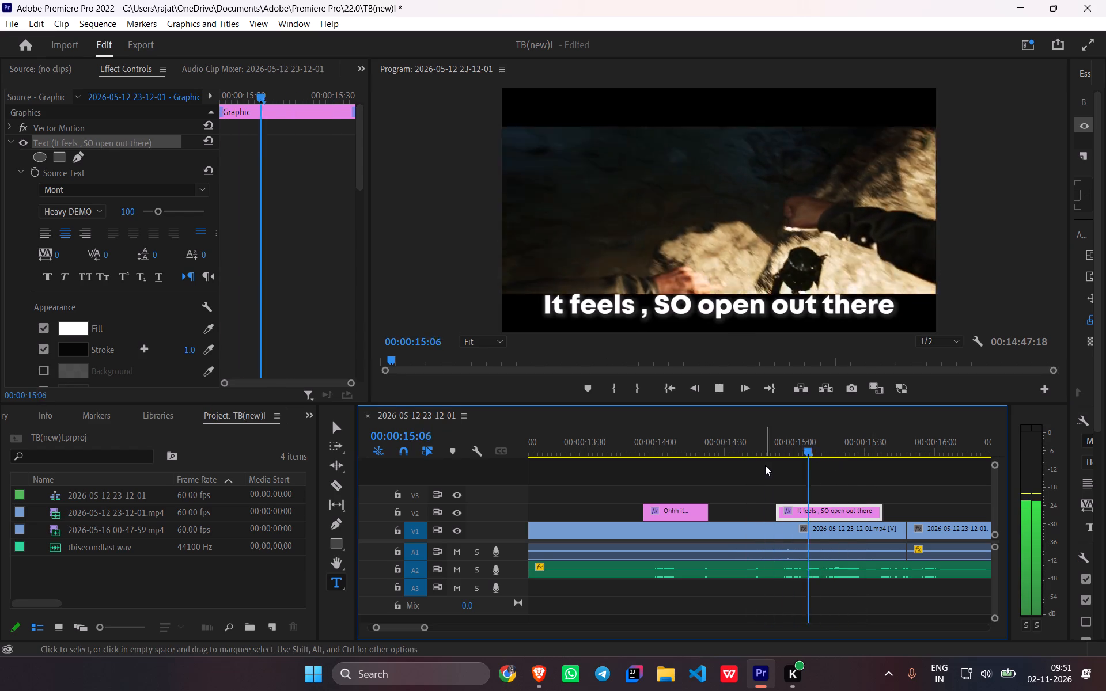
{"action": "key", "text": "space"}
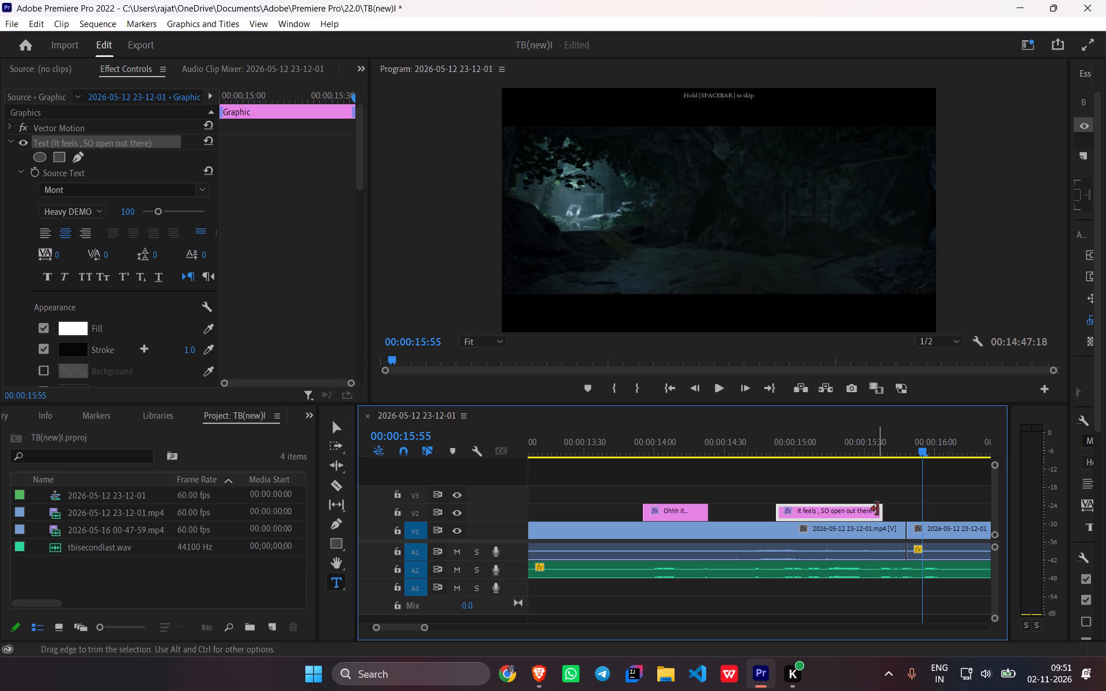
{"action": "left_click_drag", "start_coordinate": [881, 510], "coordinate": [921, 518]}
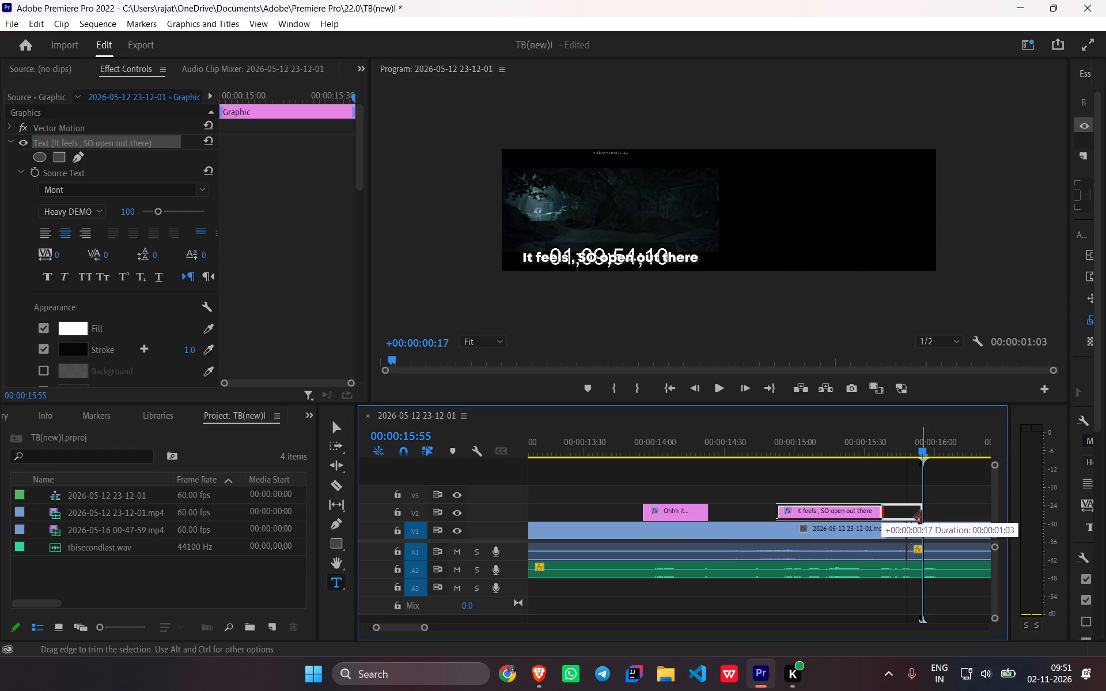
{"action": "left_click_drag", "start_coordinate": [921, 518], "coordinate": [924, 518]}
{"action": "left_click_drag", "start_coordinate": [915, 452], "coordinate": [834, 452]}
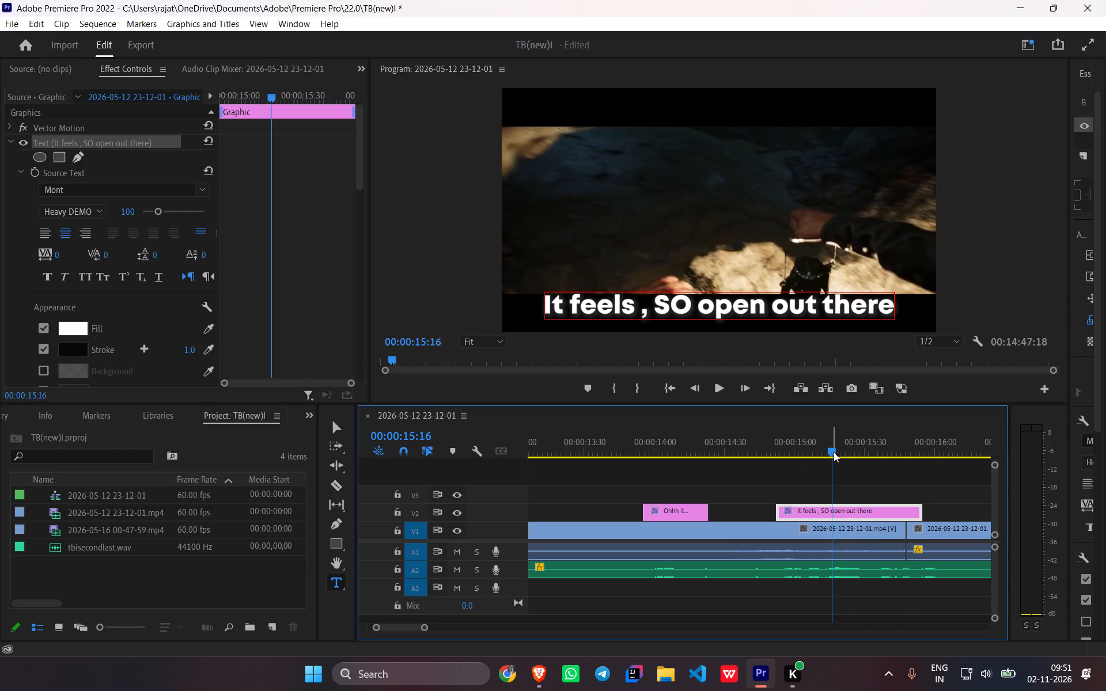
{"action": "key", "text": "space"}
{"action": "key", "text": "space"}
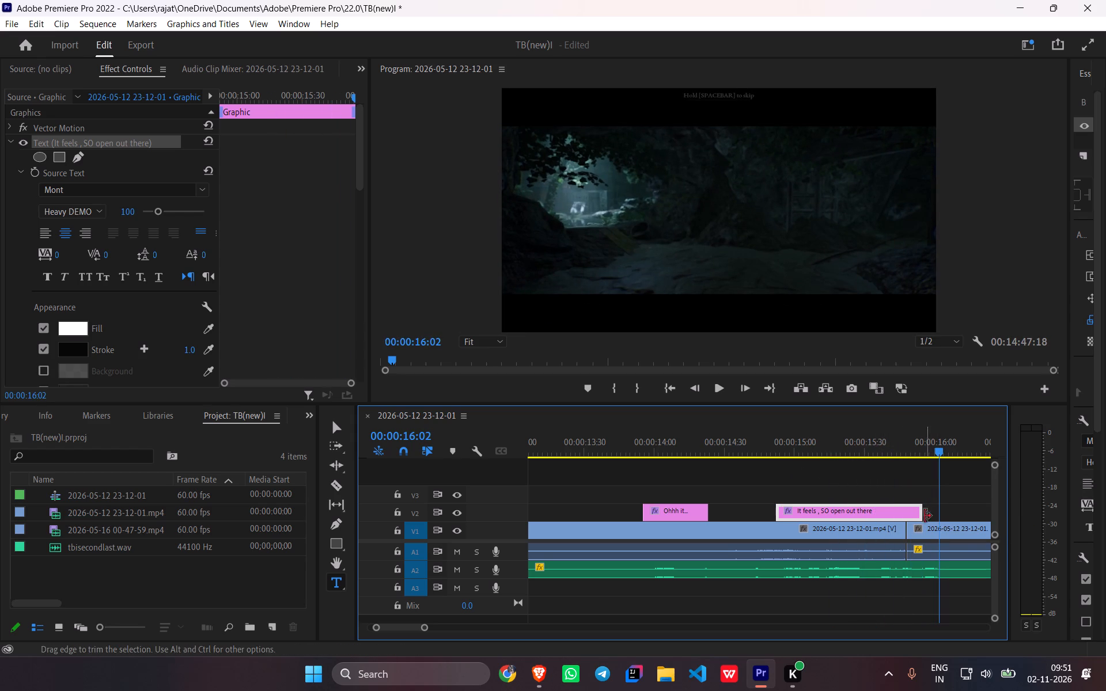
Play on past the last caption to the next voice clip on A2 and listen to its first spoken line.
{"action": "scroll", "coordinate": [889, 526], "scroll_direction": "down", "scroll_amount": 4}
{"action": "scroll", "coordinate": [813, 569], "scroll_direction": "down", "scroll_amount": 4}
{"action": "key", "text": "space"}
{"action": "scroll", "coordinate": [697, 564], "scroll_direction": "down", "scroll_amount": 4}
{"action": "scroll", "coordinate": [578, 564], "scroll_direction": "down", "scroll_amount": 12}
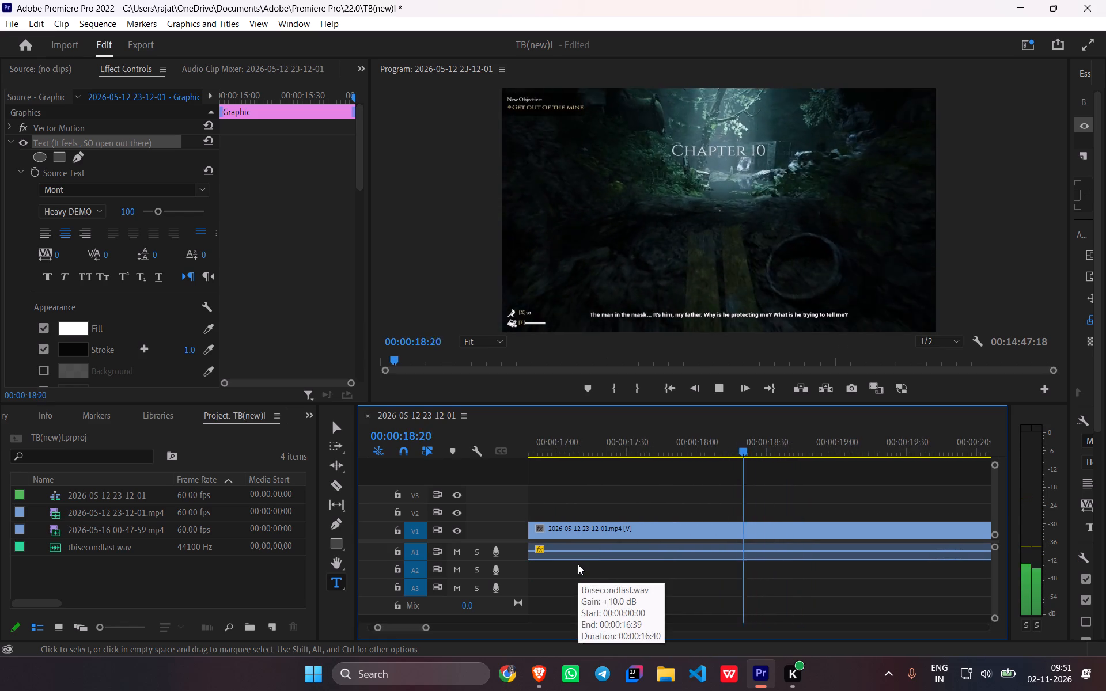
{"action": "scroll", "coordinate": [690, 540], "scroll_direction": "down", "scroll_amount": 13}
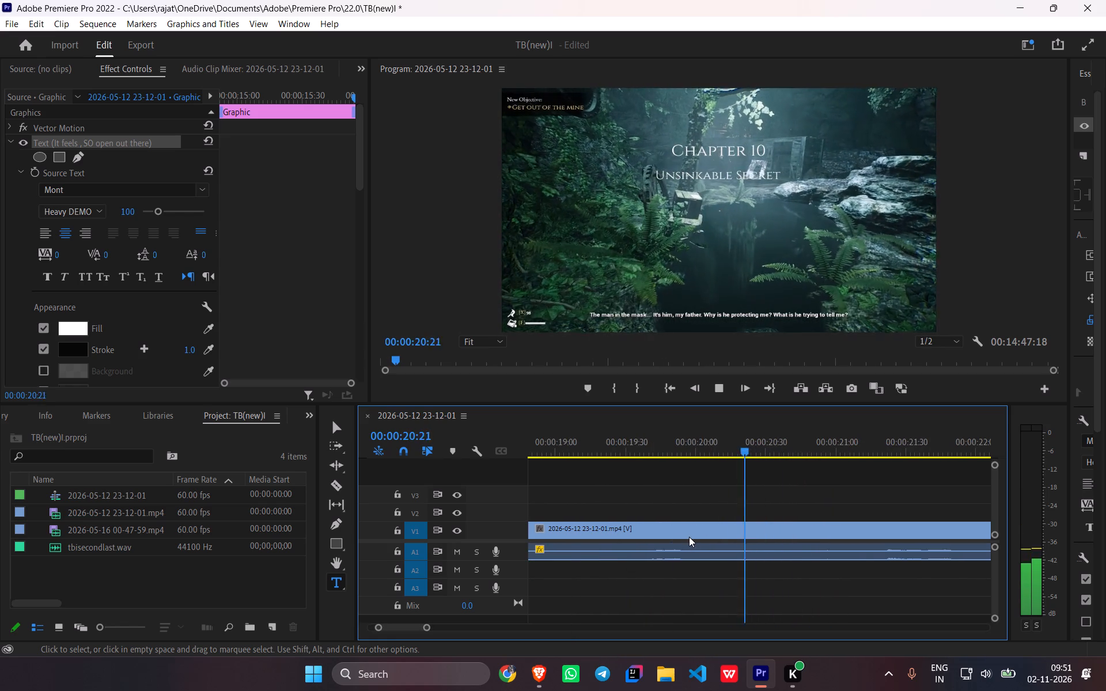
{"action": "scroll", "coordinate": [689, 536], "scroll_direction": "down", "scroll_amount": 13}
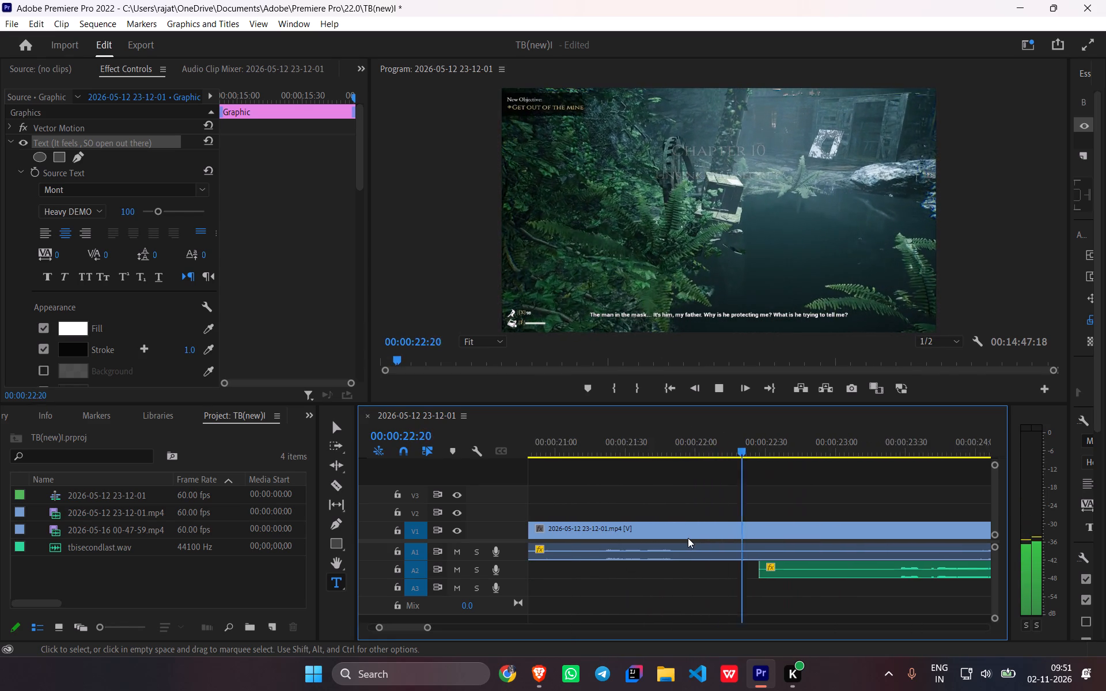
{"action": "scroll", "coordinate": [688, 538], "scroll_direction": "down", "scroll_amount": 4}
{"action": "key", "text": "space"}
{"action": "key", "text": "space"}
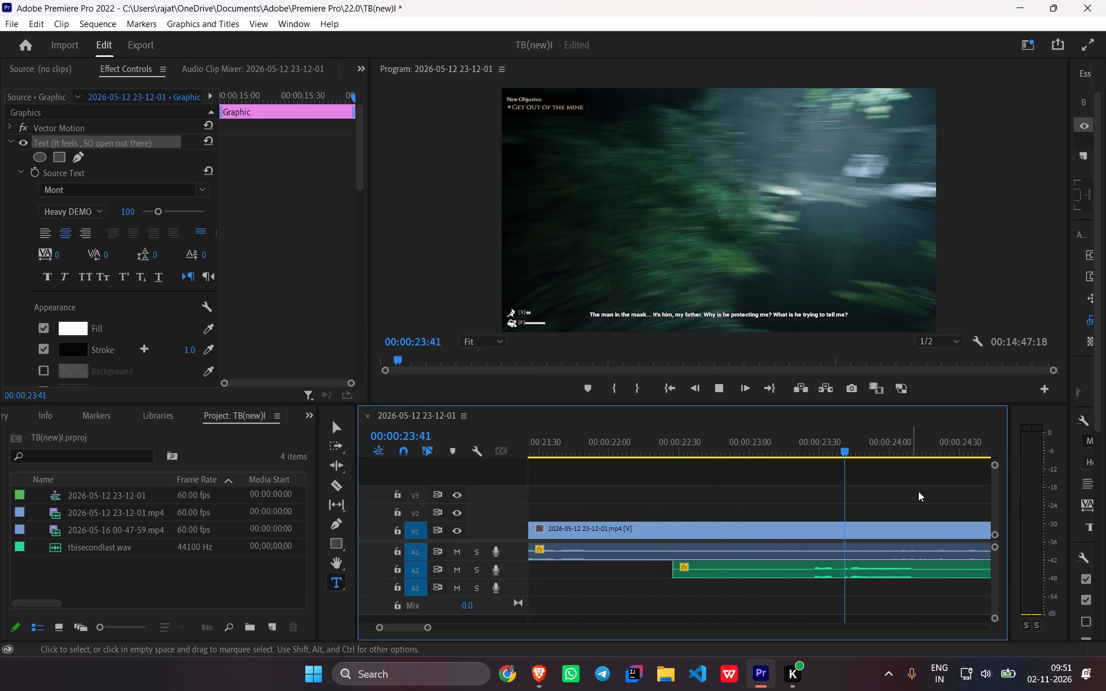
{"action": "key", "text": "space"}
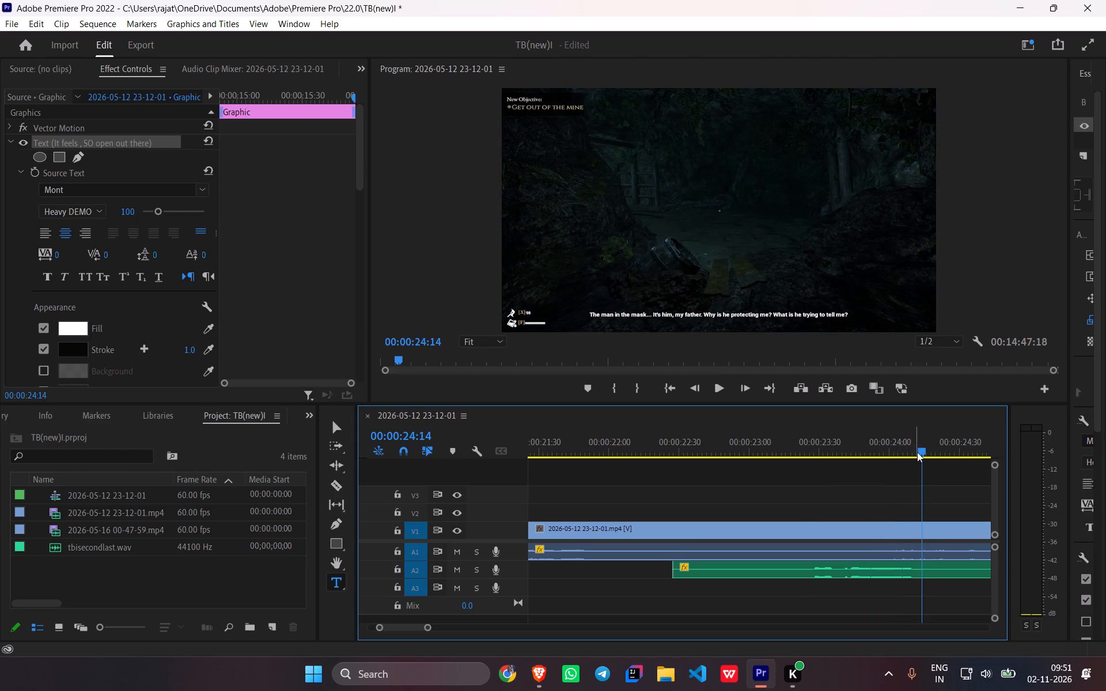
Paste a copy of the "Out of the Mines" caption on V2 at about 00:00:23:25 and play it against the narration.
{"action": "left_click_drag", "start_coordinate": [917, 452], "coordinate": [804, 480]}
{"action": "key", "text": "ctrl+v"}
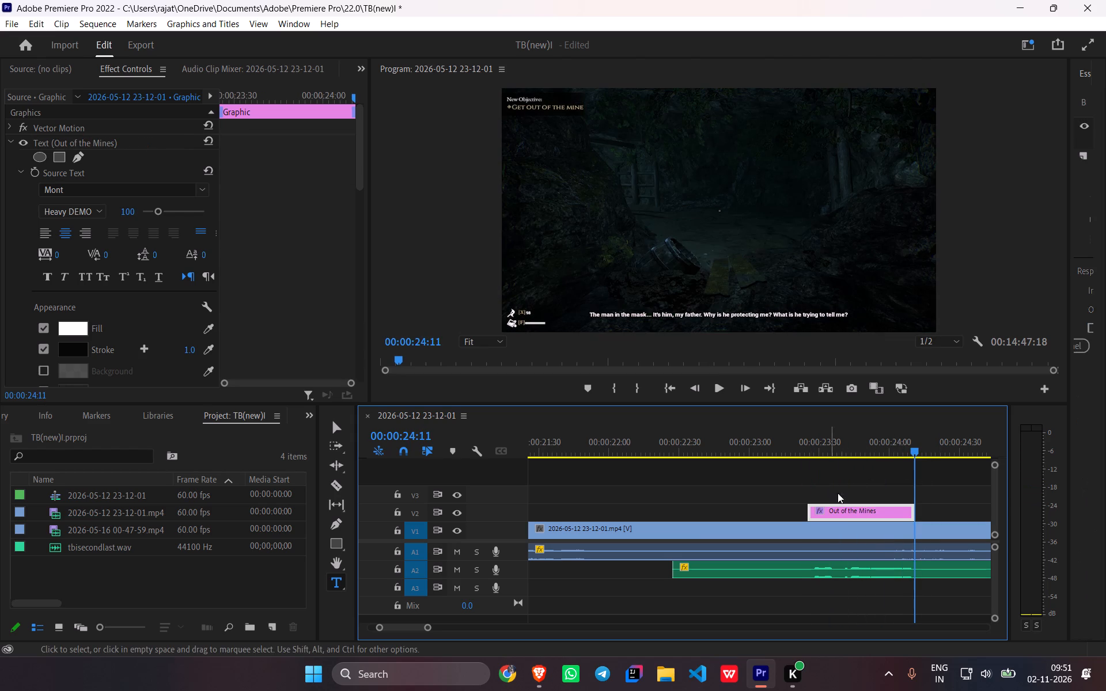
{"action": "left_click_drag", "start_coordinate": [908, 450], "coordinate": [808, 468]}
{"action": "key", "text": "space"}
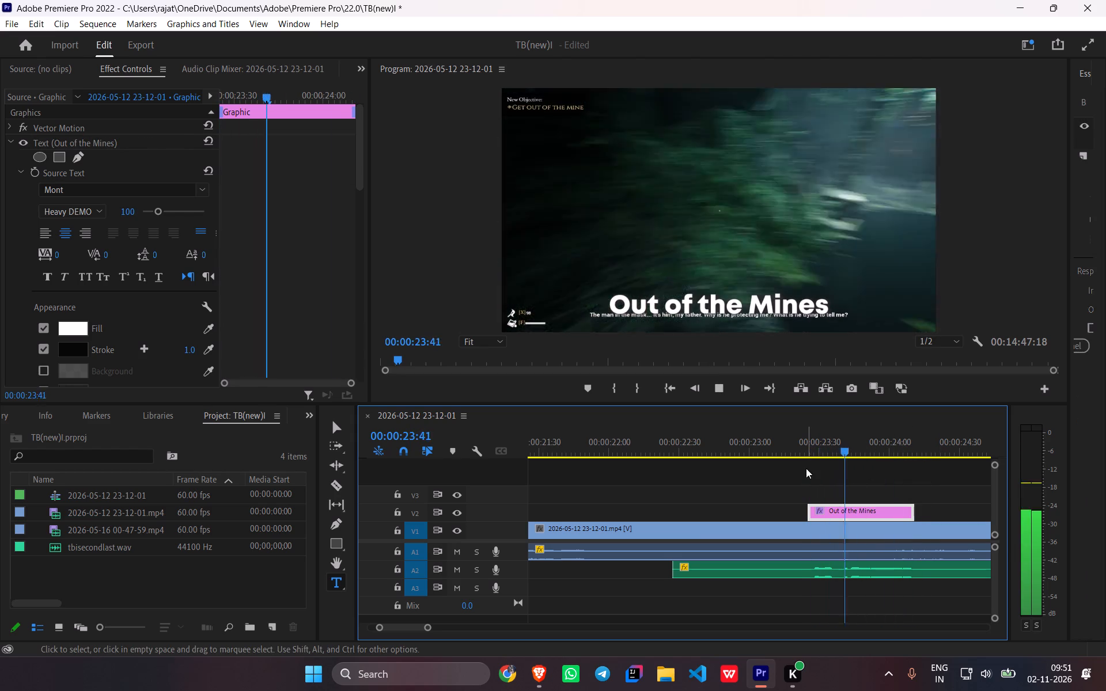
{"action": "key", "text": "space"}
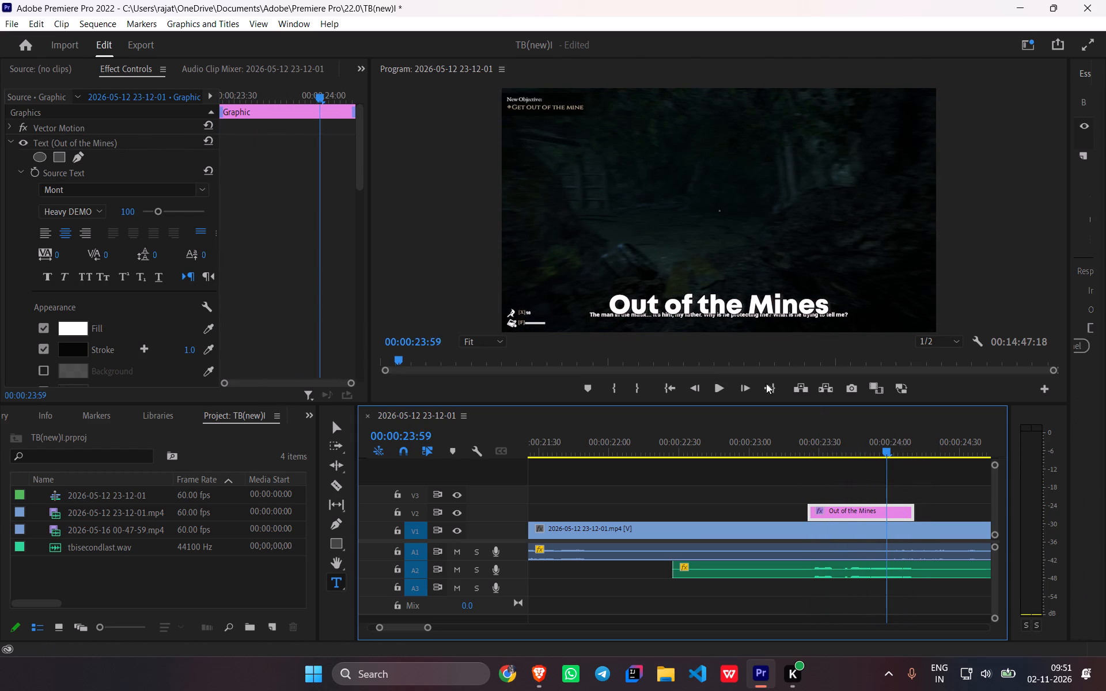
Replace the text of the newly pasted "Out of the Mines" caption with "So You're Telling me".
{"action": "triple_click", "coordinate": [713, 306]}
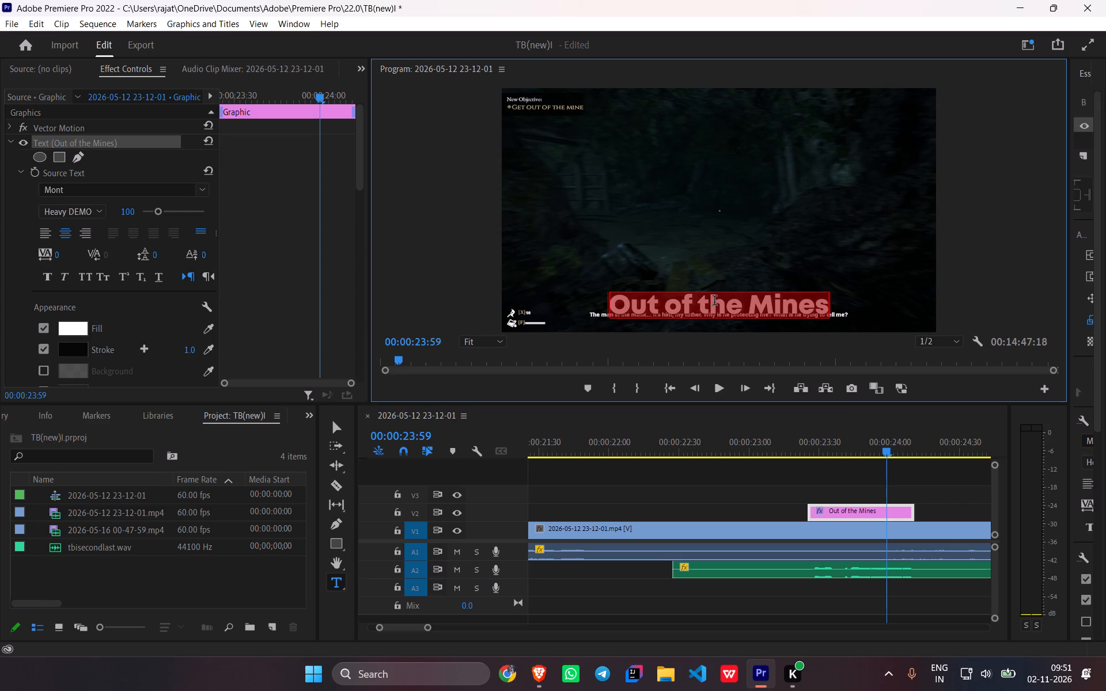
{"action": "type", "text": "Sol"}
{"action": "key", "text": "BackSpace"}
{"action": "key", "text": "BackSpace"}
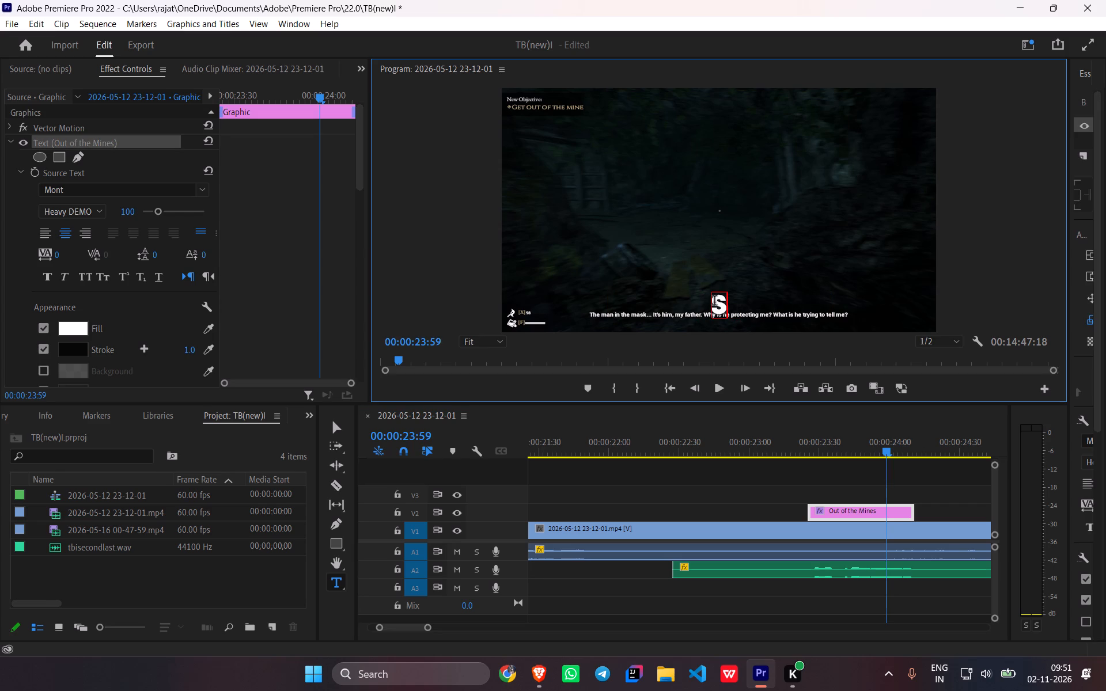
{"action": "type", "text": "o You are Telling me"}
{"action": "key", "text": "BackSpace"}
{"action": "key", "text": "BackSpace"}
{"action": "key", "text": "BackSpace"}
{"action": "key", "text": "BackSpace"}
{"action": "key", "text": "BackSpace"}
{"action": "key", "text": "BackSpace"}
{"action": "key", "text": "BackSpace"}
{"action": "key", "text": "BackSpace"}
{"action": "key", "text": "BackSpace"}
{"action": "key", "text": "BackSpace"}
{"action": "key", "text": "BackSpace"}
{"action": "key", "text": "BackSpace"}
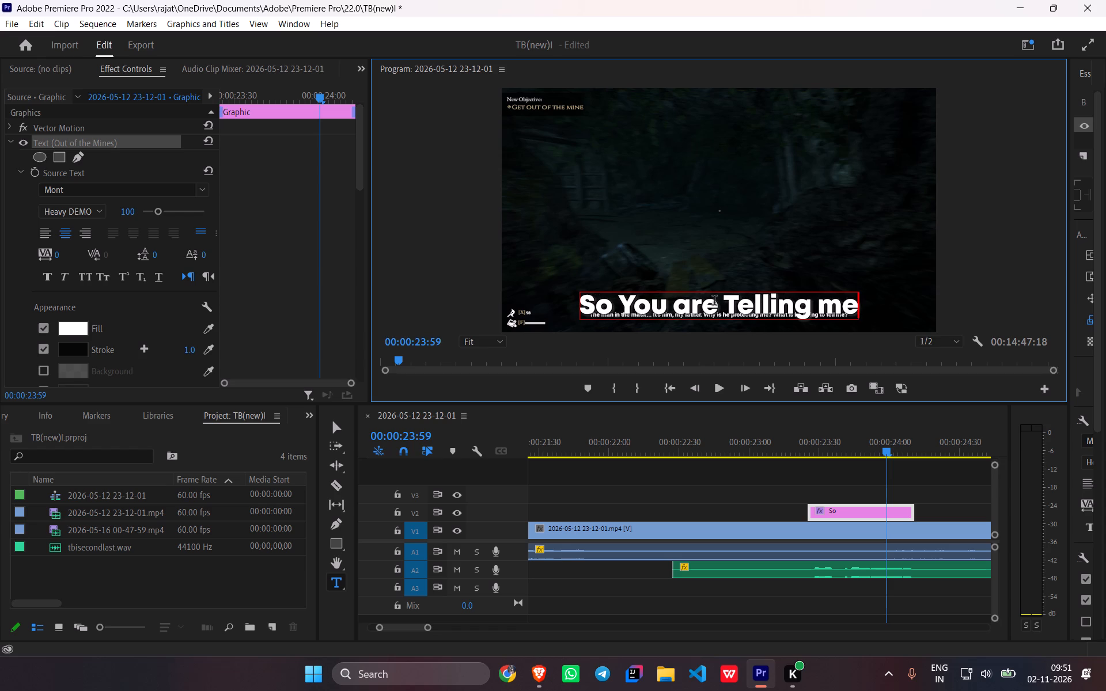
{"action": "key", "text": "BackSpace"}
{"action": "key", "text": "BackSpace"}
{"action": "key", "text": "BackSpace"}
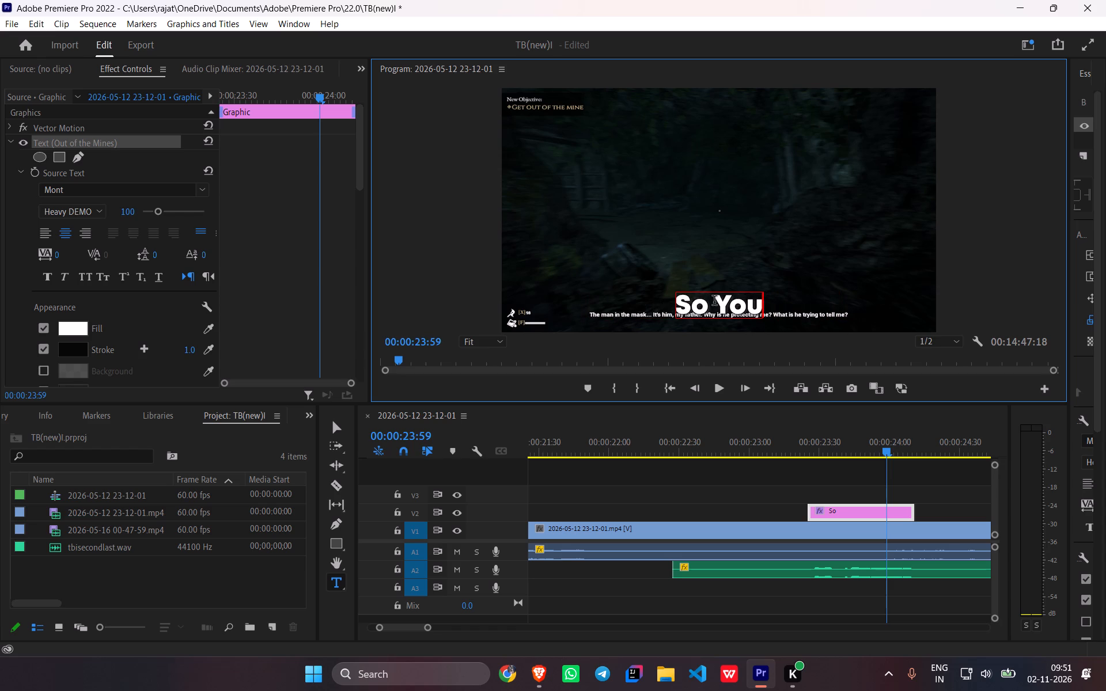
{"action": "type", "text": "'reew"}
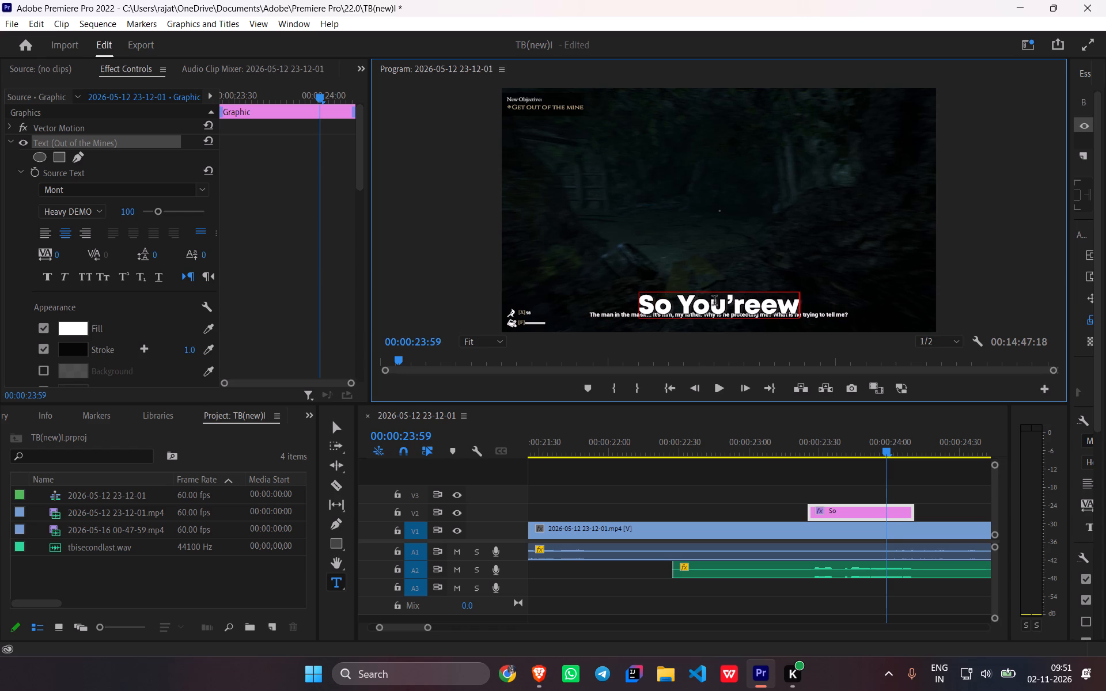
{"action": "key", "text": "BackSpace"}
{"action": "key", "text": "BackSpace"}
{"action": "key", "text": "space"}
{"action": "type", "text": "Telling me"}
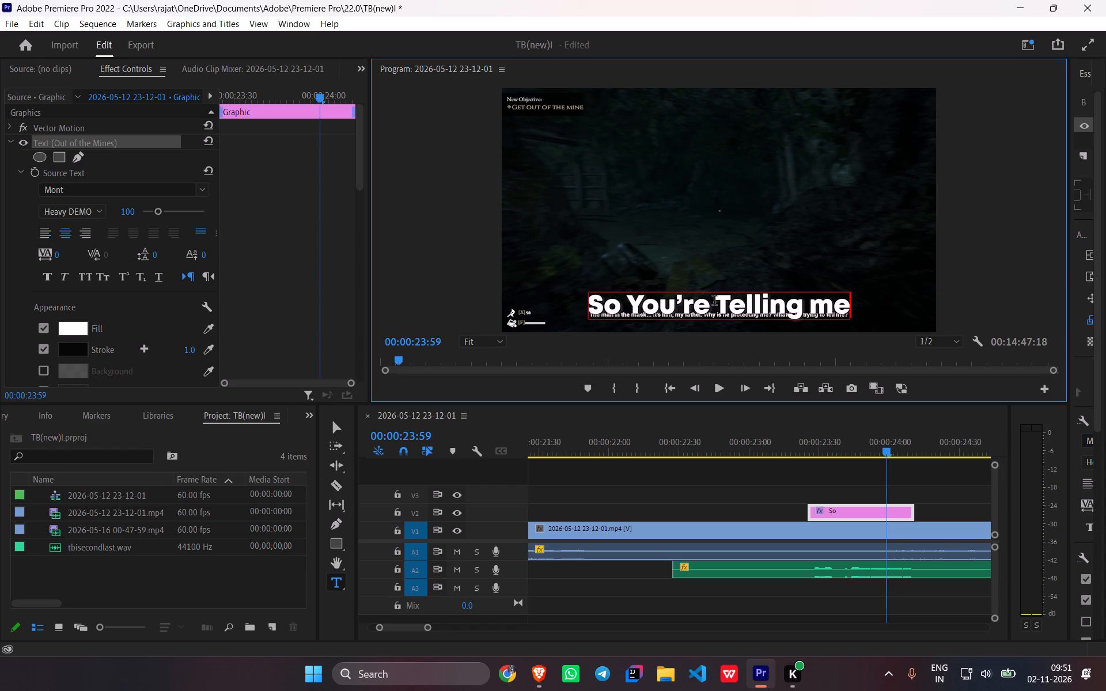
Play the "So You're Telling me" caption against the narration and add "...." to the end of its text.
{"action": "left_click_drag", "start_coordinate": [881, 451], "coordinate": [783, 445]}
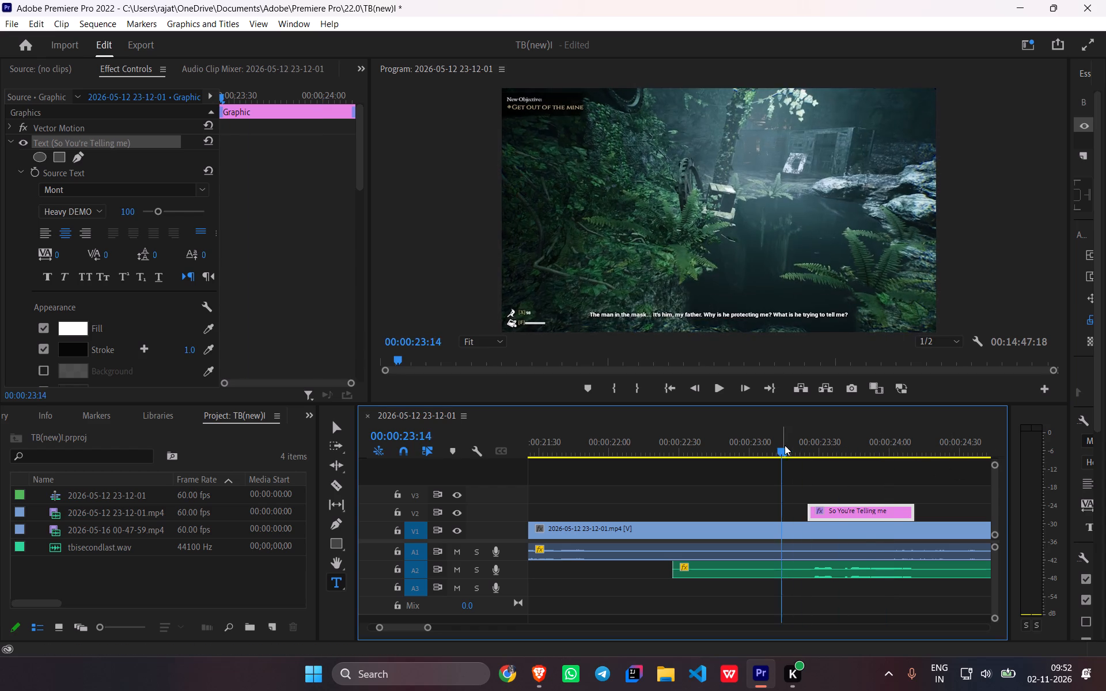
{"action": "key", "text": "space"}
{"action": "key", "text": "space"}
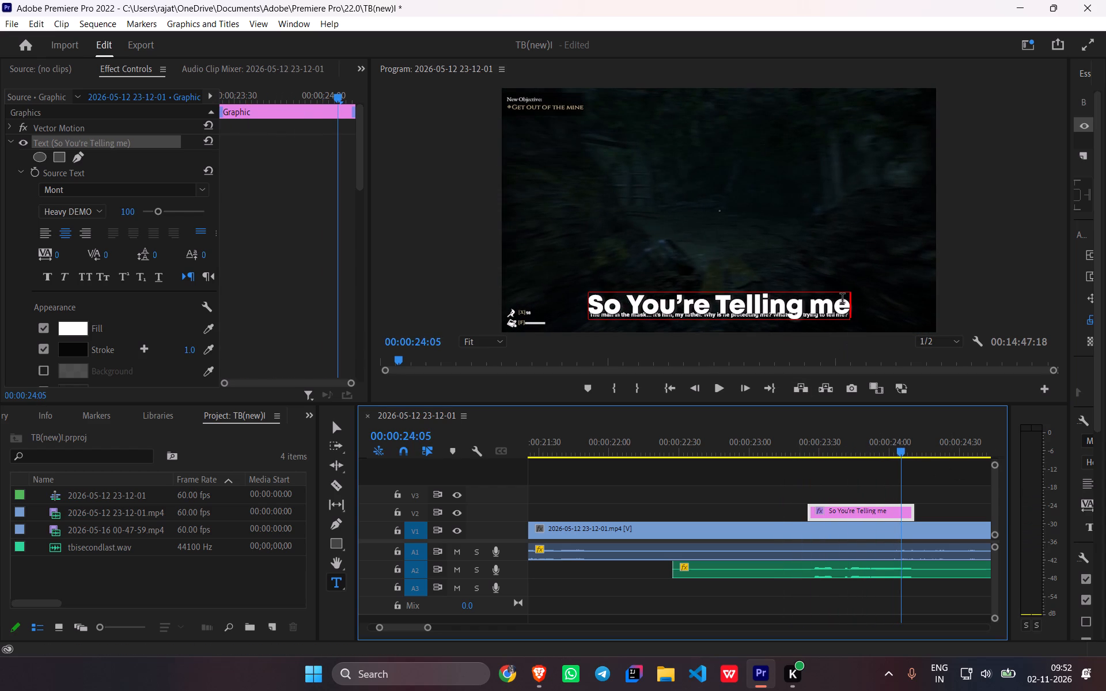
{"action": "left_click", "coordinate": [846, 303]}
{"action": "left_click", "coordinate": [843, 309]}
{"action": "left_click", "coordinate": [842, 306]}
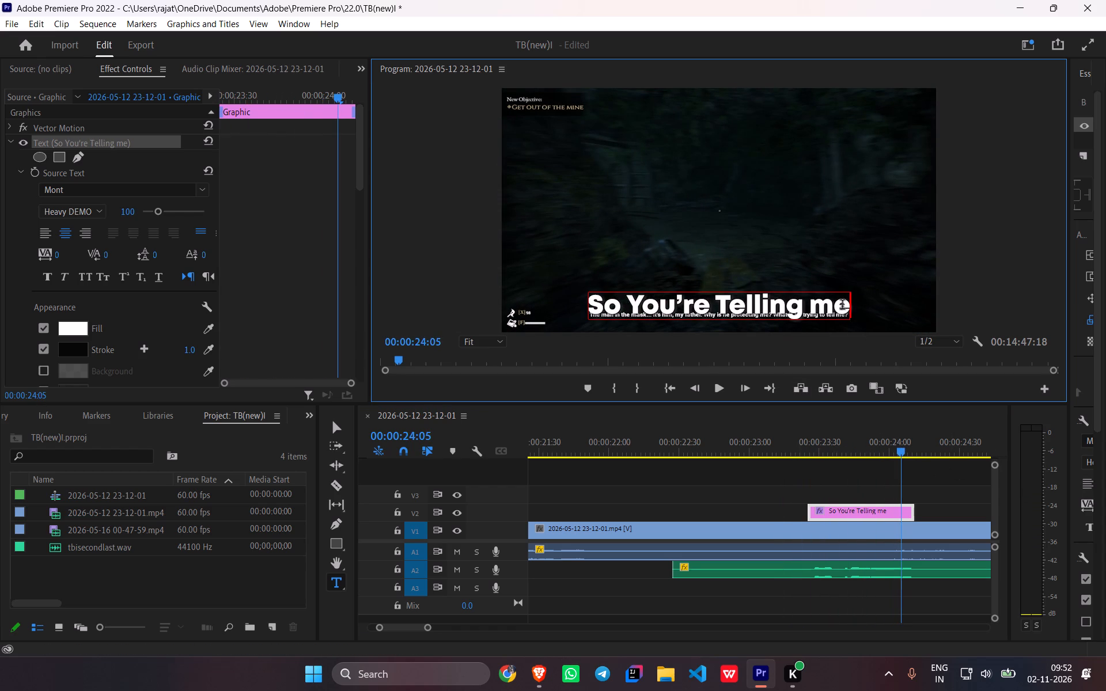
{"action": "key", "text": "Right"}
{"action": "type", "text": "...."}
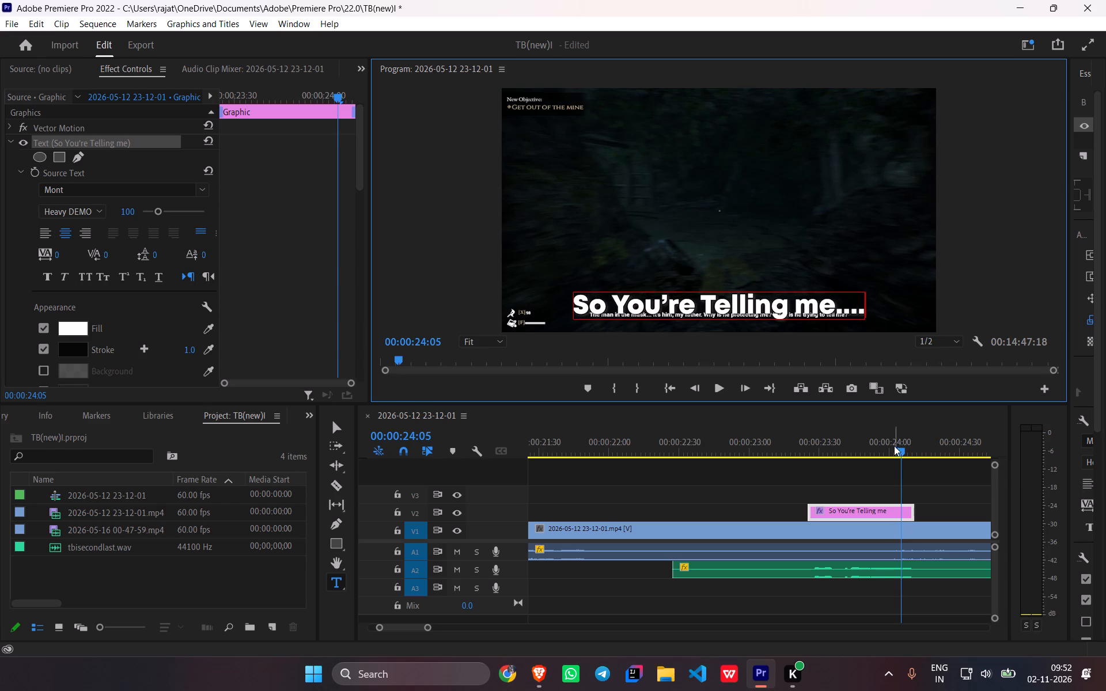
Play on to the next spoken line on A2 and paste another caption copy on V2 at about 00:00:25:30.
{"action": "left_click_drag", "start_coordinate": [898, 450], "coordinate": [881, 457]}
{"action": "key", "text": "space"}
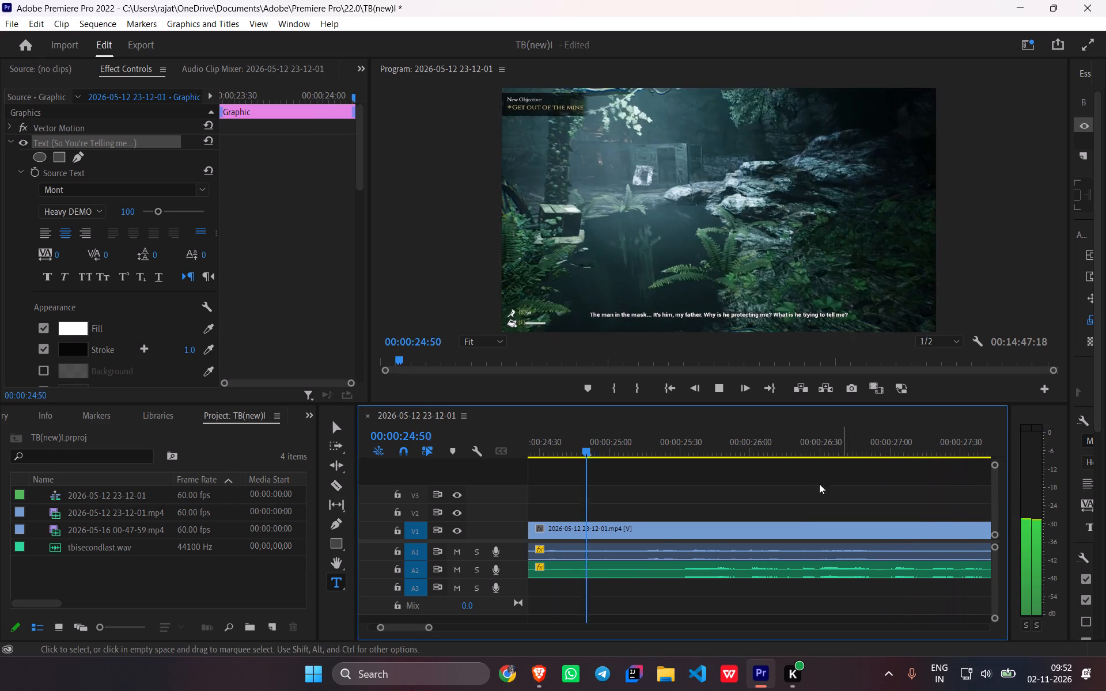
{"action": "key", "text": "space"}
{"action": "key", "text": "space"}
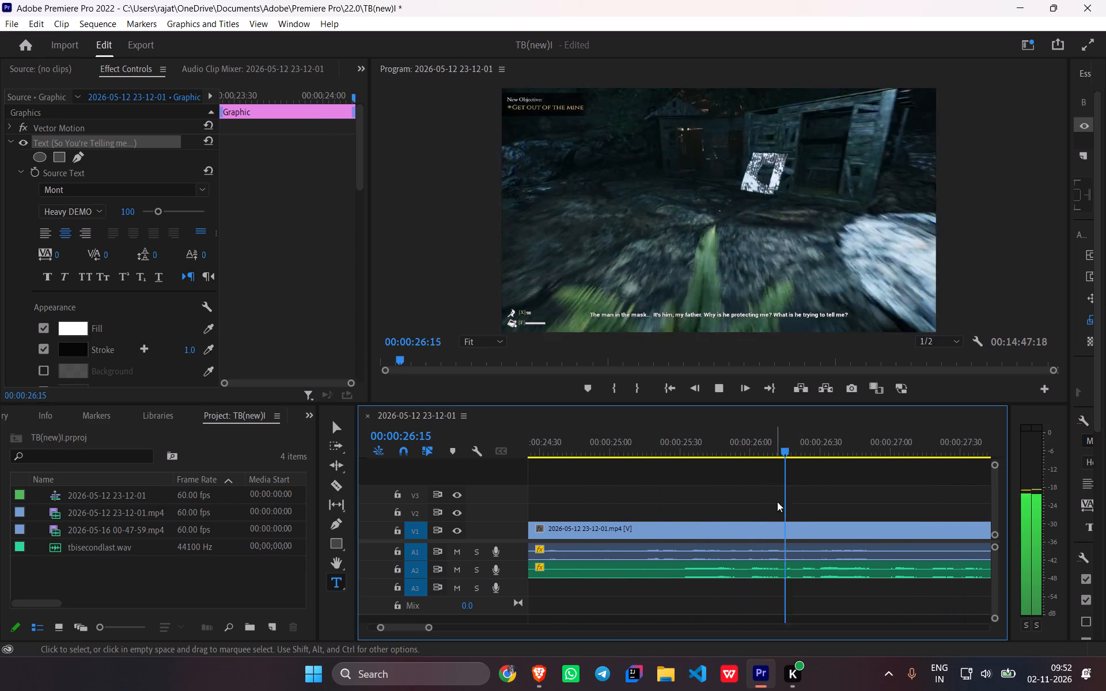
{"action": "key", "text": "space"}
{"action": "left_click_drag", "start_coordinate": [849, 449], "coordinate": [675, 474]}
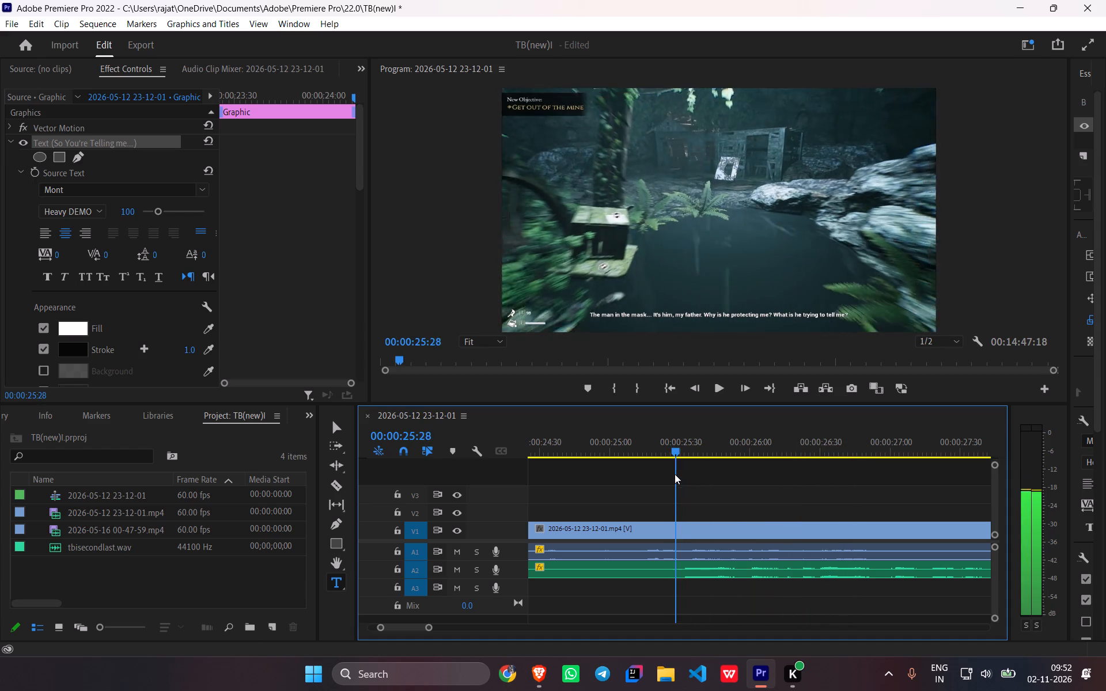
{"action": "left_click_drag", "start_coordinate": [675, 474], "coordinate": [681, 477]}
{"action": "key", "text": "ctrl+v"}
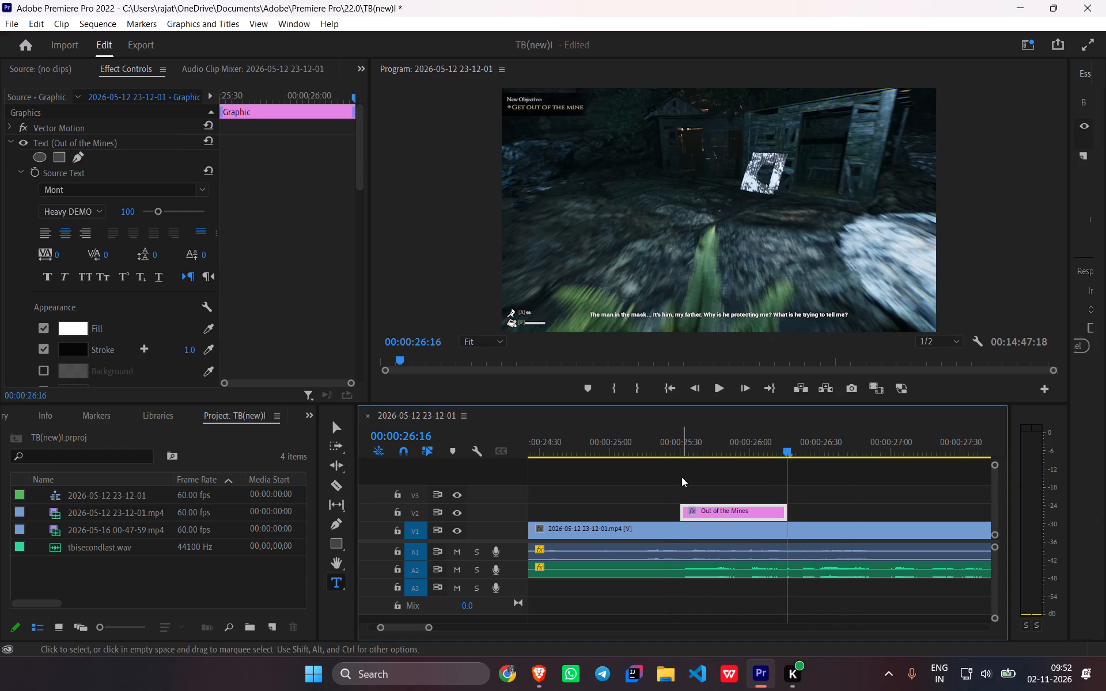
Replay the narration under and just past the newly pasted caption to catch its wording.
{"action": "left_click_drag", "start_coordinate": [792, 450], "coordinate": [671, 464]}
{"action": "key", "text": "space"}
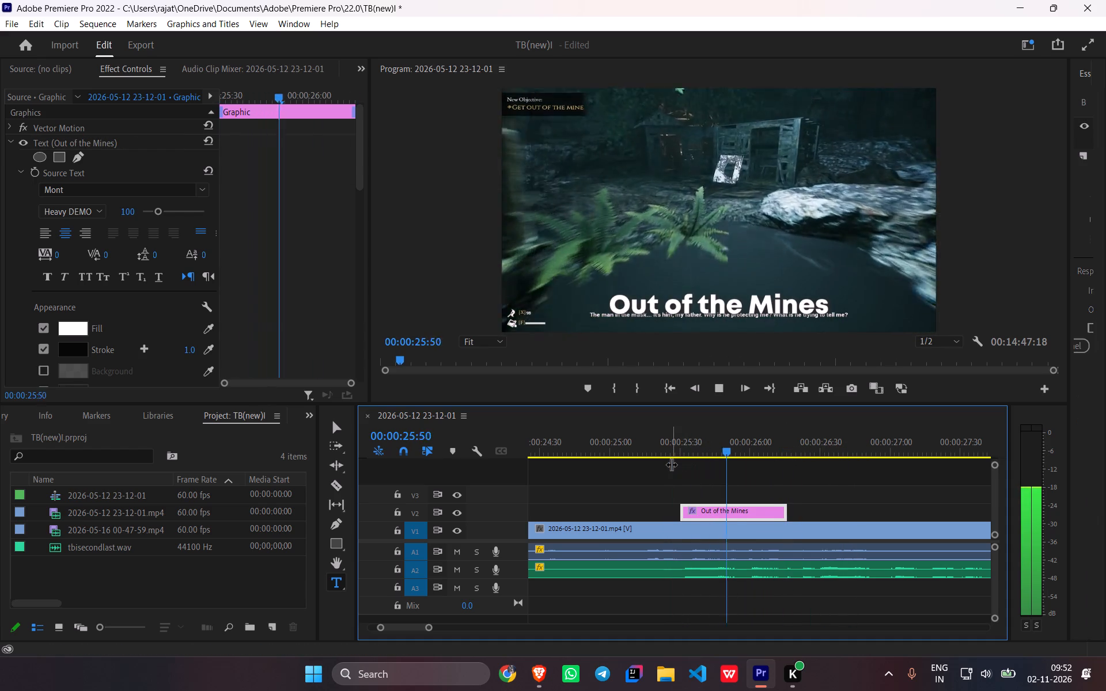
{"action": "key", "text": "space"}
{"action": "left_click_drag", "start_coordinate": [791, 452], "coordinate": [699, 463]}
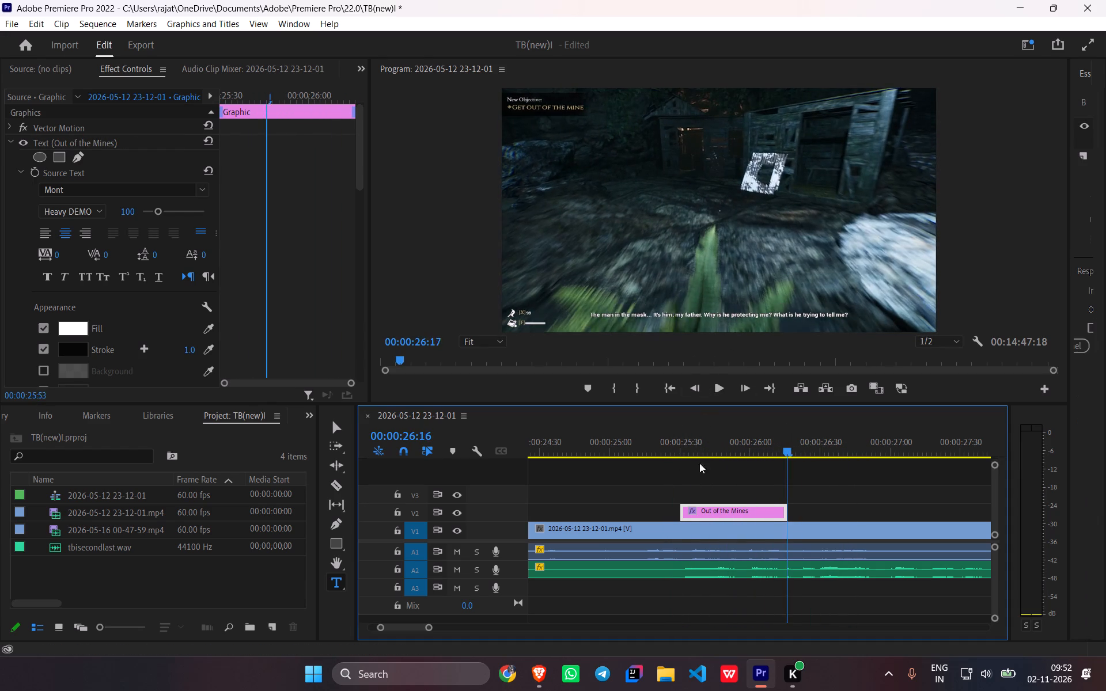
{"action": "left_click_drag", "start_coordinate": [699, 463], "coordinate": [615, 470]}
{"action": "key", "text": "space"}
{"action": "key", "text": "space"}
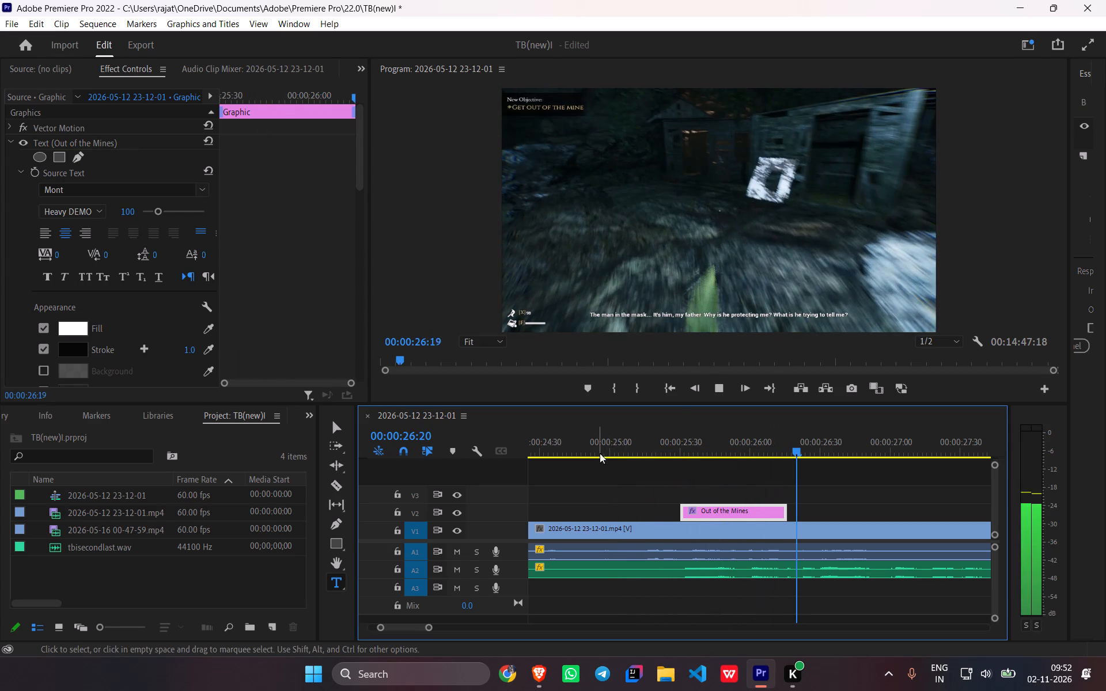
{"action": "key", "text": "space"}
{"action": "key", "text": "space"}
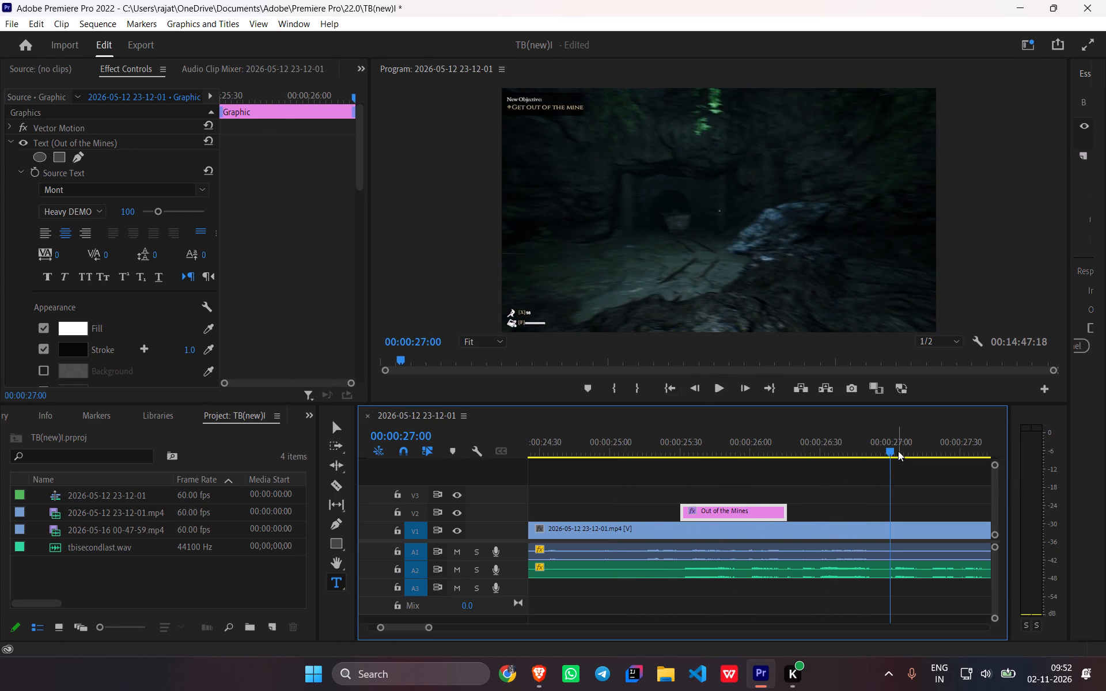
{"action": "left_click_drag", "start_coordinate": [895, 450], "coordinate": [670, 455]}
{"action": "key", "text": "space"}
{"action": "key", "text": "space"}
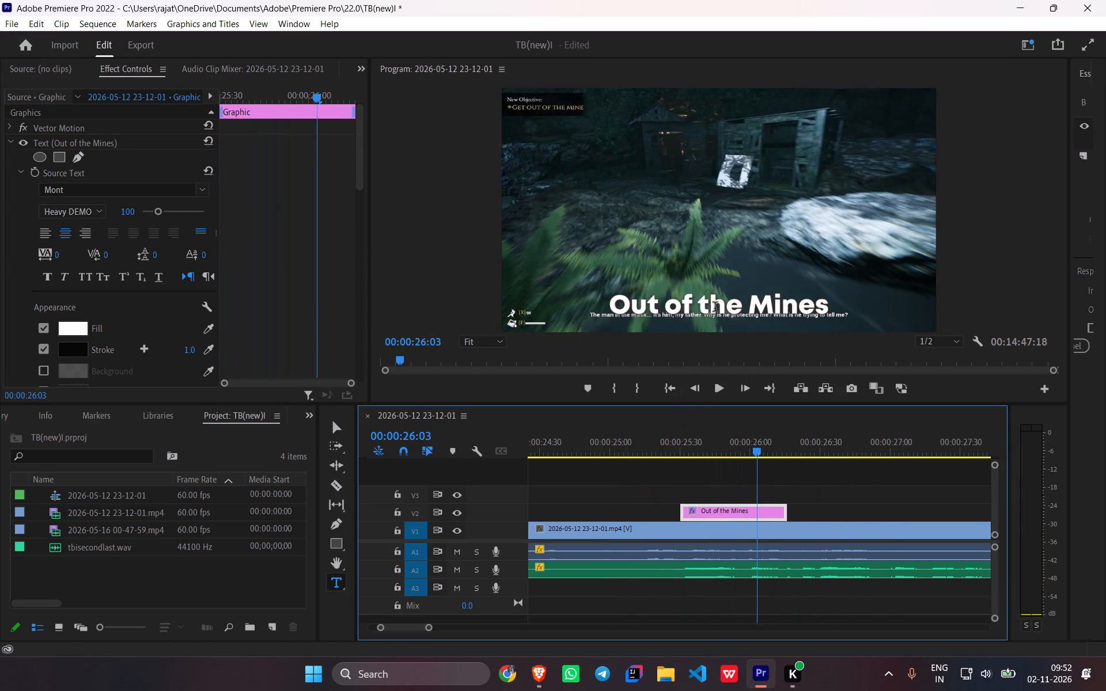
Replace the text of the newly pasted "Out of the Mines" caption with "The Masked man".
{"action": "triple_click", "coordinate": [715, 308]}
{"action": "type", "text": "The ,"}
{"action": "key", "text": "BackSpace"}
{"action": "type", "text": "Nas"}
{"action": "key", "text": "BackSpace"}
{"action": "key", "text": "BackSpace"}
{"action": "key", "text": "BackSpace"}
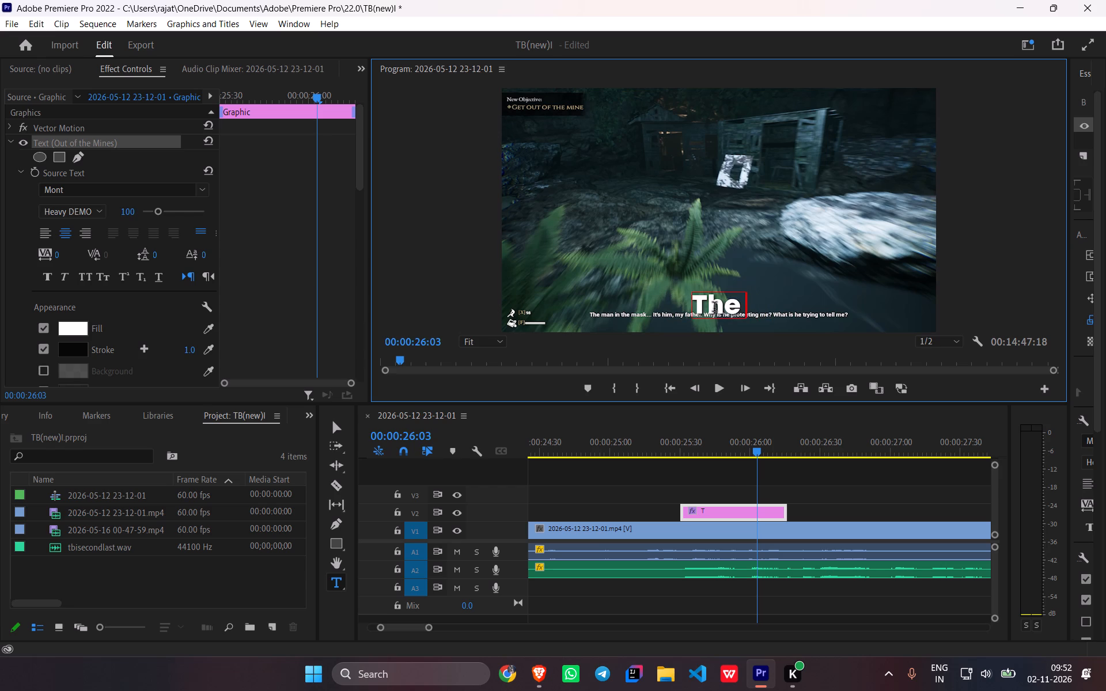
{"action": "type", "text": "Masked man"}
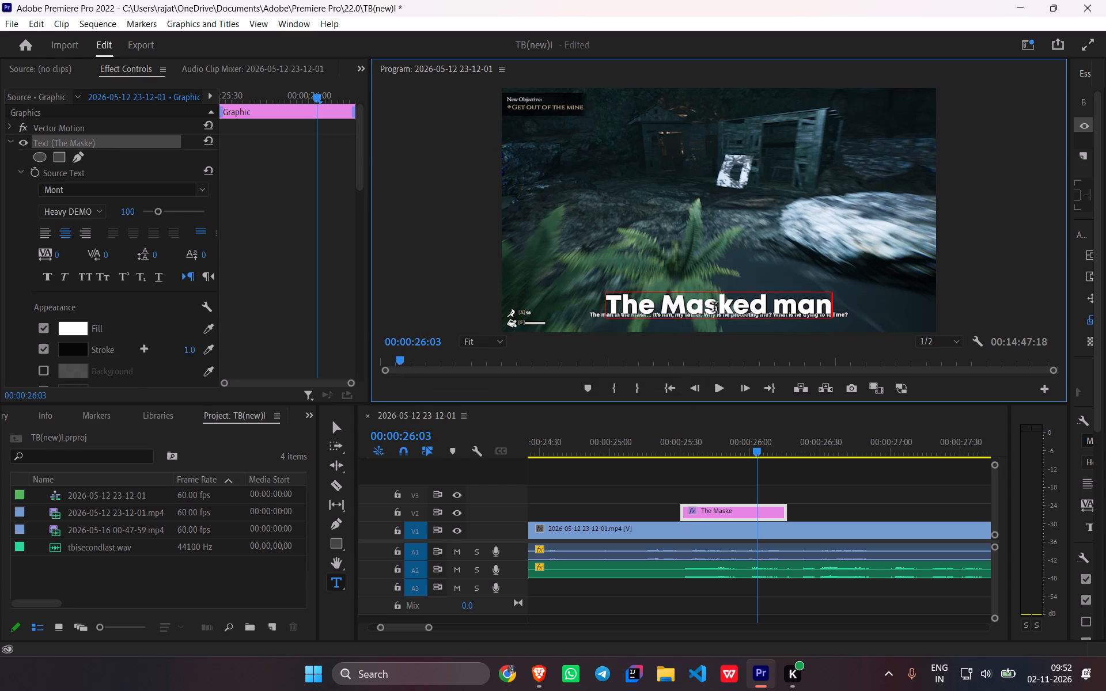
Set the stroke width of the "The Masked man" caption text to 50.
{"action": "scroll", "coordinate": [155, 310], "scroll_direction": "down", "scroll_amount": 2}
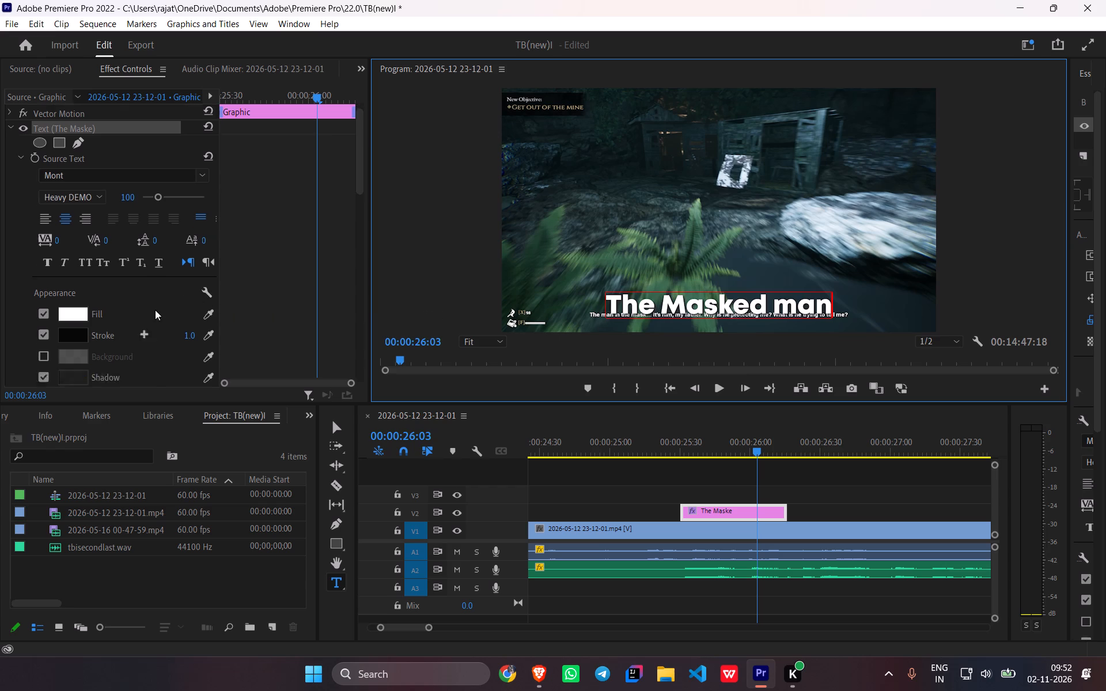
{"action": "scroll", "coordinate": [155, 310], "scroll_direction": "down", "scroll_amount": 16}
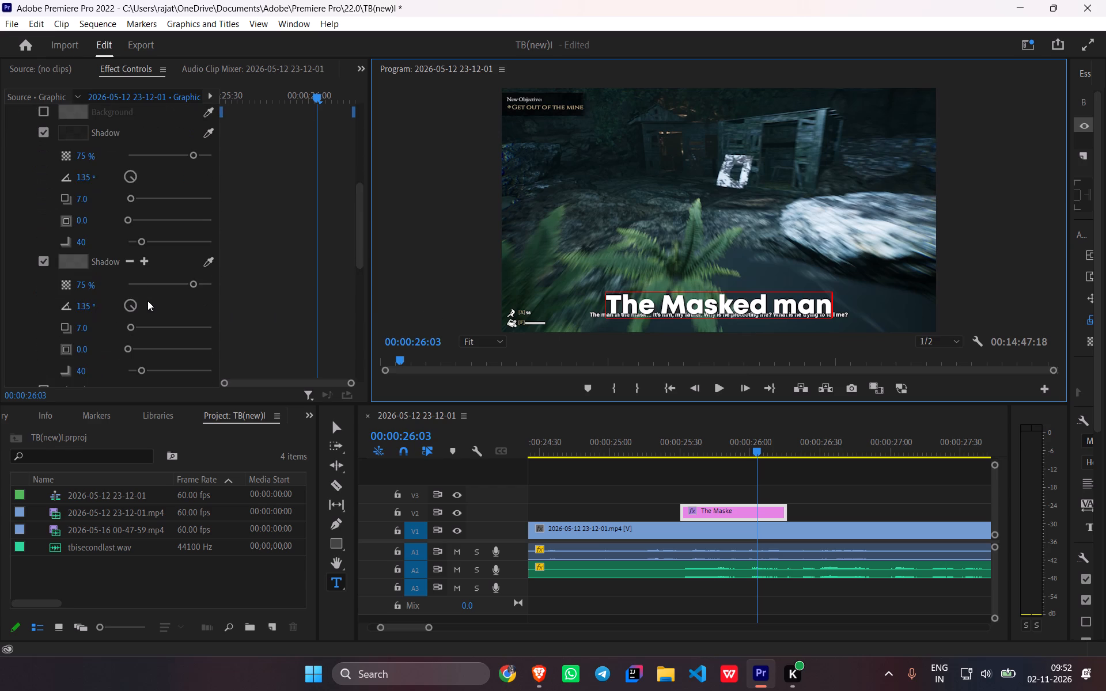
{"action": "scroll", "coordinate": [147, 301], "scroll_direction": "up", "scroll_amount": 19}
{"action": "scroll", "coordinate": [147, 298], "scroll_direction": "down", "scroll_amount": 2}
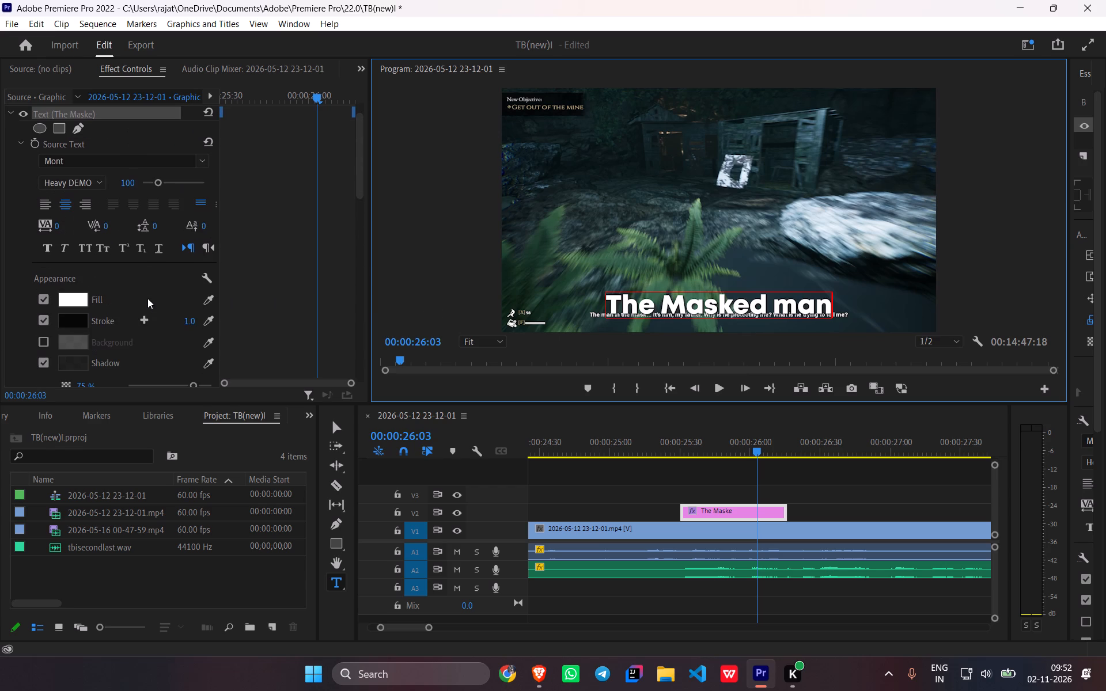
{"action": "left_click_drag", "start_coordinate": [188, 320], "coordinate": [165, 313]}
{"action": "left_click", "coordinate": [183, 322]}
{"action": "left_click", "coordinate": [180, 337]}
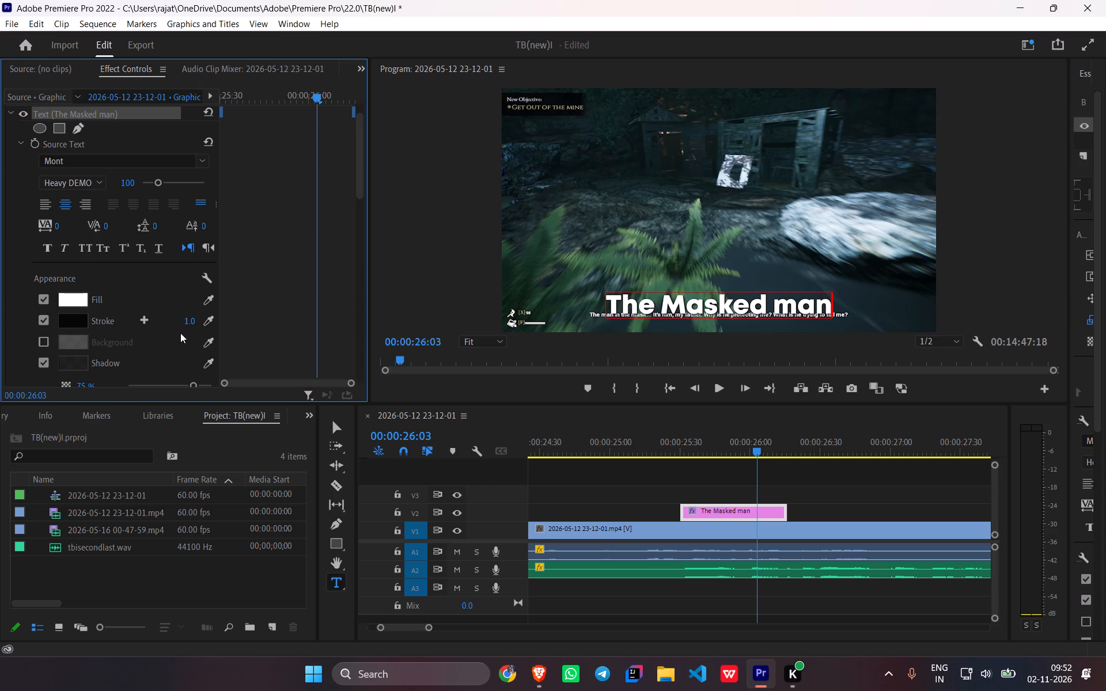
{"action": "left_click_drag", "start_coordinate": [185, 322], "coordinate": [184, 267]}
{"action": "left_click_drag", "start_coordinate": [184, 267], "coordinate": [181, 302]}
{"action": "scroll", "coordinate": [173, 310], "scroll_direction": "down", "scroll_amount": 2}
{"action": "left_click_drag", "start_coordinate": [184, 293], "coordinate": [184, 293]}
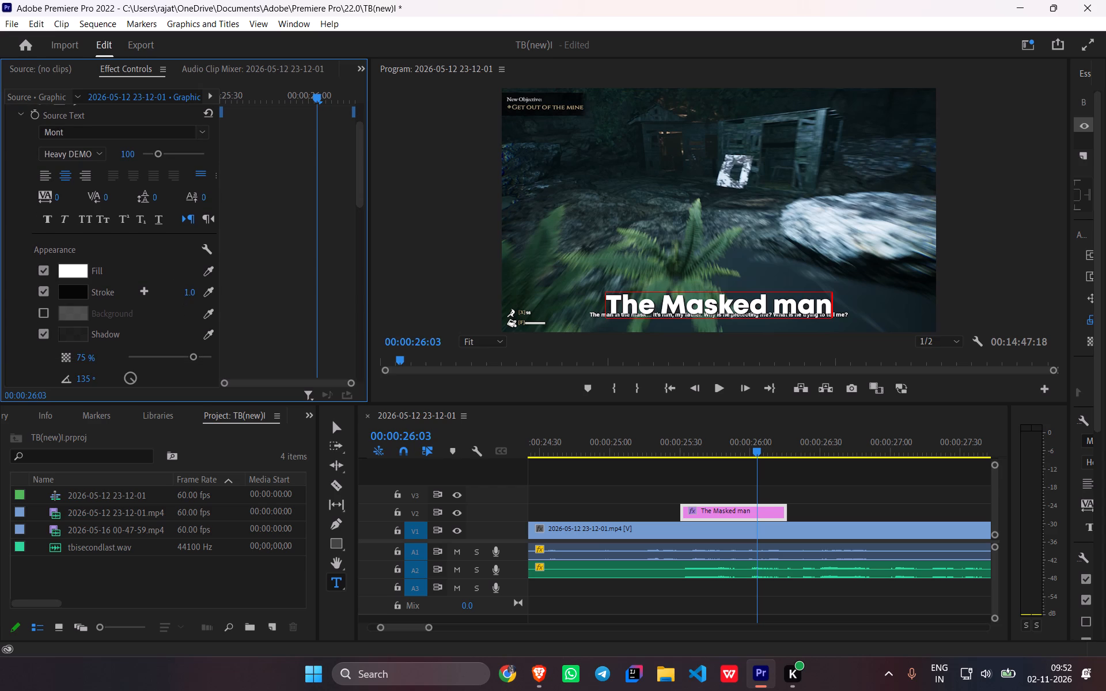
{"action": "left_click_drag", "start_coordinate": [184, 293], "coordinate": [173, 297]}
{"action": "left_click_drag", "start_coordinate": [187, 294], "coordinate": [173, 287]}
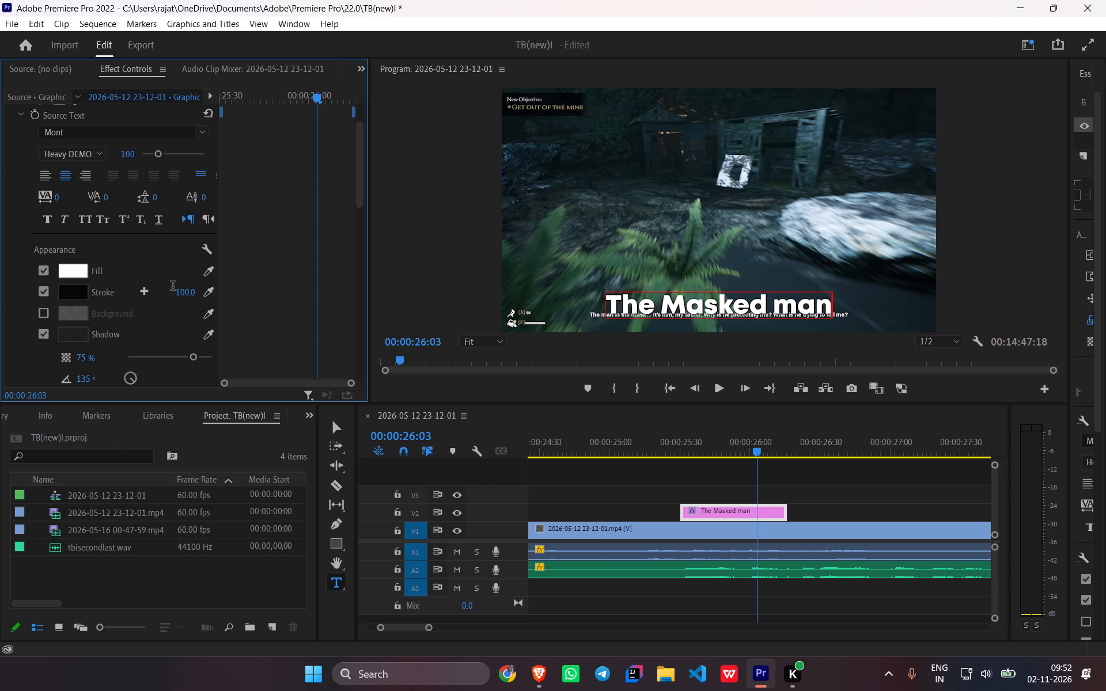
{"action": "left_click_drag", "start_coordinate": [173, 287], "coordinate": [152, 293]}
{"action": "double_click", "coordinate": [189, 288]}
{"action": "type", "text": "50"}
{"action": "key", "text": "Return"}
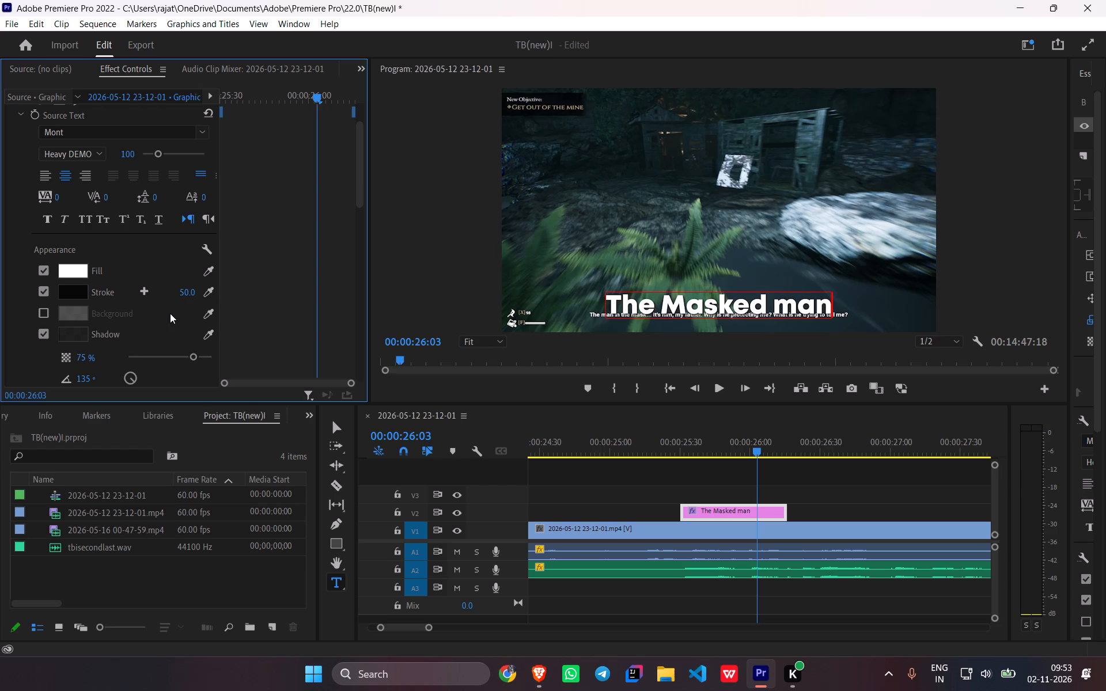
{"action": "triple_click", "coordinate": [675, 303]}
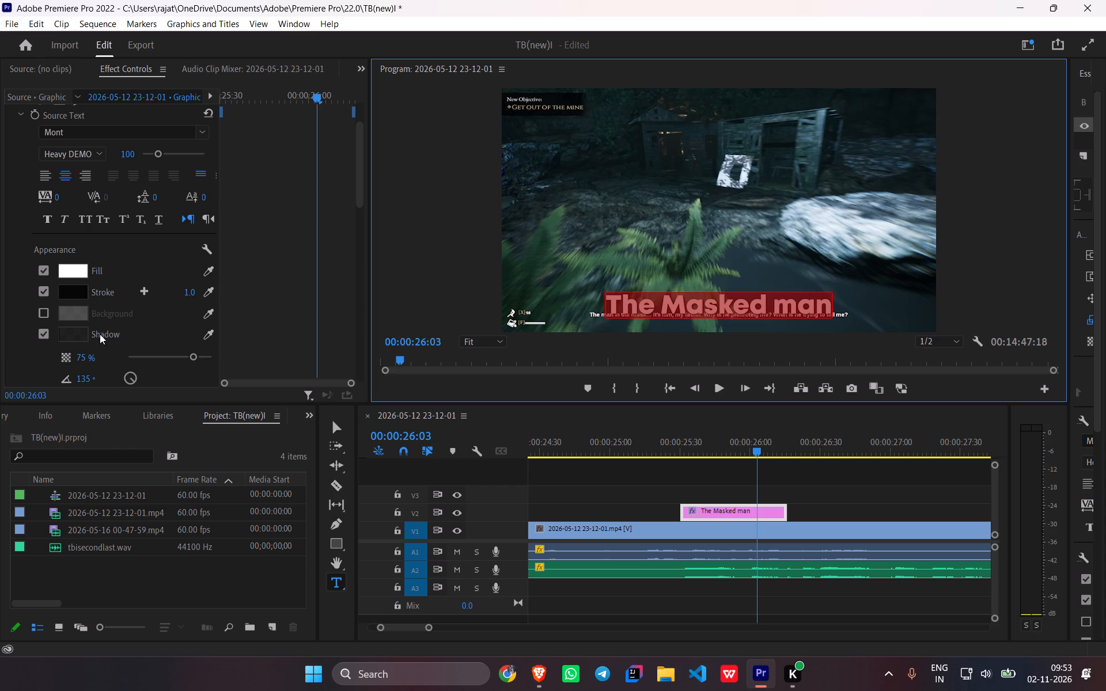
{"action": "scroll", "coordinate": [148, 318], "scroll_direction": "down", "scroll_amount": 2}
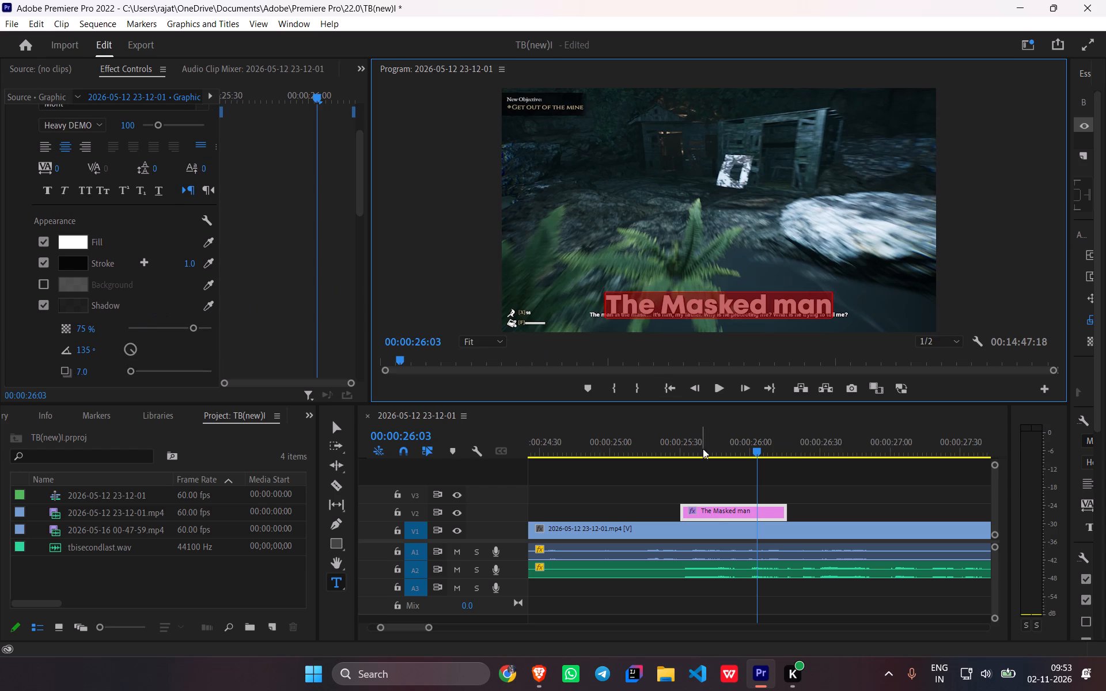
Replay the narration under "The Masked man" and paste another caption copy on V2 at about 00:00:26:14.
{"action": "left_click", "coordinate": [713, 508]}
{"action": "left_click_drag", "start_coordinate": [759, 451], "coordinate": [668, 453]}
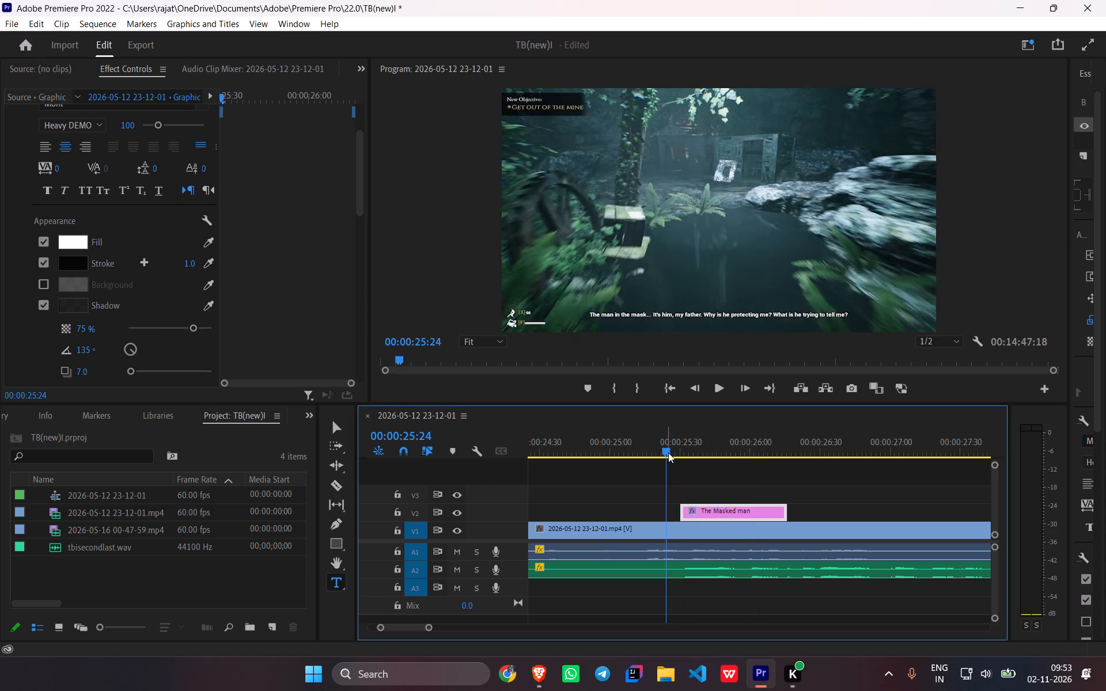
{"action": "key", "text": "space"}
{"action": "key", "text": "space"}
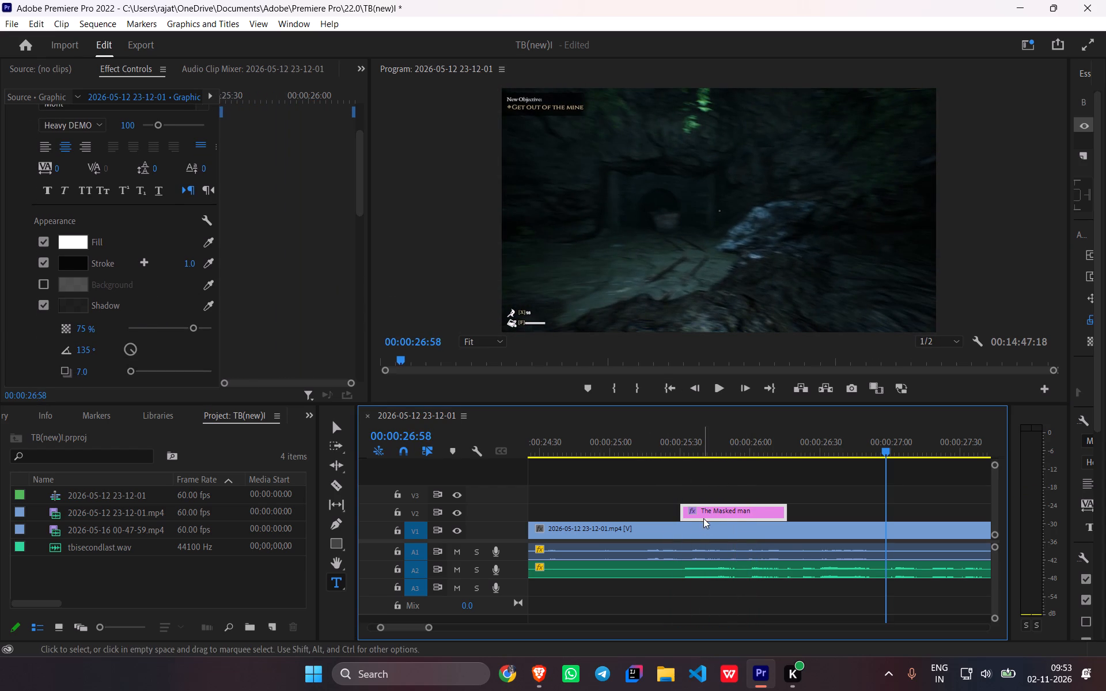
{"action": "left_click_drag", "start_coordinate": [892, 449], "coordinate": [710, 464]}
{"action": "key", "text": "space"}
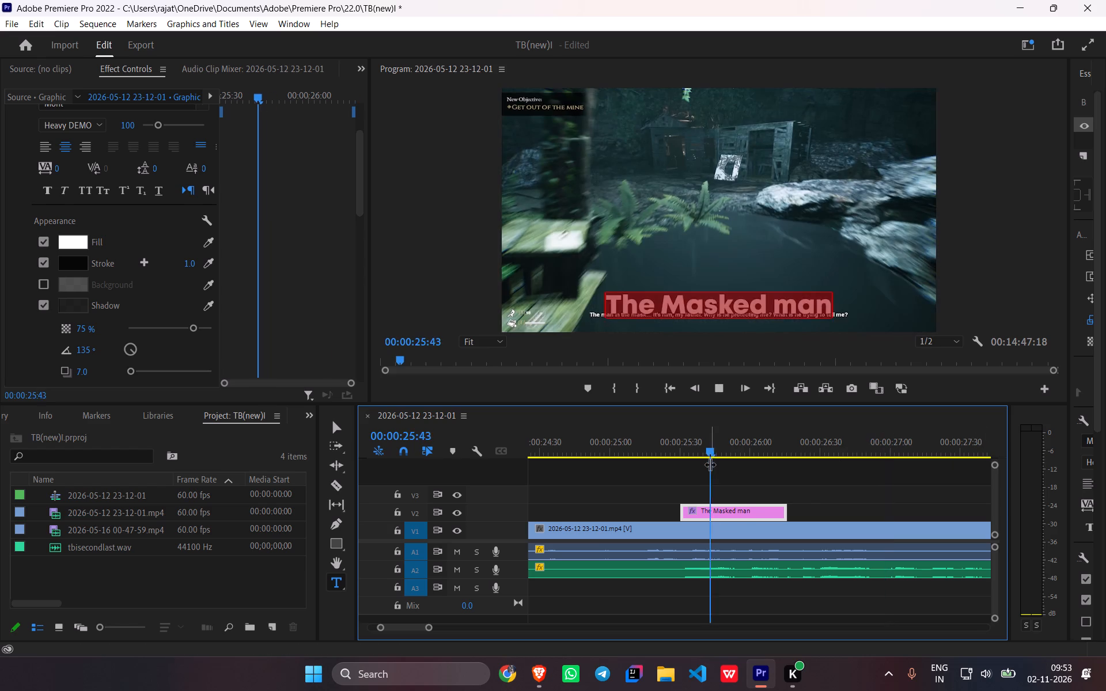
{"action": "key", "text": "space"}
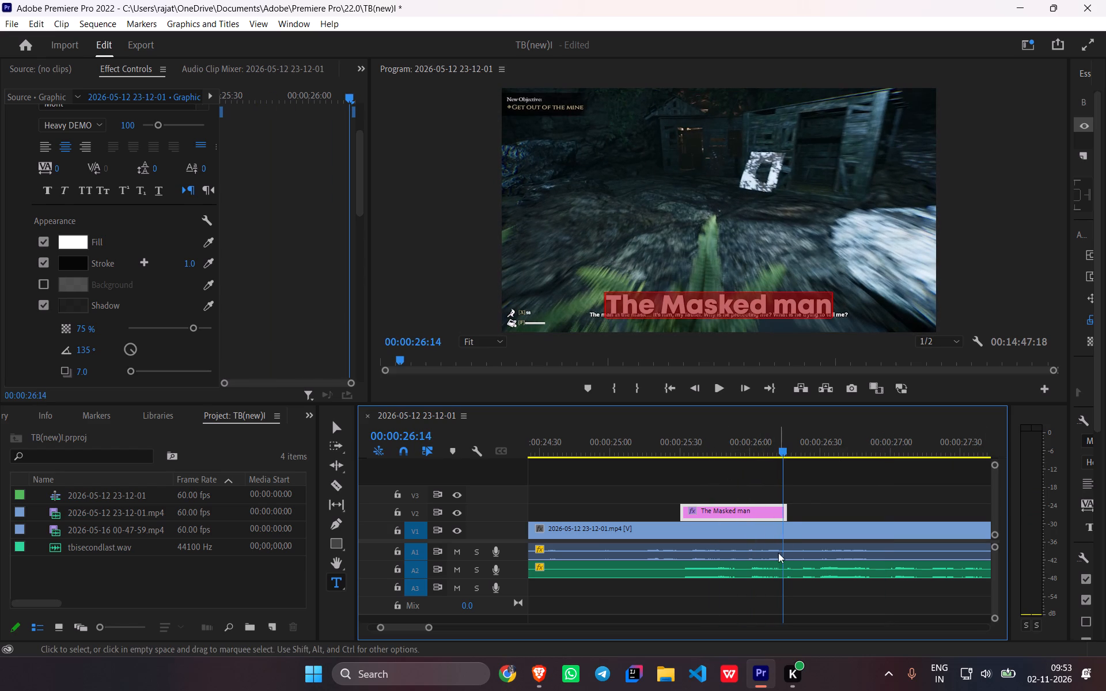
{"action": "key", "text": "ctrl+v"}
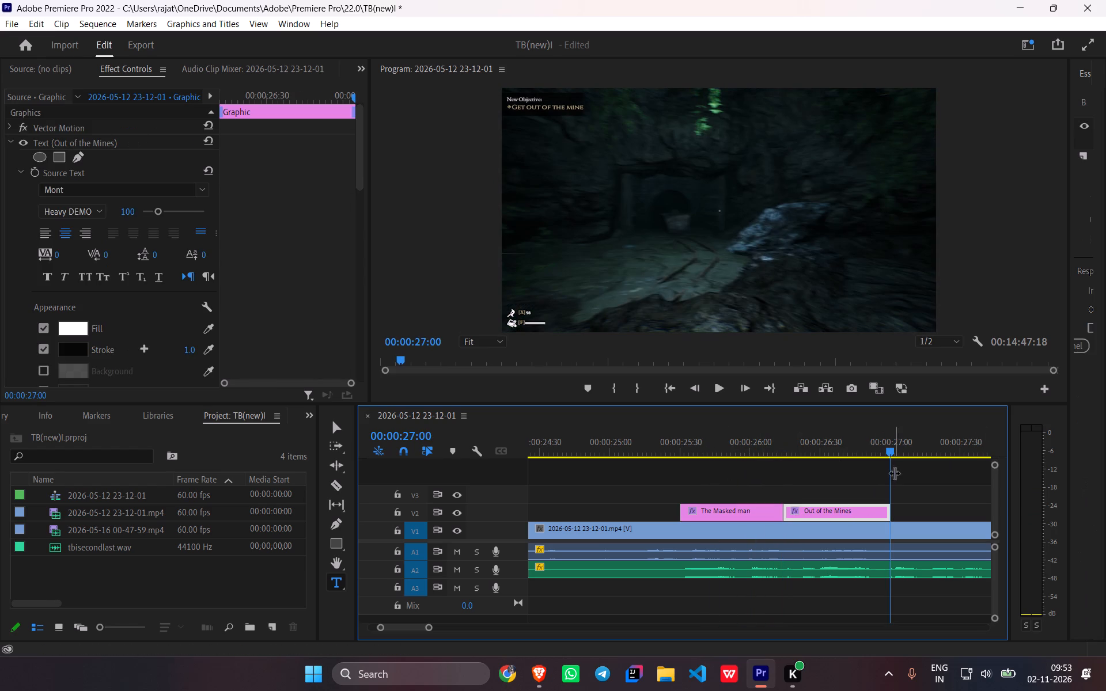
Listen to the line under the newly pasted "Out of the Mines" caption and replace its text with "The one whos".
{"action": "left_click_drag", "start_coordinate": [890, 449], "coordinate": [767, 457]}
{"action": "key", "text": "space"}
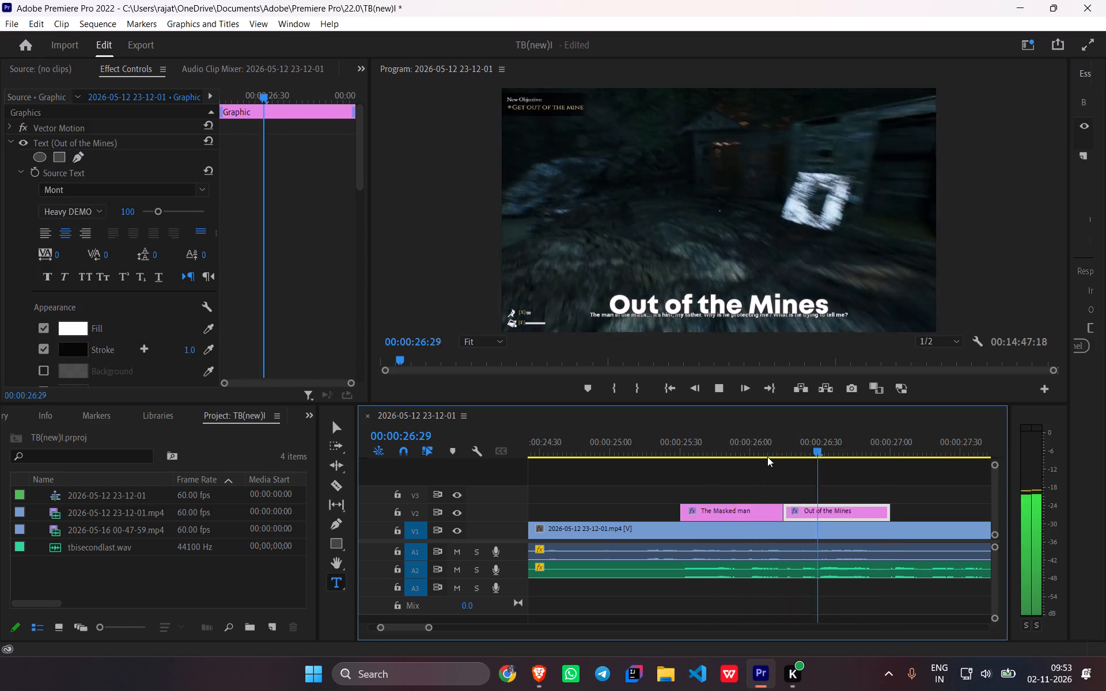
{"action": "key", "text": "space"}
{"action": "triple_click", "coordinate": [708, 299]}
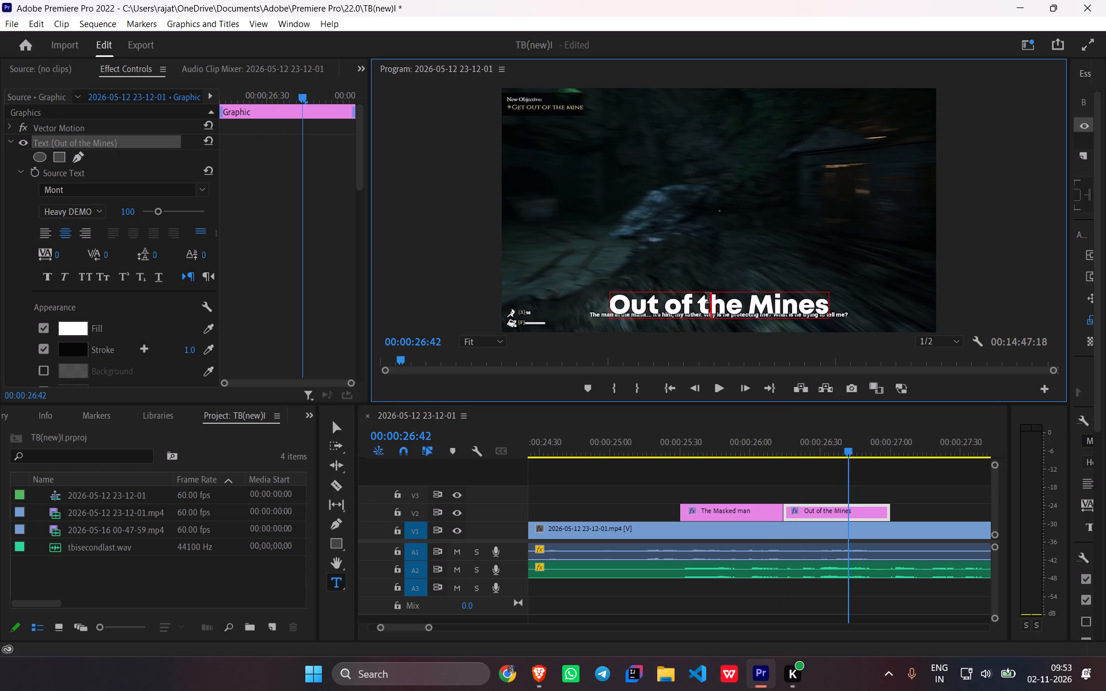
{"action": "type", "text": "The one whose"}
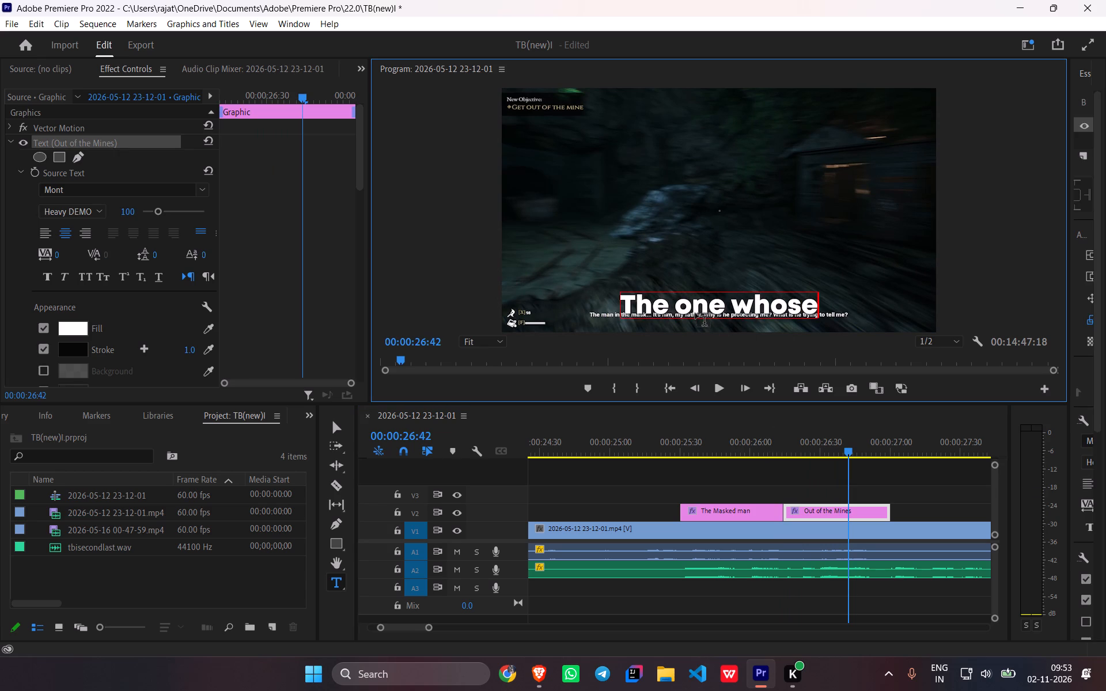
{"action": "key", "text": "BackSpace"}
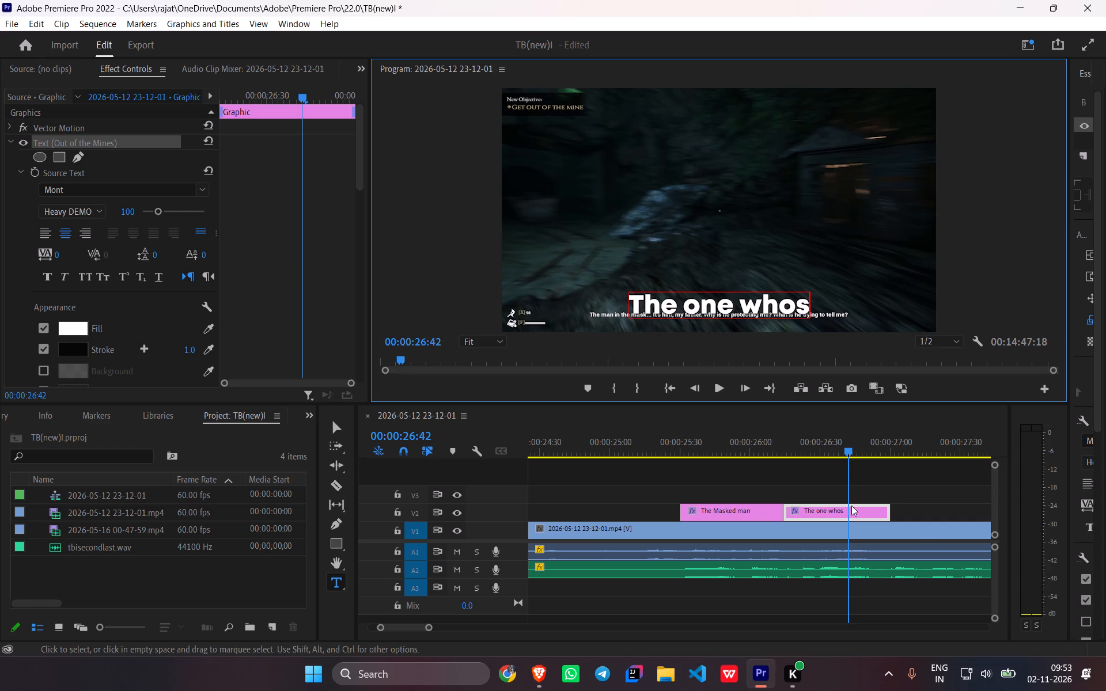
Replay the narration under the "The one whos" caption and correct its text to "The one who's".
{"action": "left_click_drag", "start_coordinate": [851, 454], "coordinate": [790, 449]}
{"action": "key", "text": "space"}
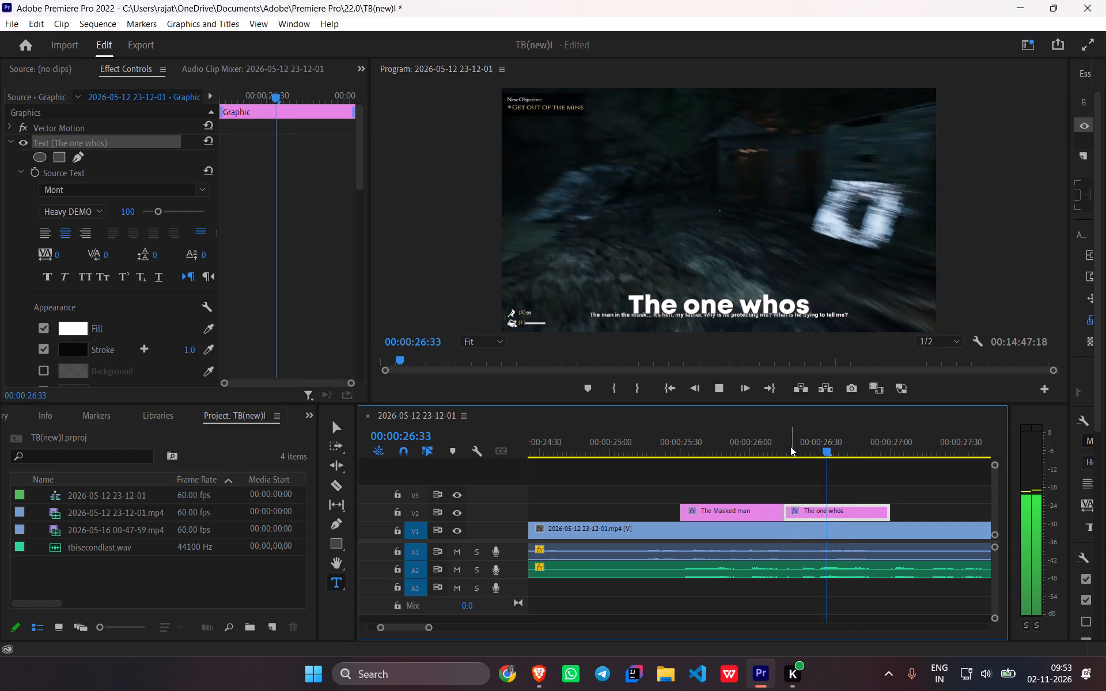
{"action": "key", "text": "space"}
{"action": "key", "text": "space"}
{"action": "key", "text": "space"}
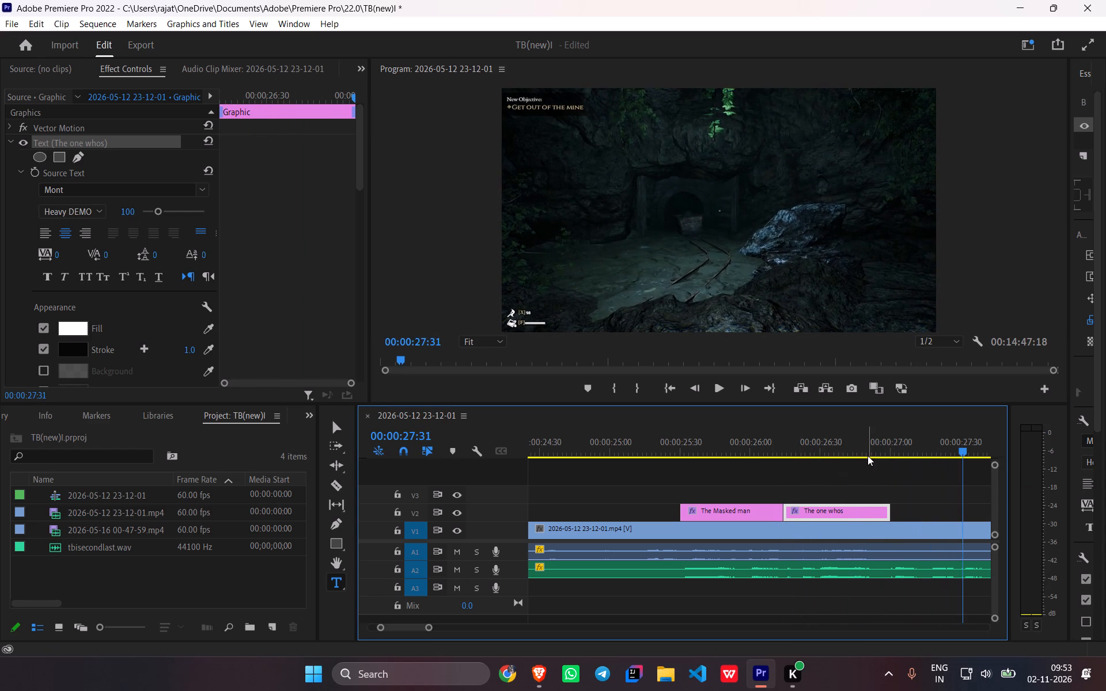
{"action": "left_click_drag", "start_coordinate": [966, 451], "coordinate": [853, 438]}
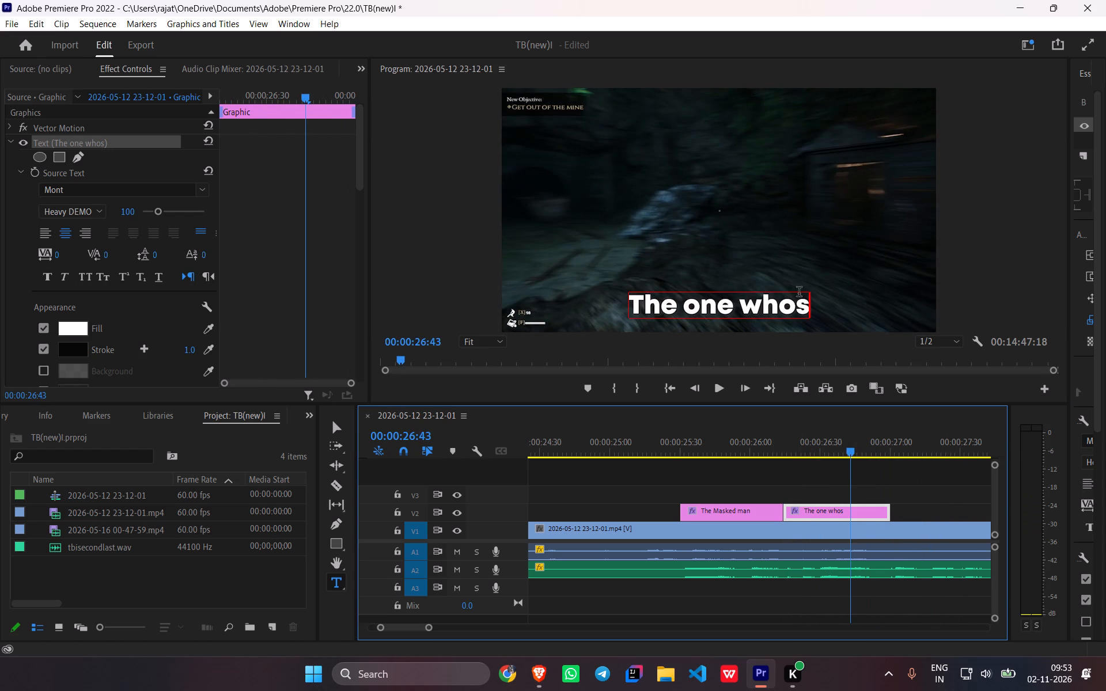
{"action": "left_click", "coordinate": [797, 306]}
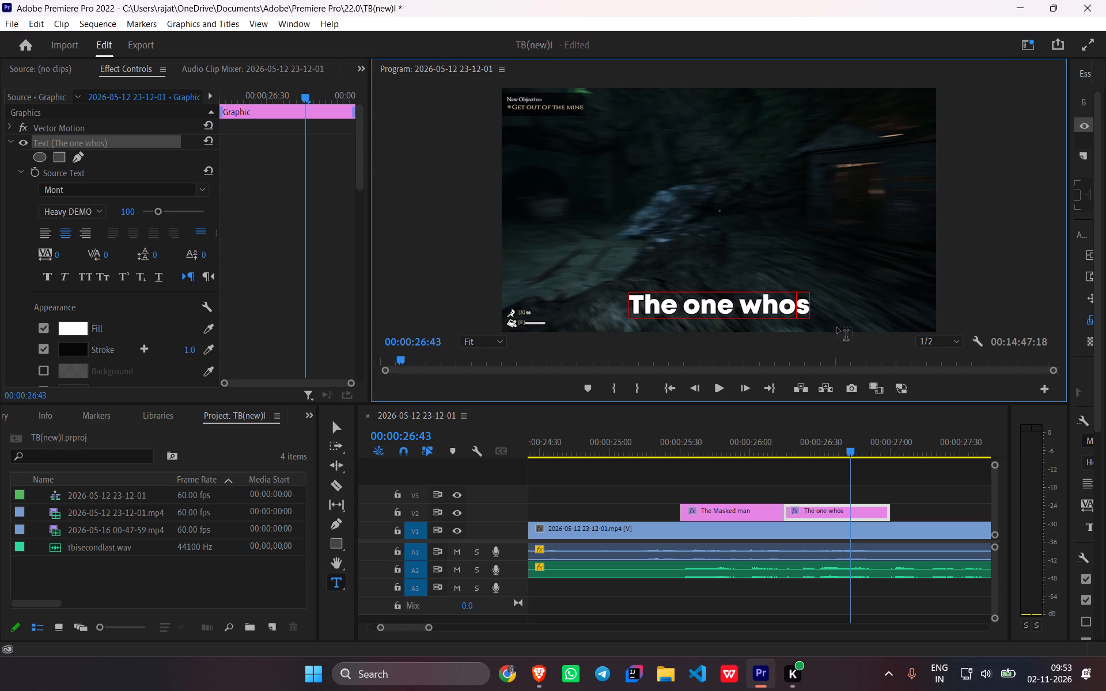
{"action": "key", "text": "apostrophe"}
Play on past the "The one who's" caption and paste another caption copy on V2 directly at its end.
{"action": "left_click_drag", "start_coordinate": [850, 447], "coordinate": [753, 448]}
{"action": "key", "text": "space"}
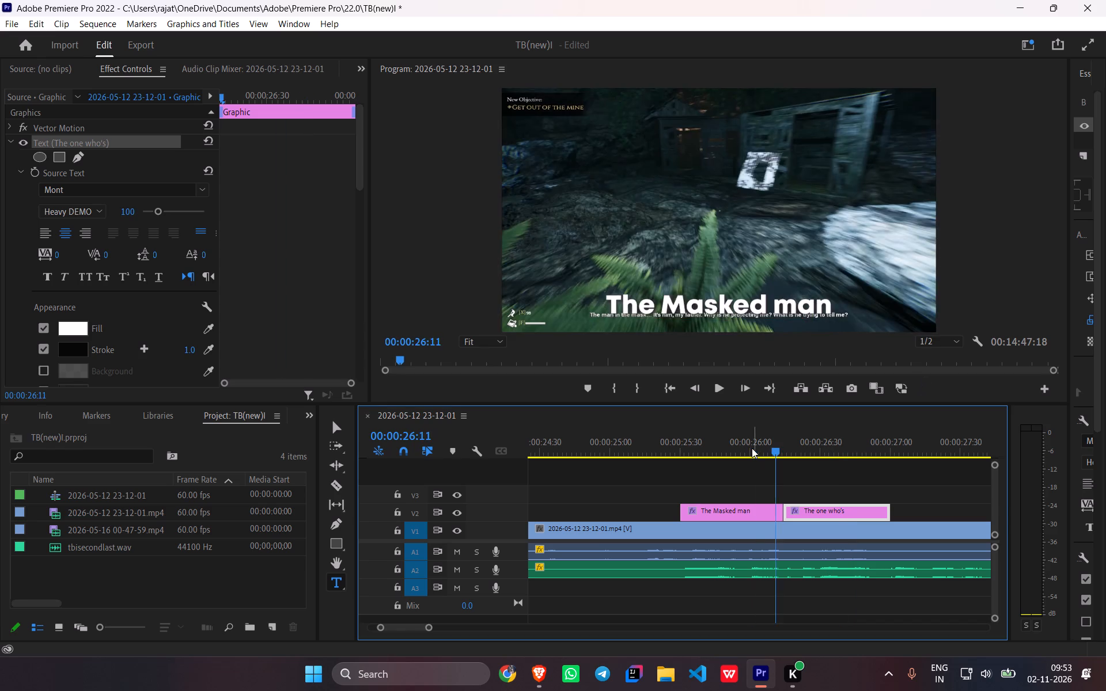
{"action": "key", "text": "space"}
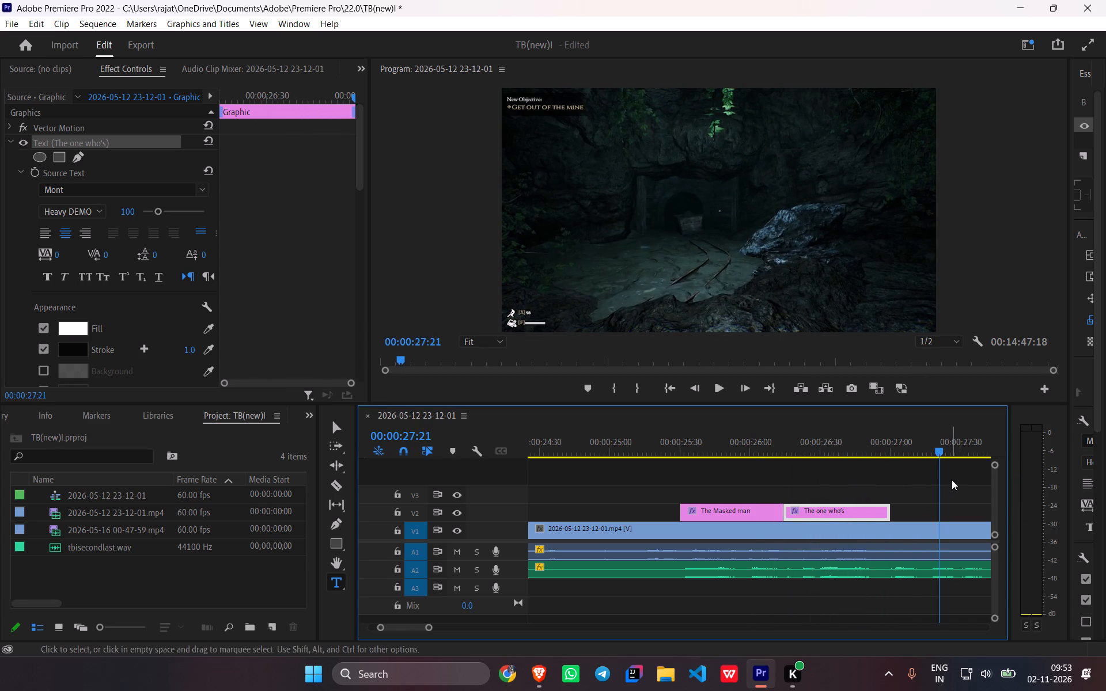
{"action": "left_click_drag", "start_coordinate": [940, 449], "coordinate": [888, 469]}
{"action": "key", "text": "ctrl+v"}
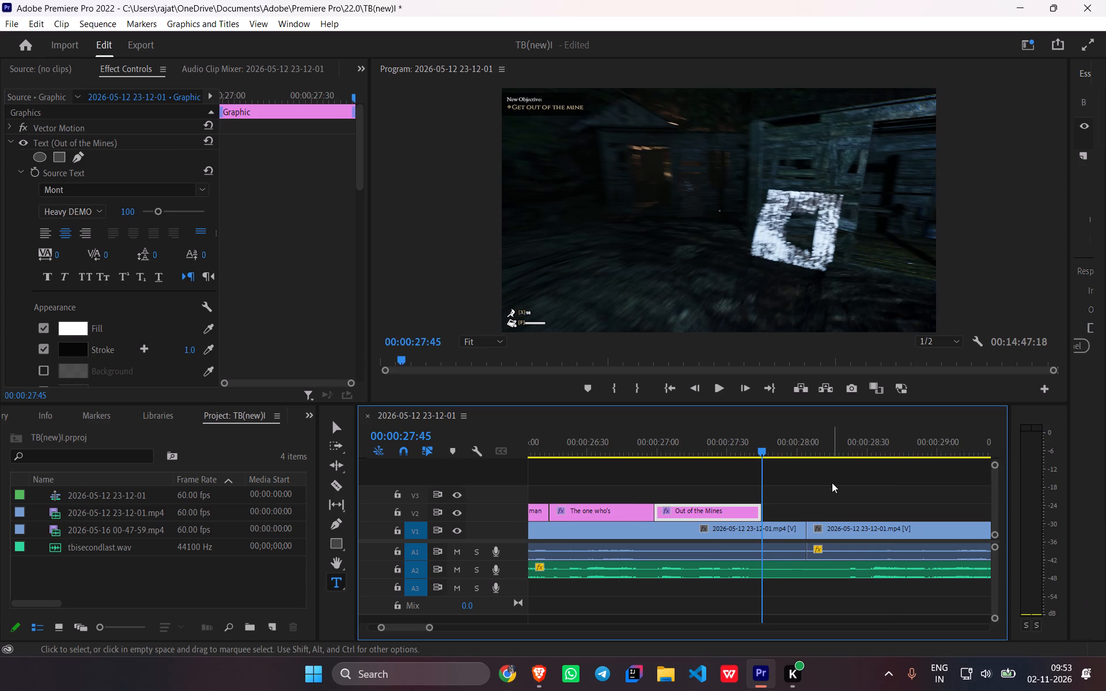
Replace the text of the newly pasted "Out of the Mines" caption with "been Haunting us".
{"action": "scroll", "coordinate": [833, 484], "scroll_direction": "up", "scroll_amount": 8}
{"action": "left_click_drag", "start_coordinate": [929, 452], "coordinate": [791, 460]}
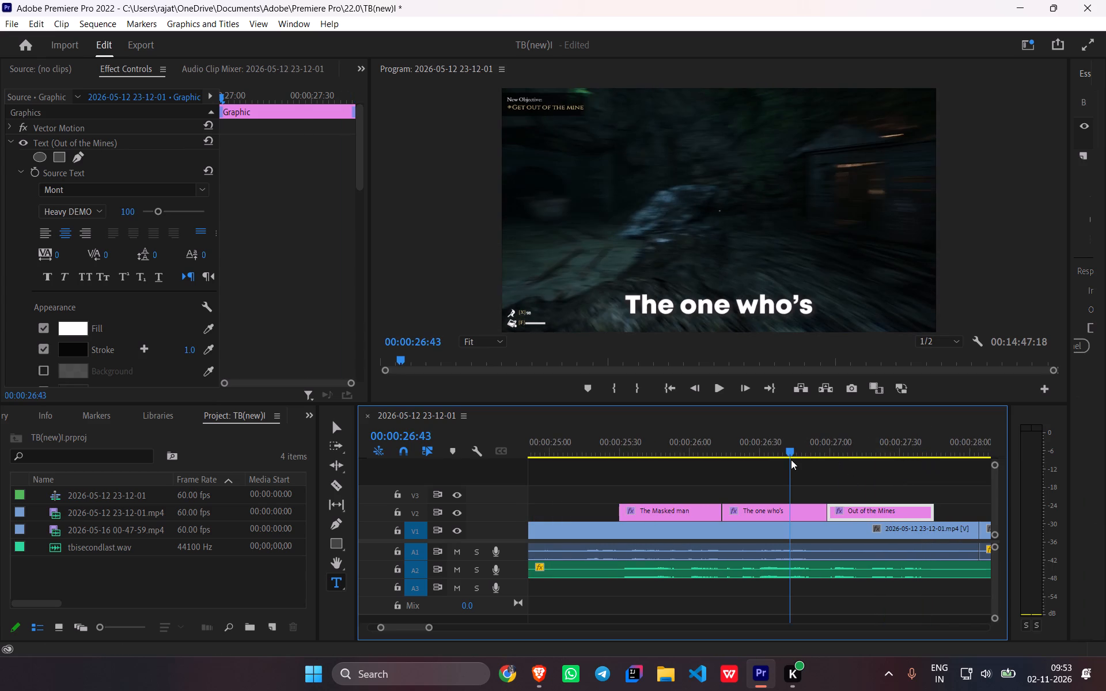
{"action": "left_click_drag", "start_coordinate": [791, 460], "coordinate": [843, 468]}
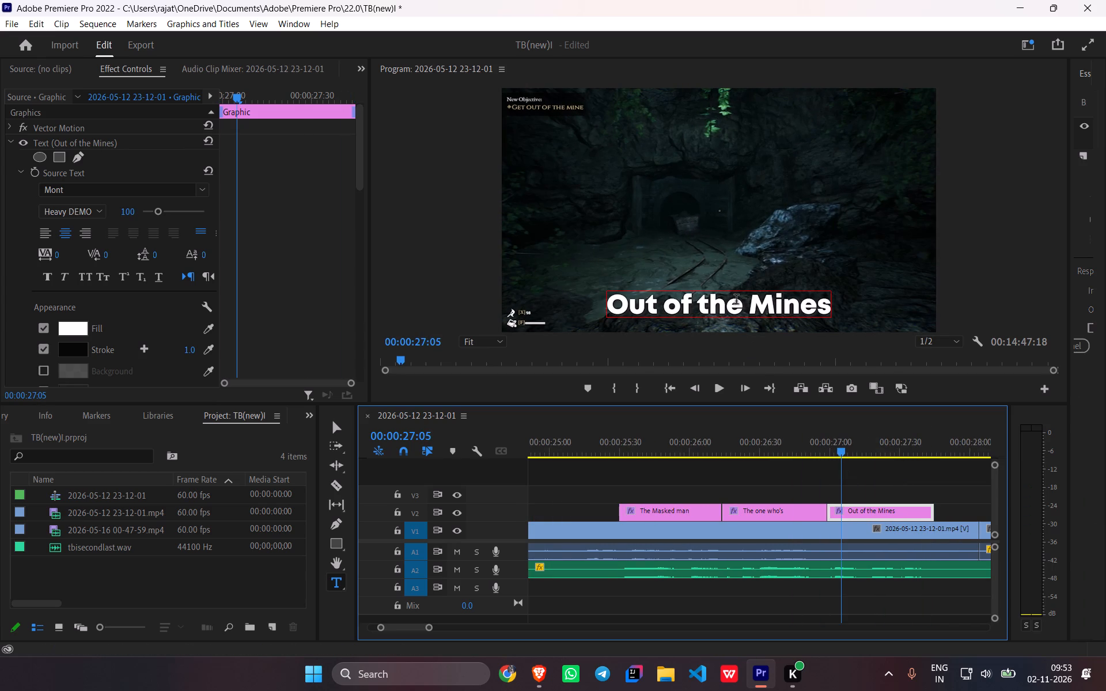
{"action": "triple_click", "coordinate": [736, 301]}
{"action": "type", "text": "been Haunting us"}
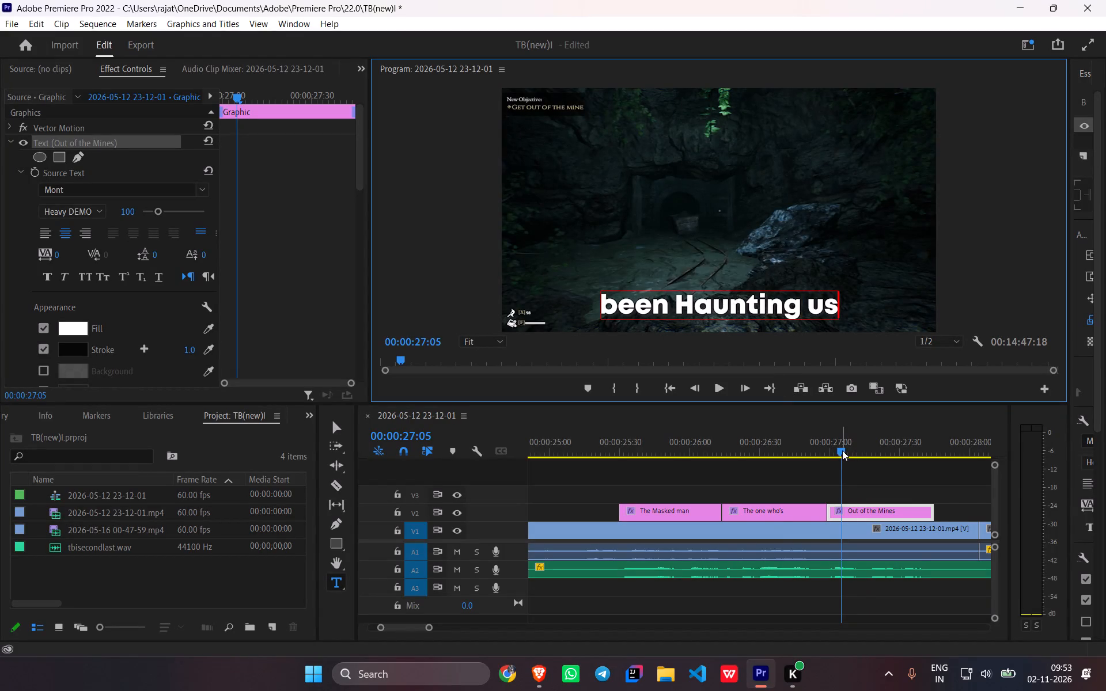
Play through "been Haunting us" to the next spoken line and paste another caption copy on V2 at about 00:00:28:20.
{"action": "left_click_drag", "start_coordinate": [842, 450], "coordinate": [726, 445]}
{"action": "key", "text": "space"}
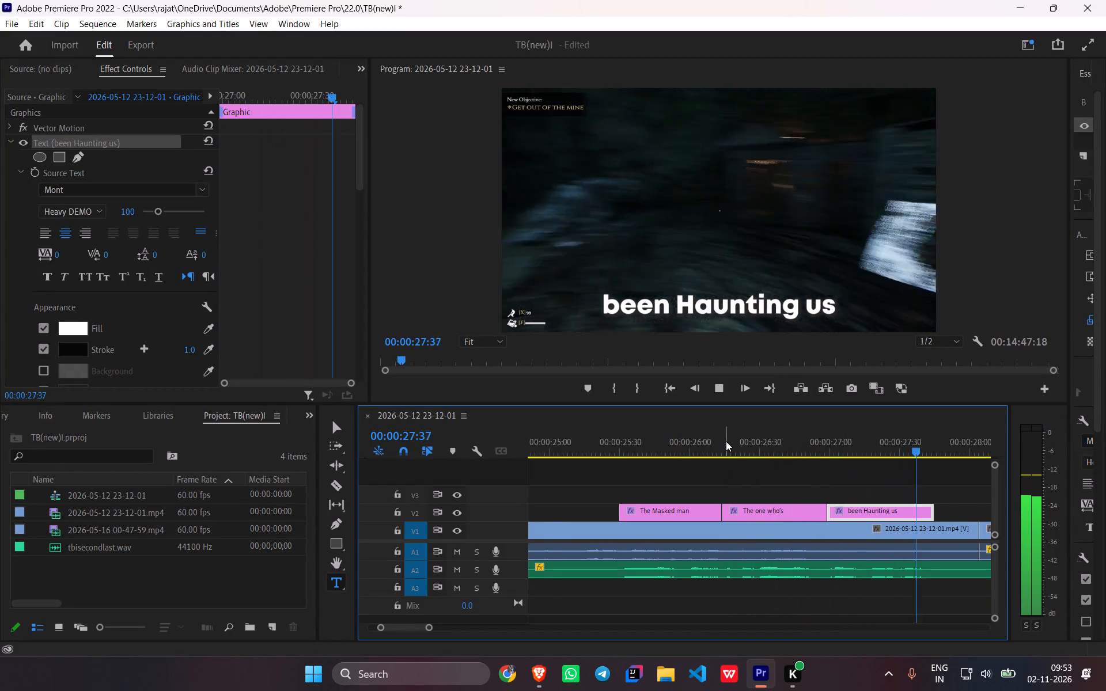
{"action": "key", "text": "space"}
{"action": "scroll", "coordinate": [744, 489], "scroll_direction": "up", "scroll_amount": 7}
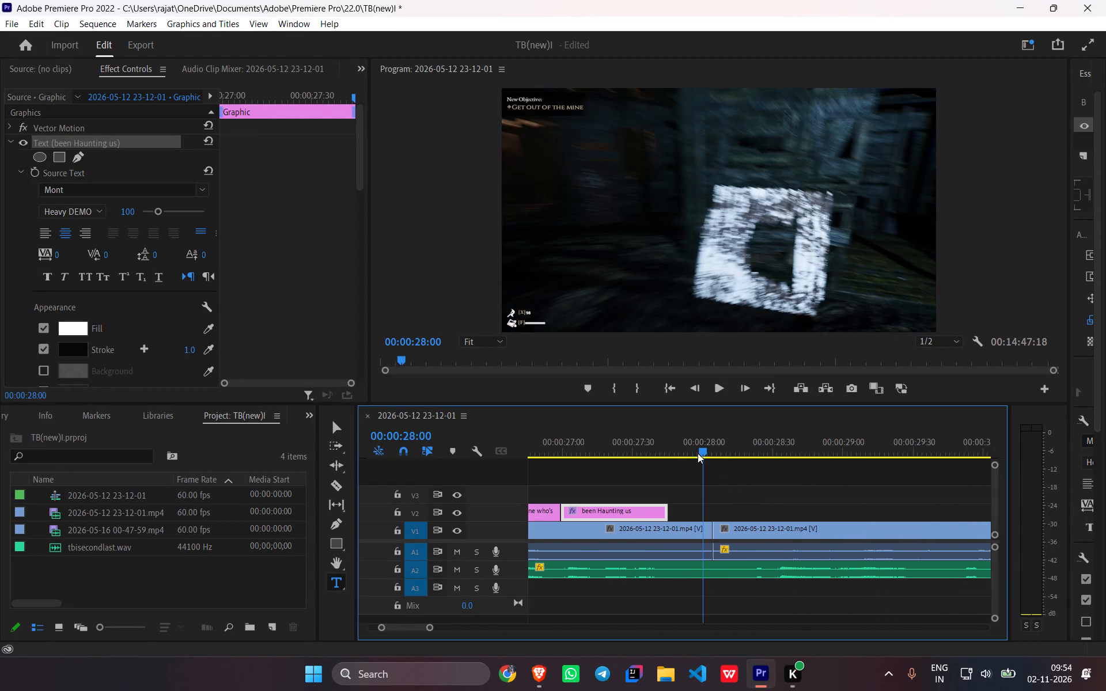
{"action": "left_click_drag", "start_coordinate": [698, 452], "coordinate": [653, 448]}
{"action": "key", "text": "space"}
{"action": "key", "text": "space"}
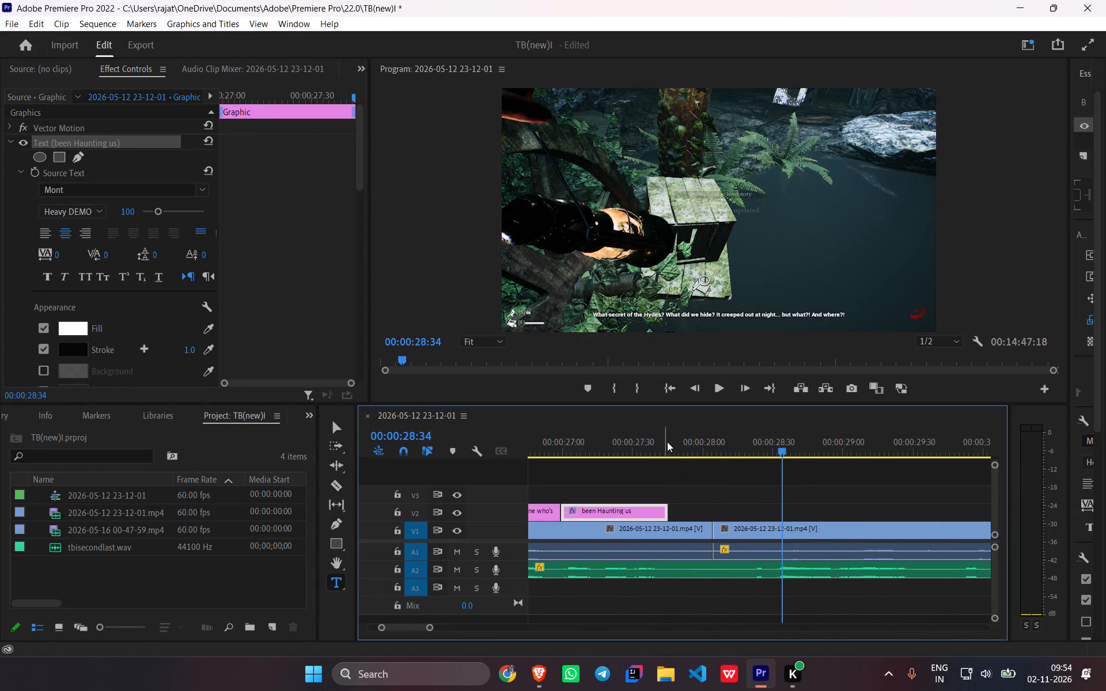
{"action": "key", "text": "space"}
{"action": "key", "text": "space"}
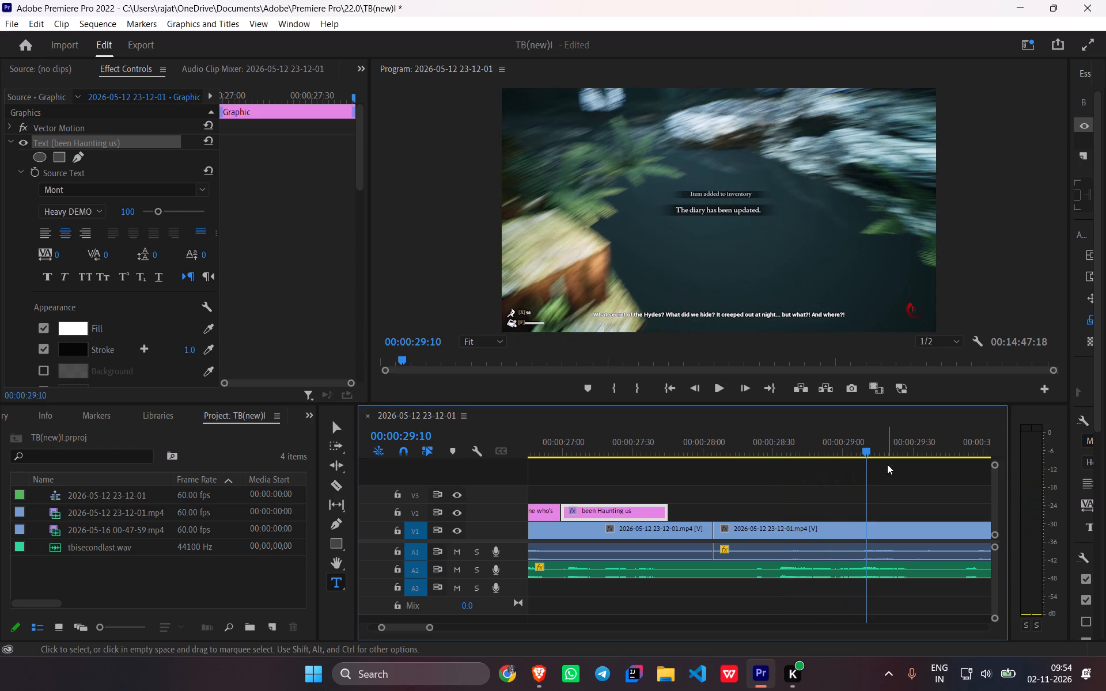
{"action": "left_click_drag", "start_coordinate": [868, 447], "coordinate": [750, 454]}
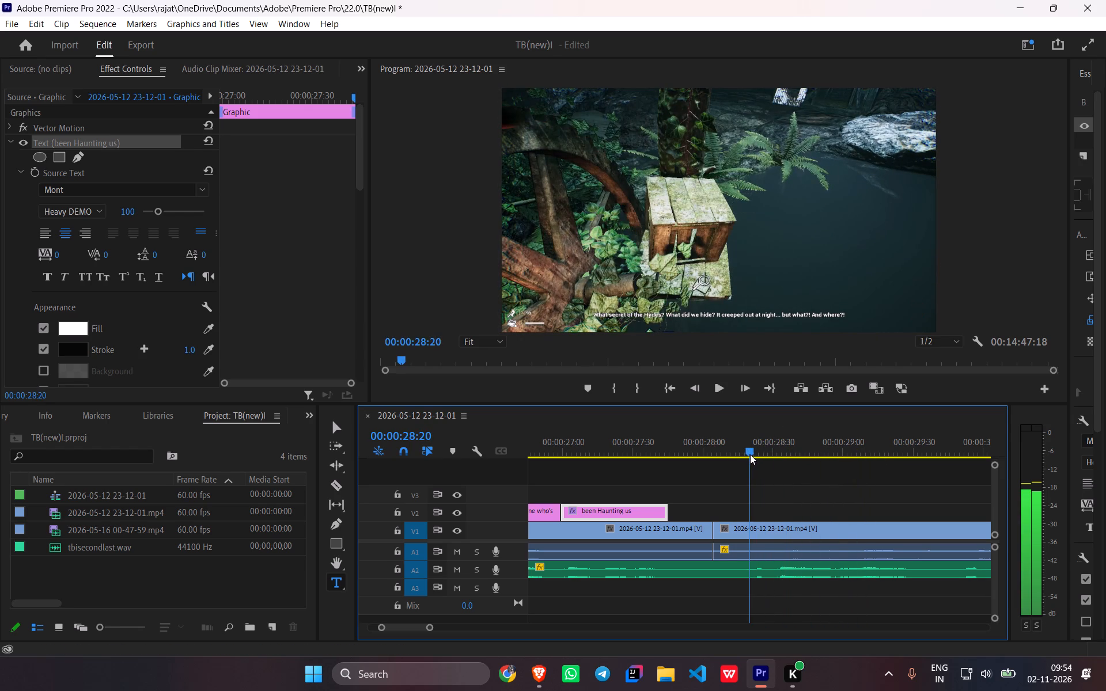
{"action": "left_click_drag", "start_coordinate": [750, 454], "coordinate": [750, 455]}
{"action": "key", "text": "ctrl+v"}
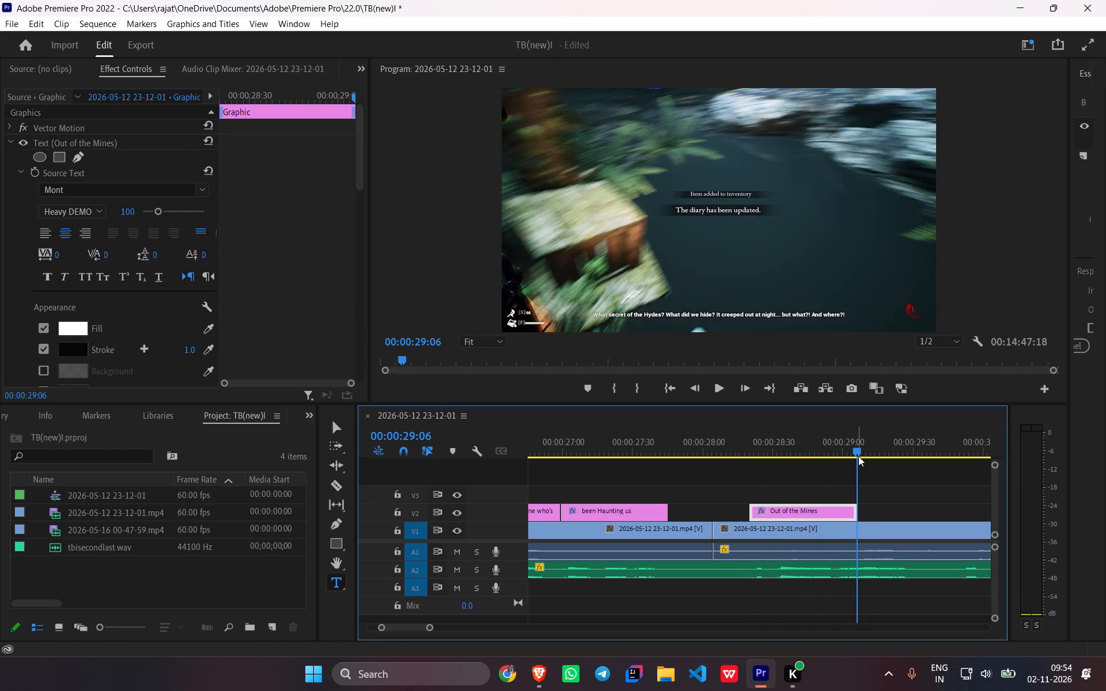
Listen to the line under the newly pasted "Out of the Mines" caption and replace its text with "Appearing out of nowhere".
{"action": "left_click_drag", "start_coordinate": [857, 453], "coordinate": [777, 451]}
{"action": "key", "text": "space"}
{"action": "key", "text": "space"}
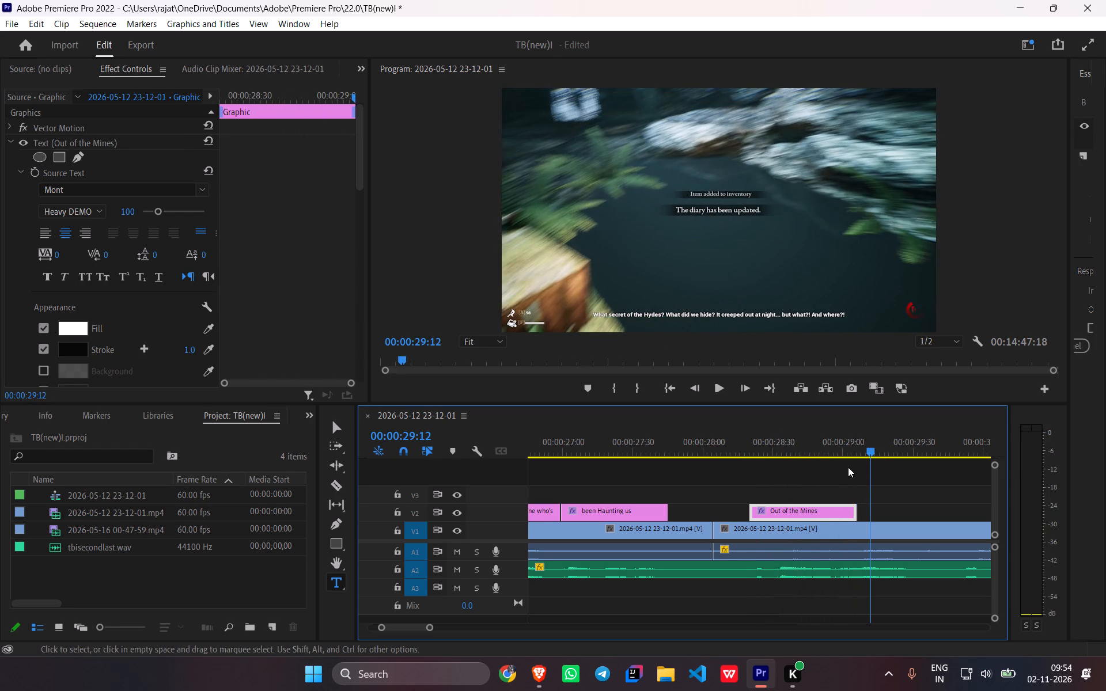
{"action": "key", "text": "space"}
{"action": "key", "text": "space"}
{"action": "left_click_drag", "start_coordinate": [939, 449], "coordinate": [890, 451]}
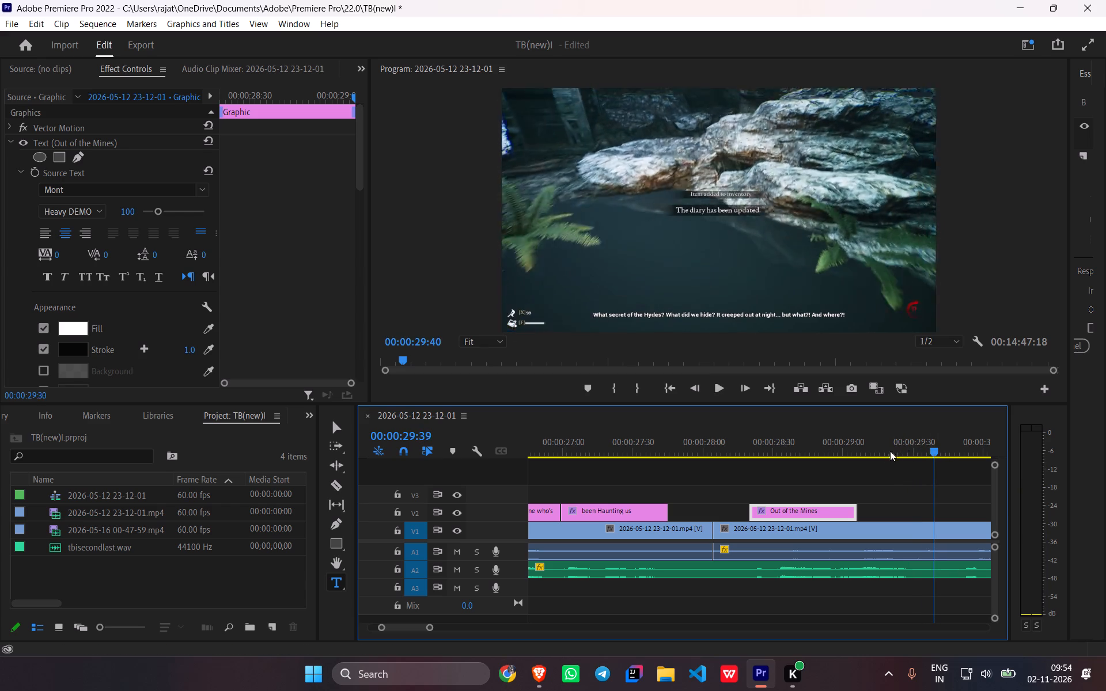
{"action": "left_click_drag", "start_coordinate": [890, 451], "coordinate": [811, 449]}
{"action": "triple_click", "coordinate": [729, 306]}
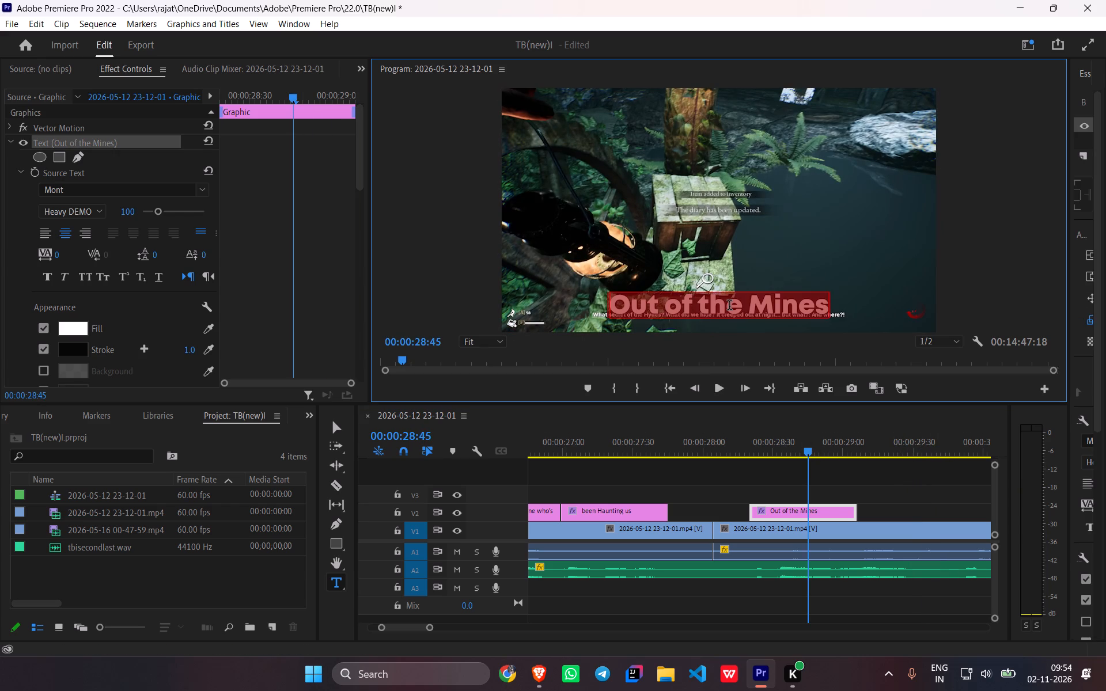
{"action": "type", "text": "Appearig"}
{"action": "key", "text": "BackSpace"}
{"action": "type", "text": "ng out of"}
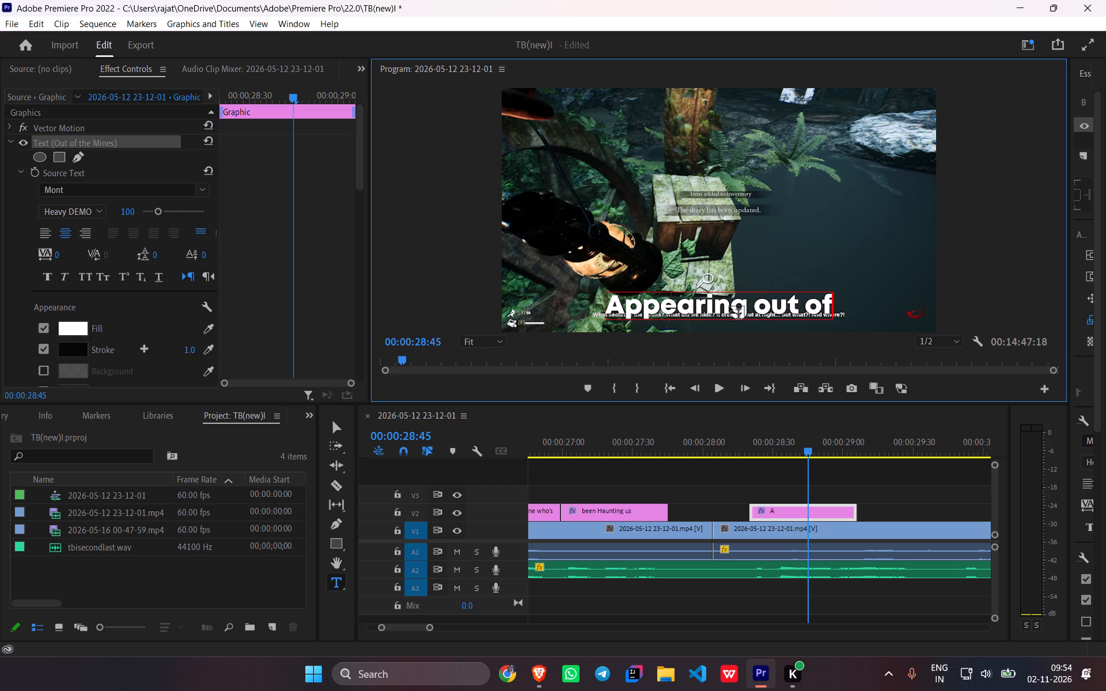
{"action": "key", "text": "space"}
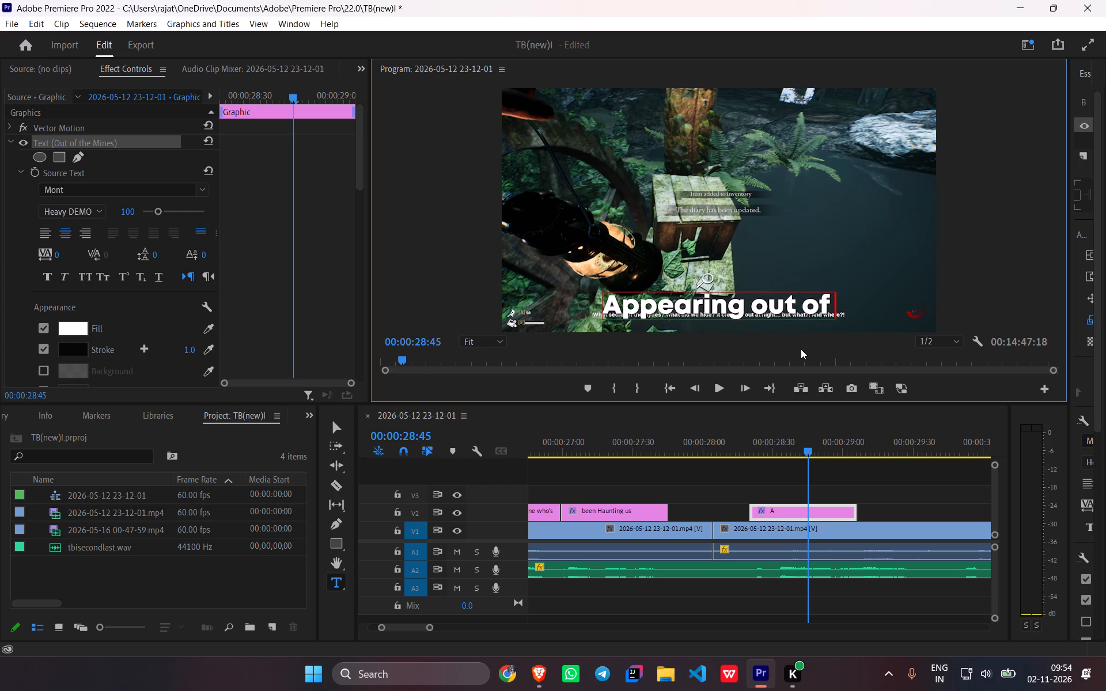
{"action": "type", "text": "nowhere"}
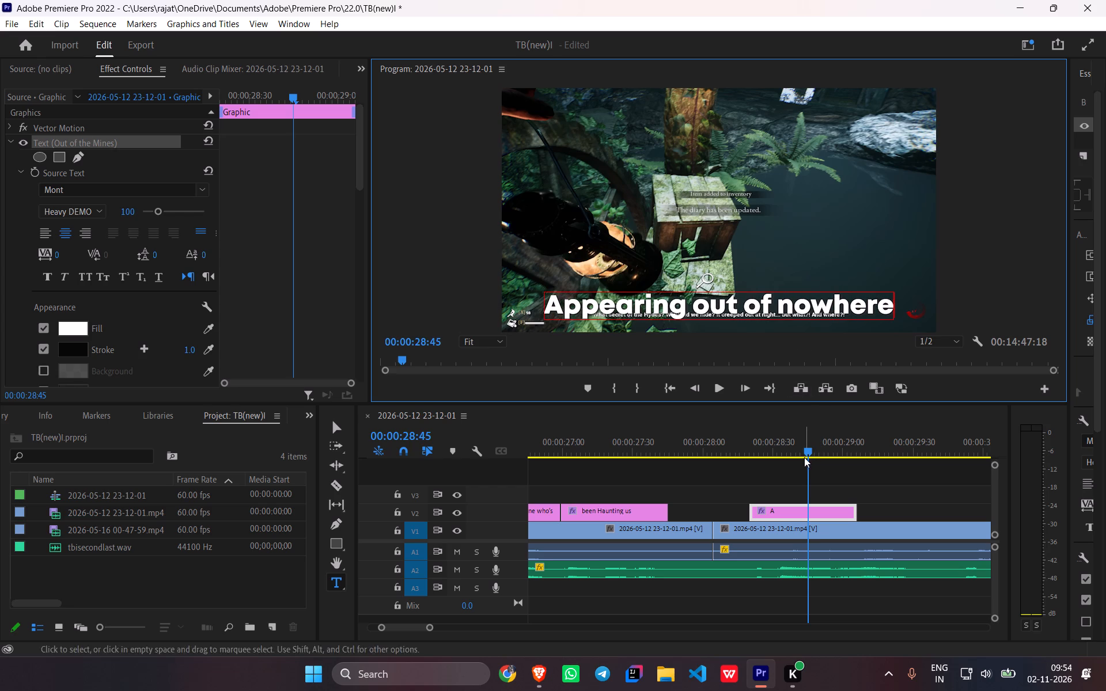
Replay the "Appearing out of nowhere" caption against the narration and extend its end slightly on V2.
{"action": "left_click_drag", "start_coordinate": [806, 450], "coordinate": [706, 442]}
{"action": "key", "text": "space"}
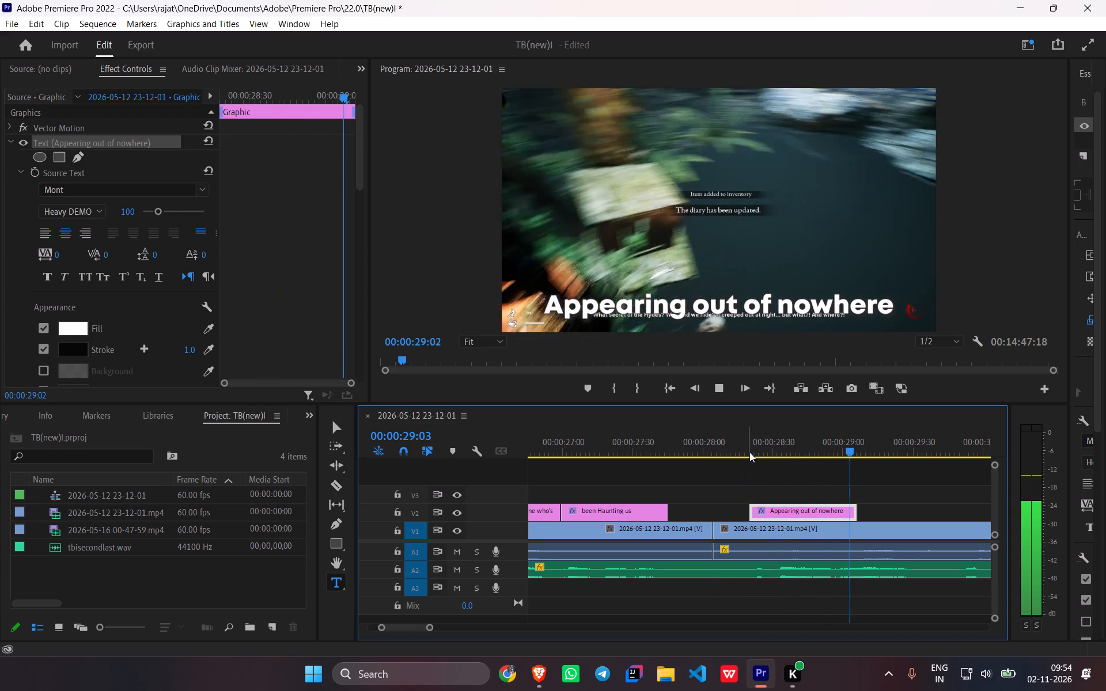
{"action": "key", "text": "space"}
{"action": "left_click_drag", "start_coordinate": [857, 507], "coordinate": [869, 511]}
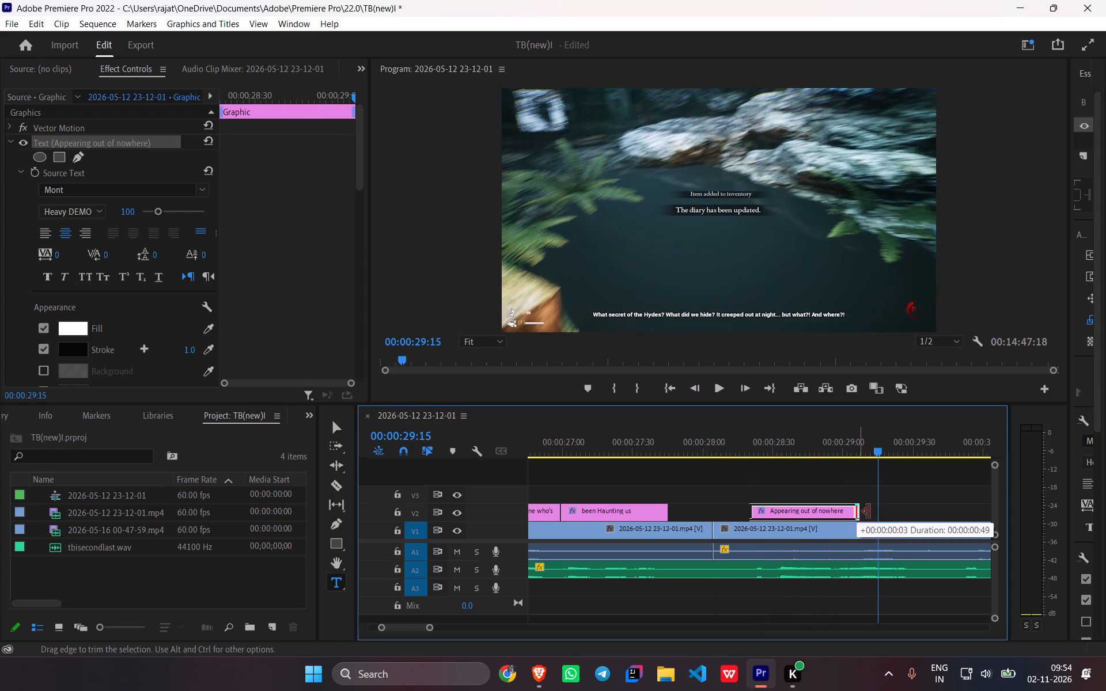
Extend the end of the "Appearing out of nowhere" caption on V2 to about 00:00:29:25 and replay it against the narration.
{"action": "left_click_drag", "start_coordinate": [869, 511], "coordinate": [903, 521]}
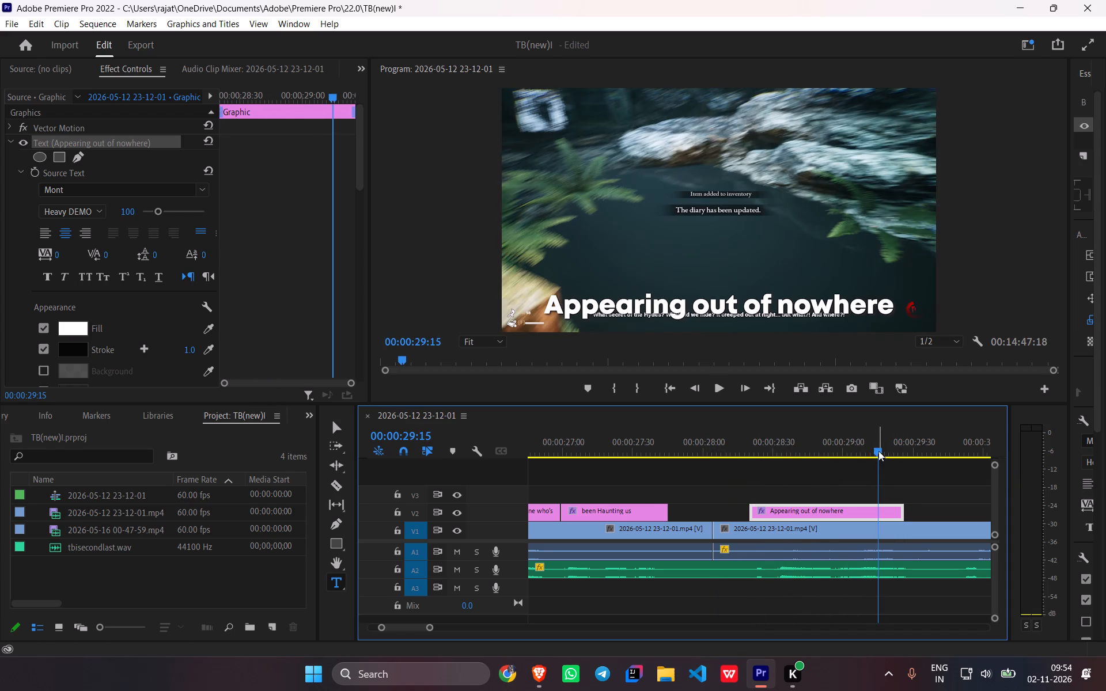
{"action": "left_click_drag", "start_coordinate": [877, 449], "coordinate": [781, 443]}
{"action": "key", "text": "space"}
{"action": "key", "text": "space"}
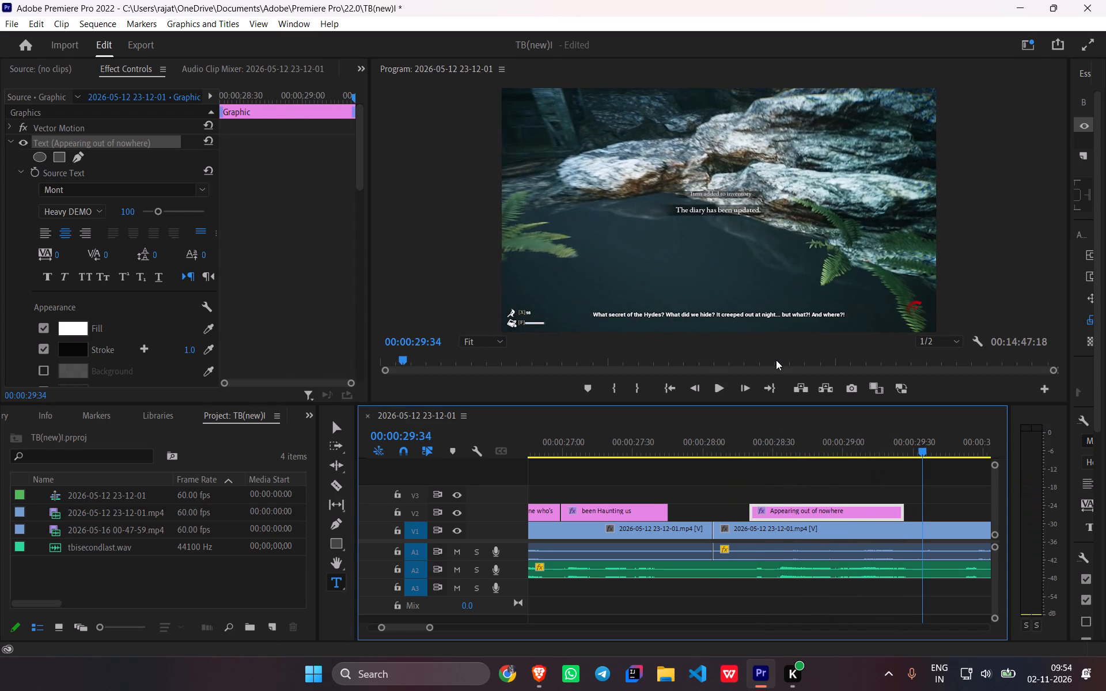
Play to the next spoken line, paste another caption copy on V2 at about 00:00:29:50 and extend its end to about 00:00:30:52.
{"action": "key", "text": "space"}
{"action": "key", "text": "space"}
{"action": "scroll", "coordinate": [747, 540], "scroll_direction": "up", "scroll_amount": 3}
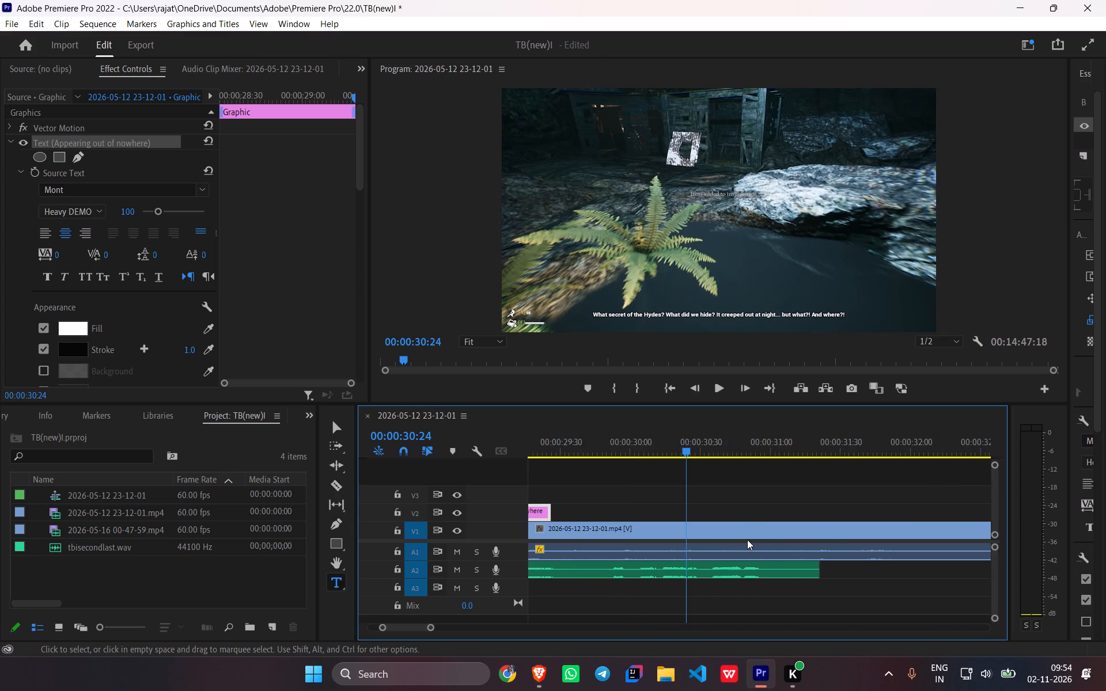
{"action": "left_click_drag", "start_coordinate": [685, 442], "coordinate": [607, 459]}
{"action": "key", "text": "ctrl+v"}
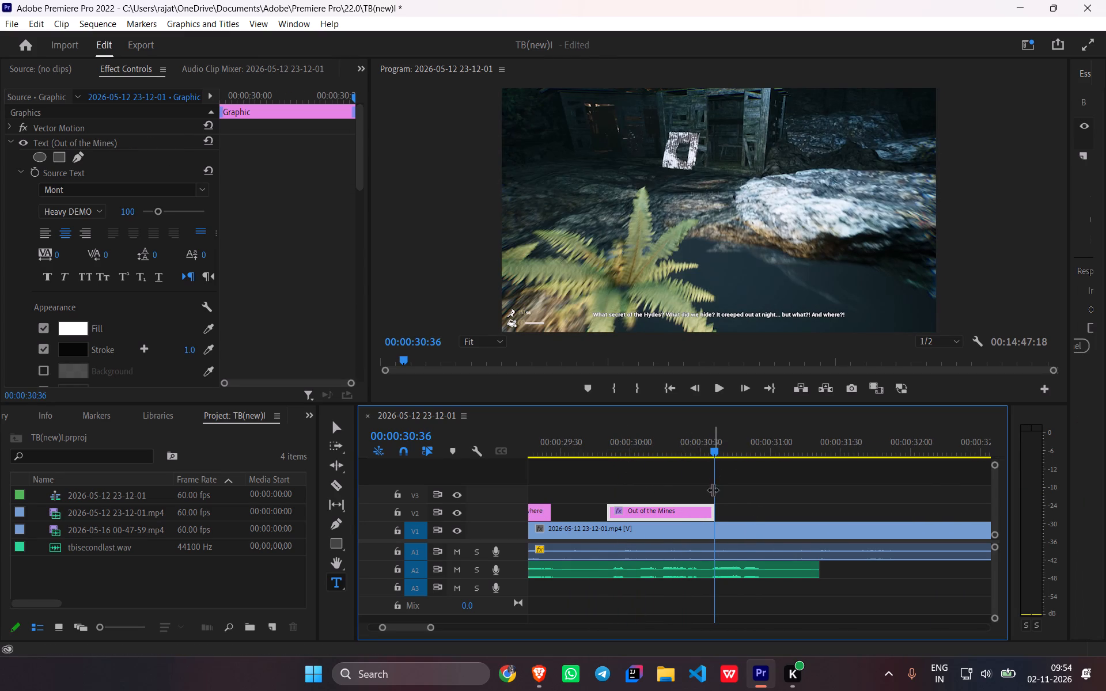
{"action": "left_click_drag", "start_coordinate": [714, 514], "coordinate": [751, 518]}
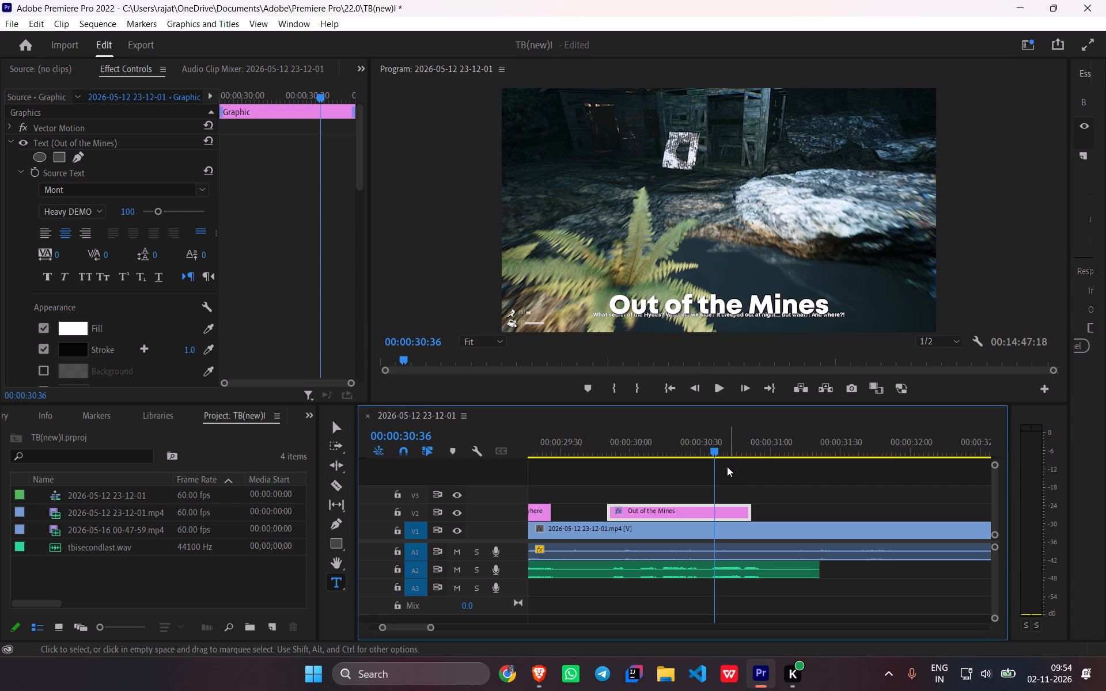
Replace the text of the newly pasted "Out of the Mines" caption with "Is this man's Father?".
{"action": "triple_click", "coordinate": [699, 306]}
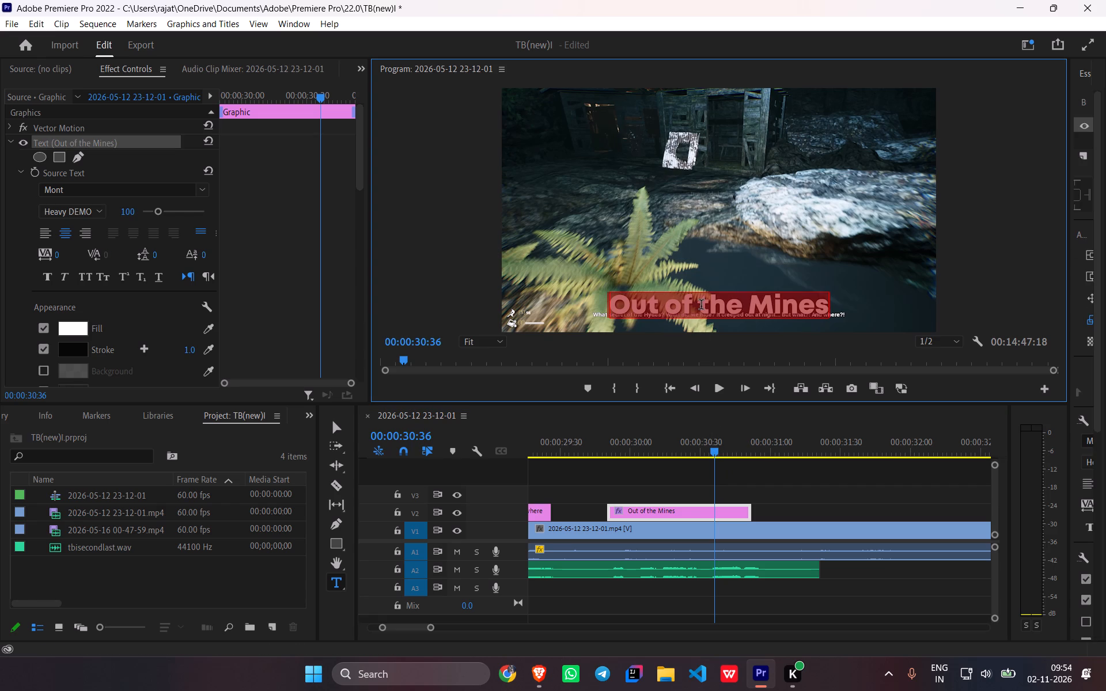
{"action": "type", "text": "Is ther"}
{"action": "key", "text": "BackSpace"}
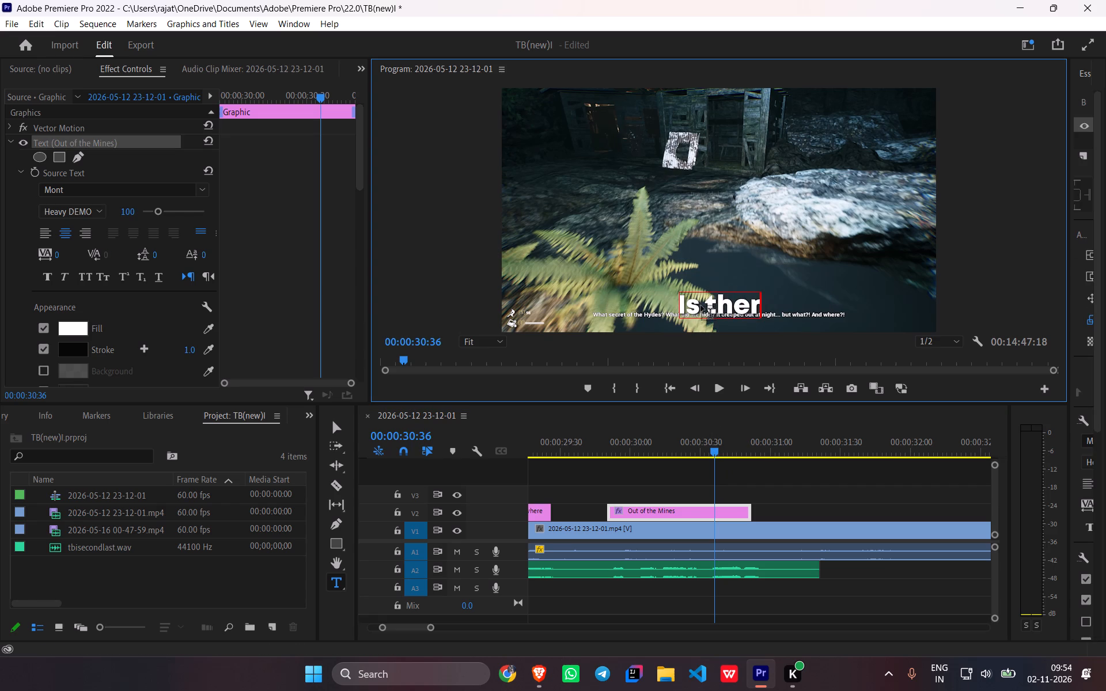
{"action": "key", "text": "BackSpace"}
{"action": "type", "text": "is man"}
{"action": "type", "text": "'s Father"}
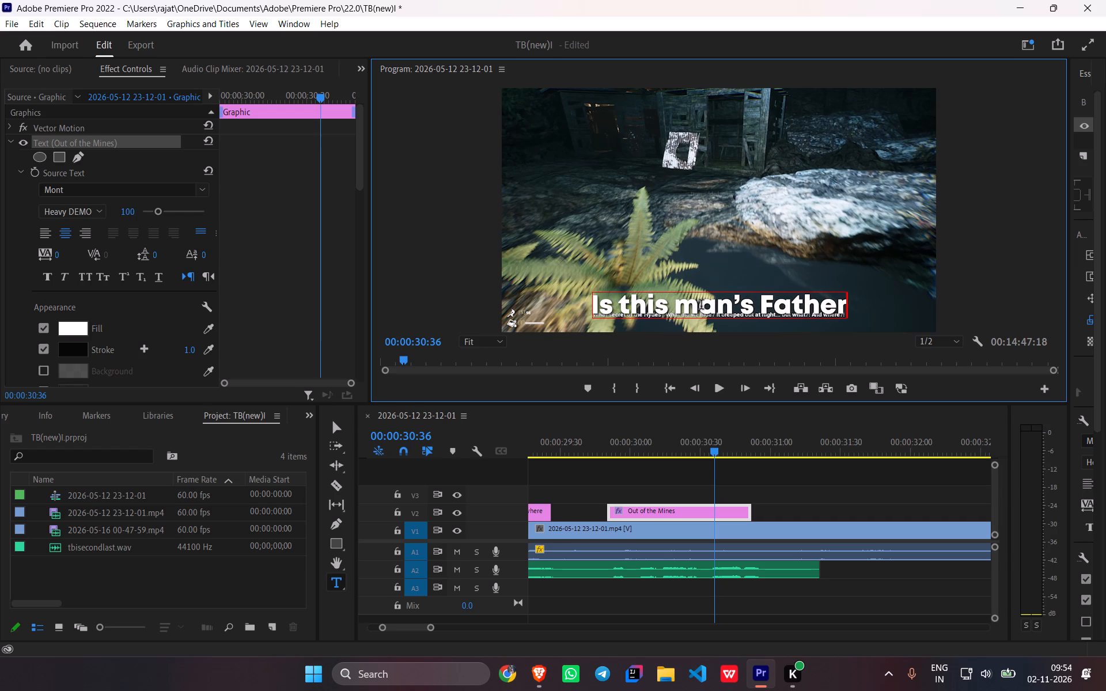
{"action": "type", "text": "?>"}
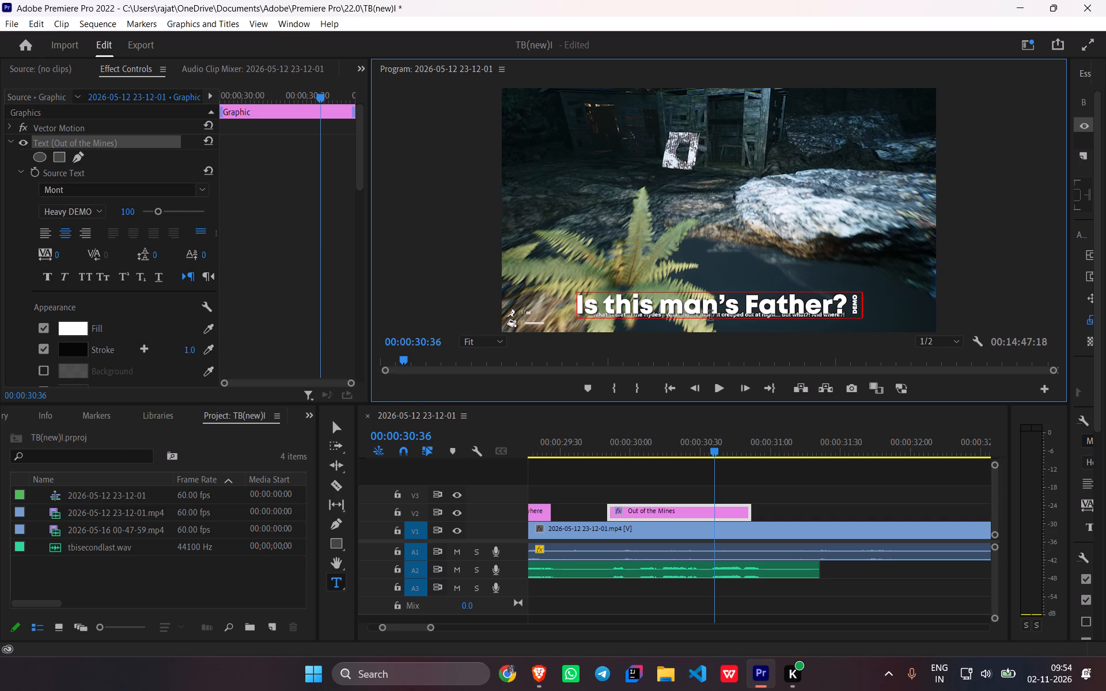
{"action": "key", "text": "BackSpace"}
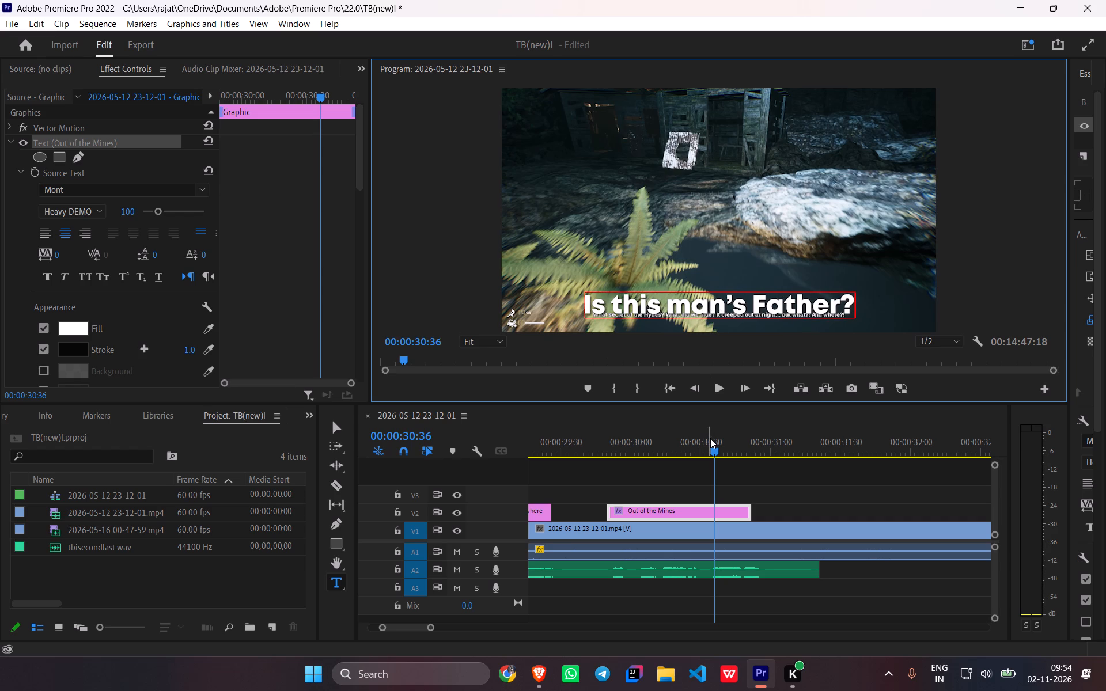
Replay the "Is this man's Father?" caption against the narration and extend its end slightly to about 00:00:30:58.
{"action": "left_click_drag", "start_coordinate": [713, 448], "coordinate": [616, 449]}
{"action": "key", "text": "space"}
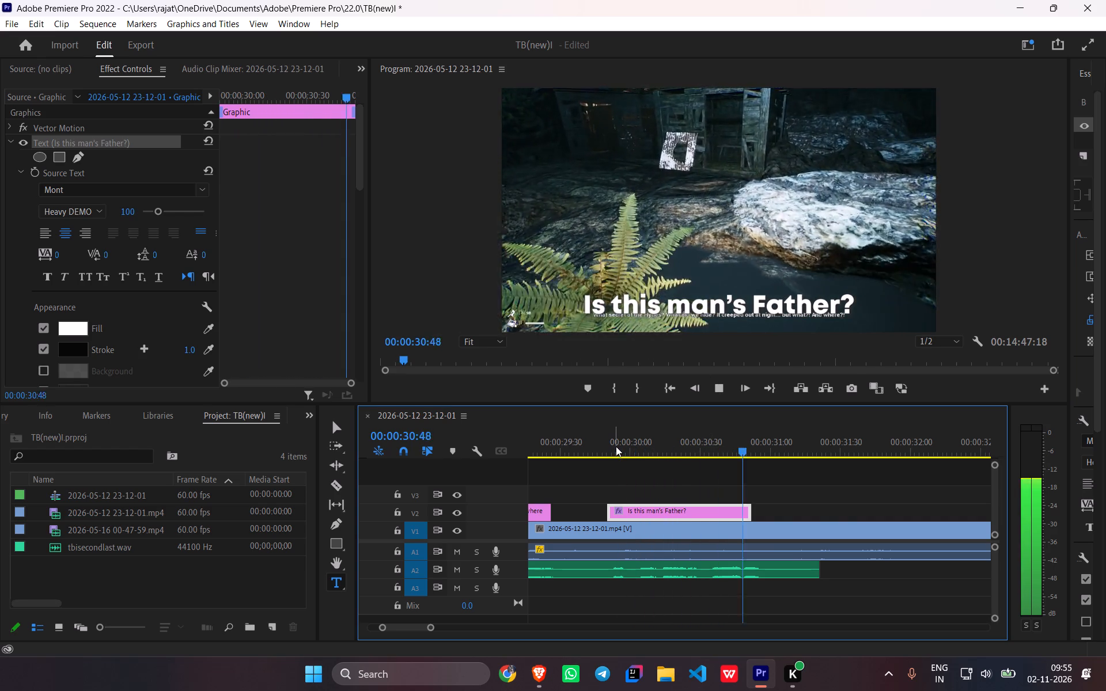
{"action": "key", "text": "space"}
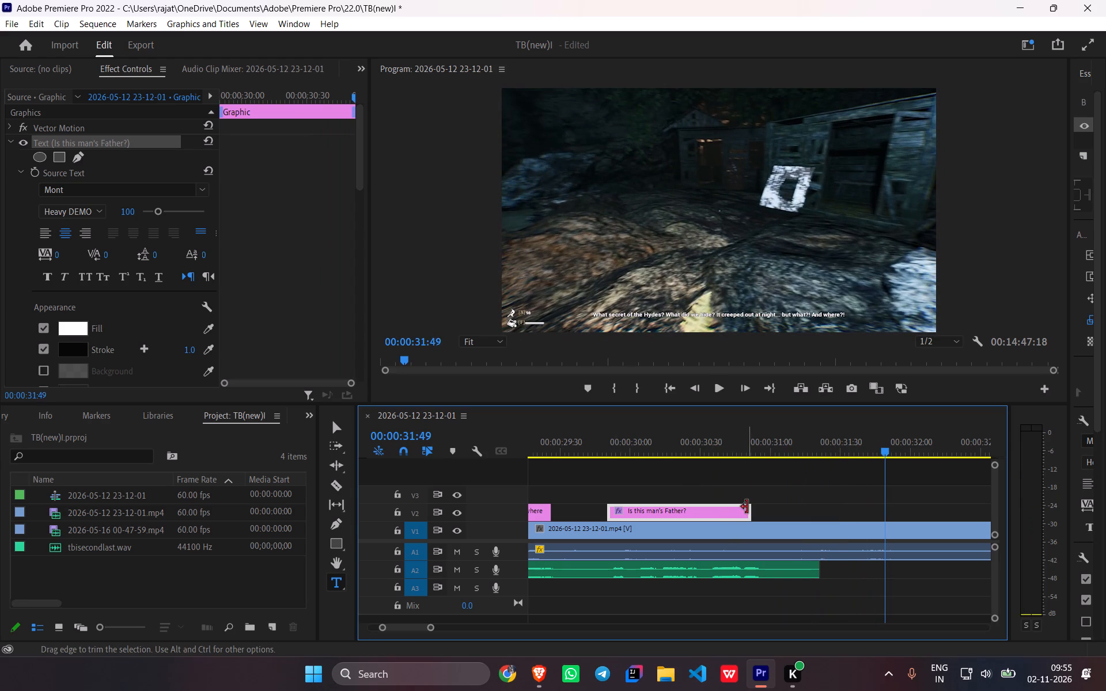
{"action": "left_click_drag", "start_coordinate": [751, 507], "coordinate": [766, 517]}
Play on to the next narration clip and paste another caption copy on V2 near its start, at about 00:00:34:01.
{"action": "key", "text": "space"}
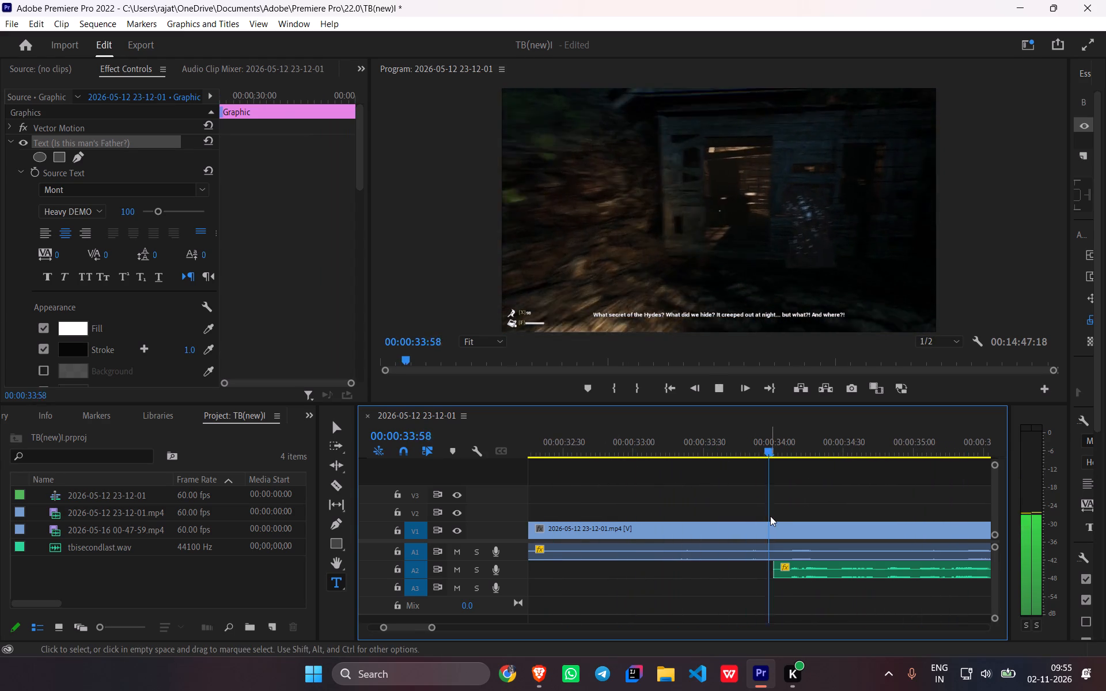
{"action": "key", "text": "space"}
{"action": "key", "text": "space"}
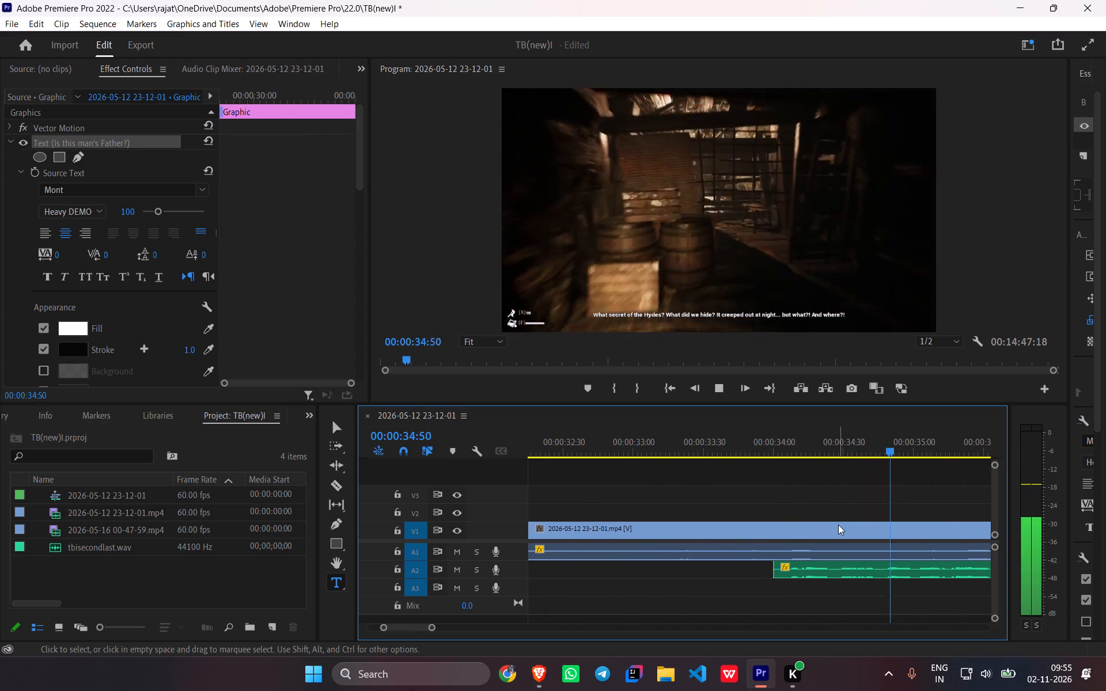
{"action": "key", "text": "space"}
{"action": "key", "text": "space"}
{"action": "key", "text": "space"}
{"action": "scroll", "coordinate": [810, 580], "scroll_direction": "up", "scroll_amount": 2}
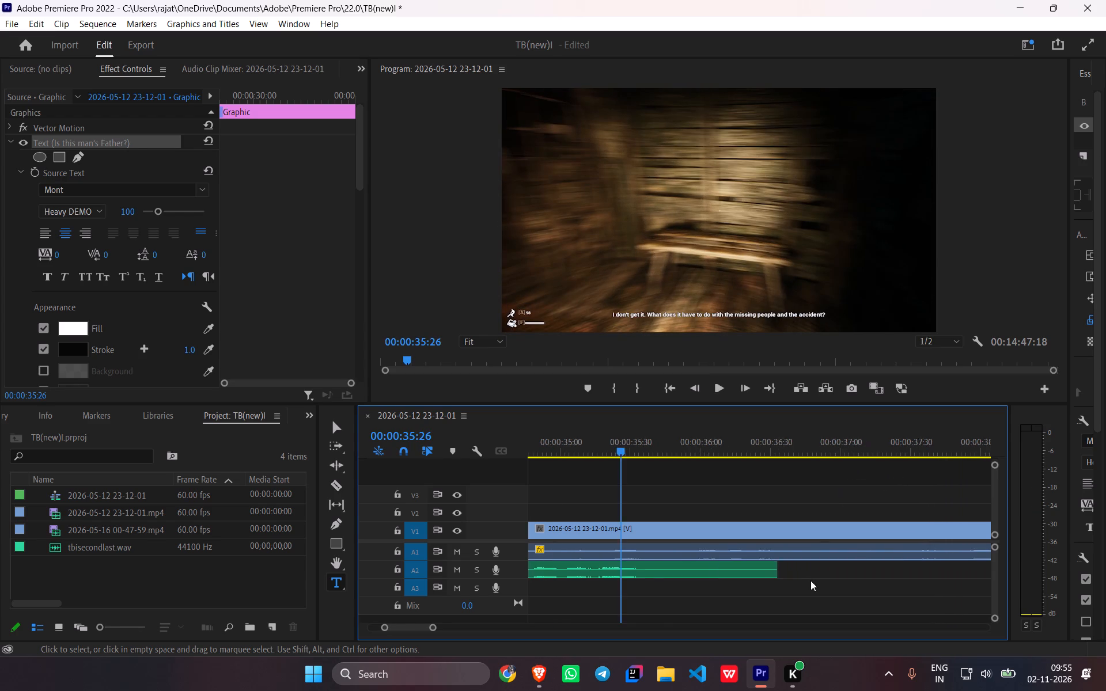
{"action": "scroll", "coordinate": [810, 580], "scroll_direction": "up", "scroll_amount": 7}
{"action": "left_click_drag", "start_coordinate": [753, 448], "coordinate": [555, 487]}
{"action": "key", "text": "ctrl+v"}
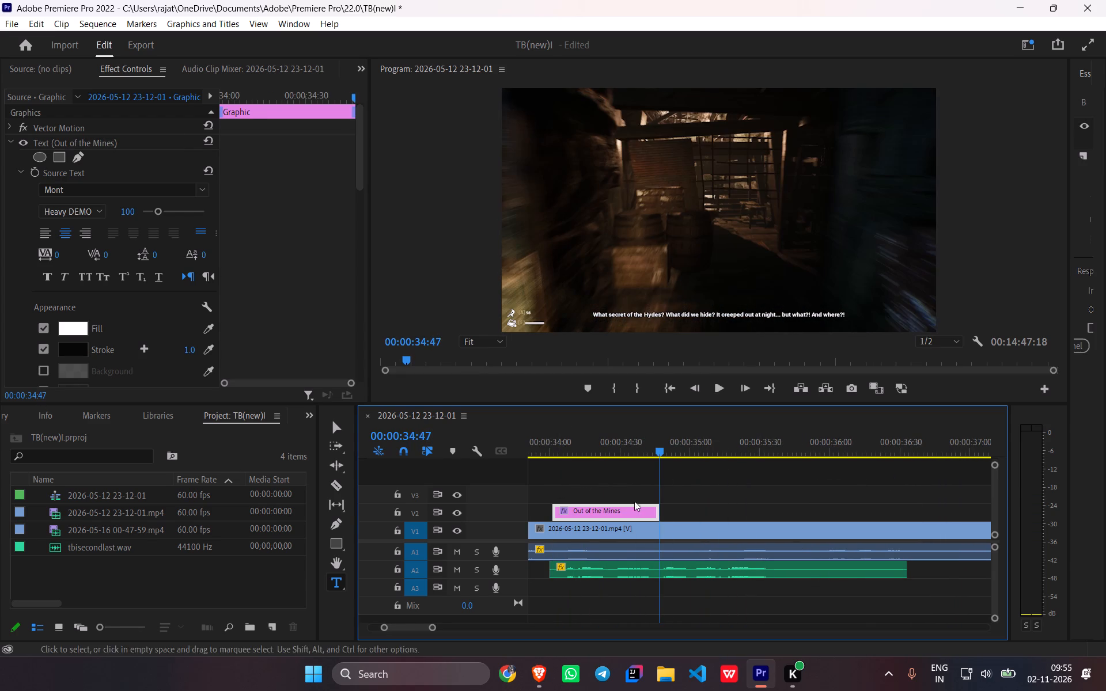
Listen to the line under the newly pasted "Out of the Mines" caption and replace its text with "Okay Okay".
{"action": "left_click_drag", "start_coordinate": [658, 454], "coordinate": [547, 436]}
{"action": "key", "text": "space"}
{"action": "key", "text": "space"}
{"action": "triple_click", "coordinate": [708, 311]}
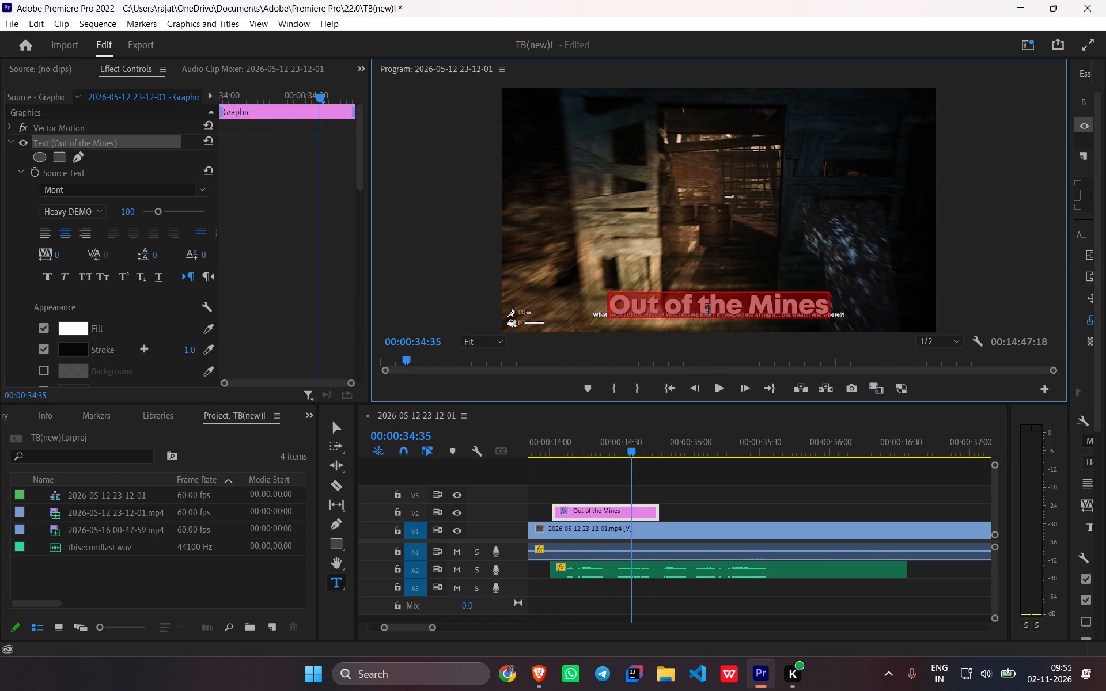
{"action": "type", "text": "Okay Okay"}
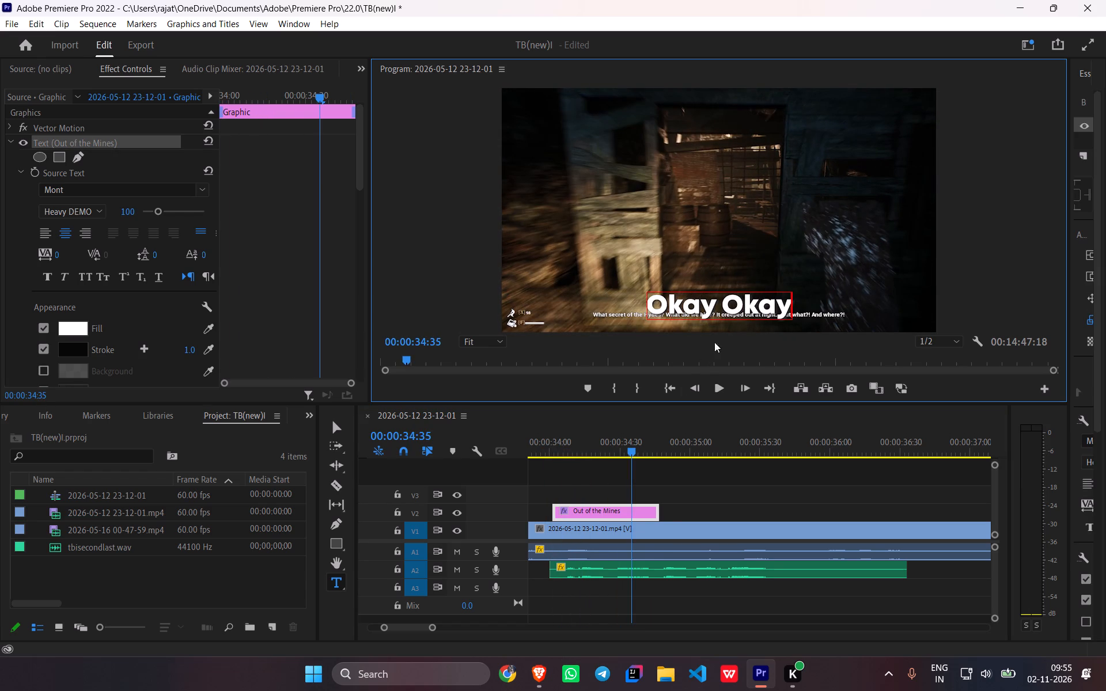
Replay the "Okay Okay" caption against the narration and trim its end back to about 00:00:34:35.
{"action": "left_click_drag", "start_coordinate": [627, 448], "coordinate": [585, 441]}
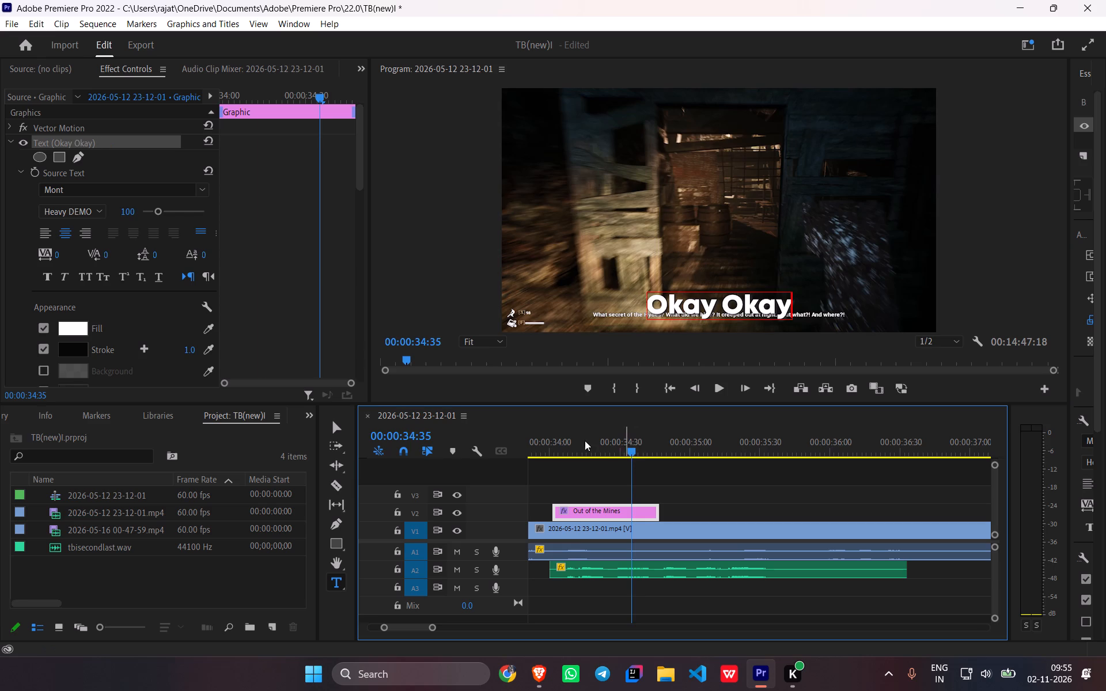
{"action": "left_click_drag", "start_coordinate": [585, 441], "coordinate": [565, 440]}
{"action": "key", "text": "space"}
{"action": "key", "text": "space"}
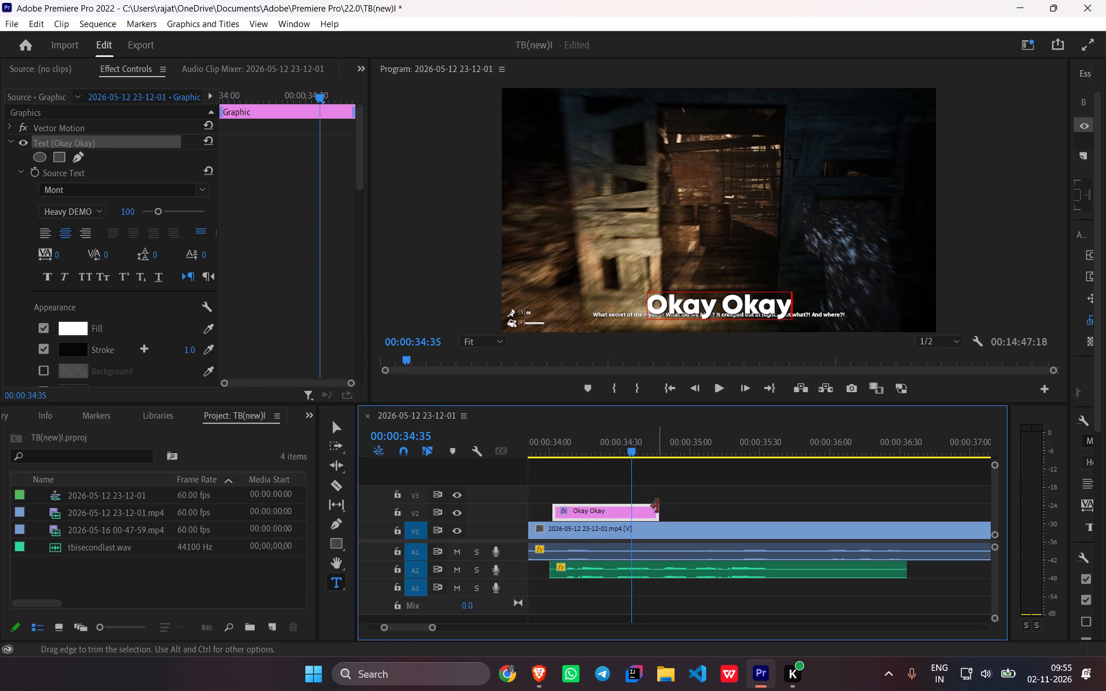
{"action": "left_click_drag", "start_coordinate": [660, 510], "coordinate": [630, 507]}
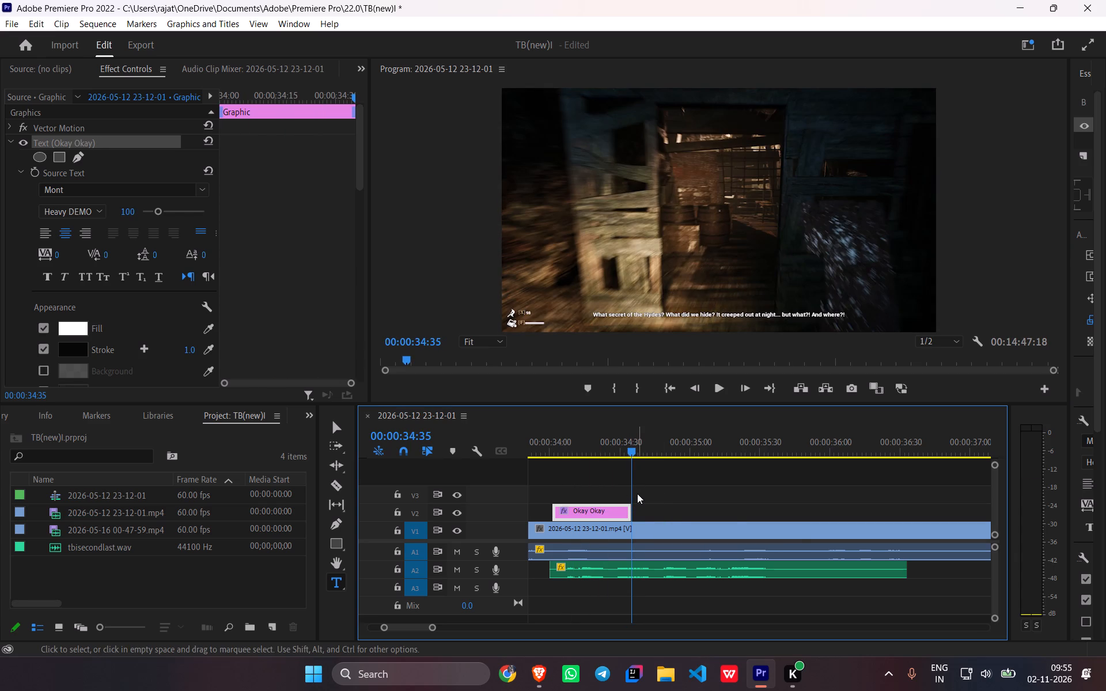
Paste another caption copy directly after "Okay Okay" on V2 and replace its text with "I am peicing this".
{"action": "key", "text": "ctrl+v"}
{"action": "left_click_drag", "start_coordinate": [737, 446], "coordinate": [691, 442]}
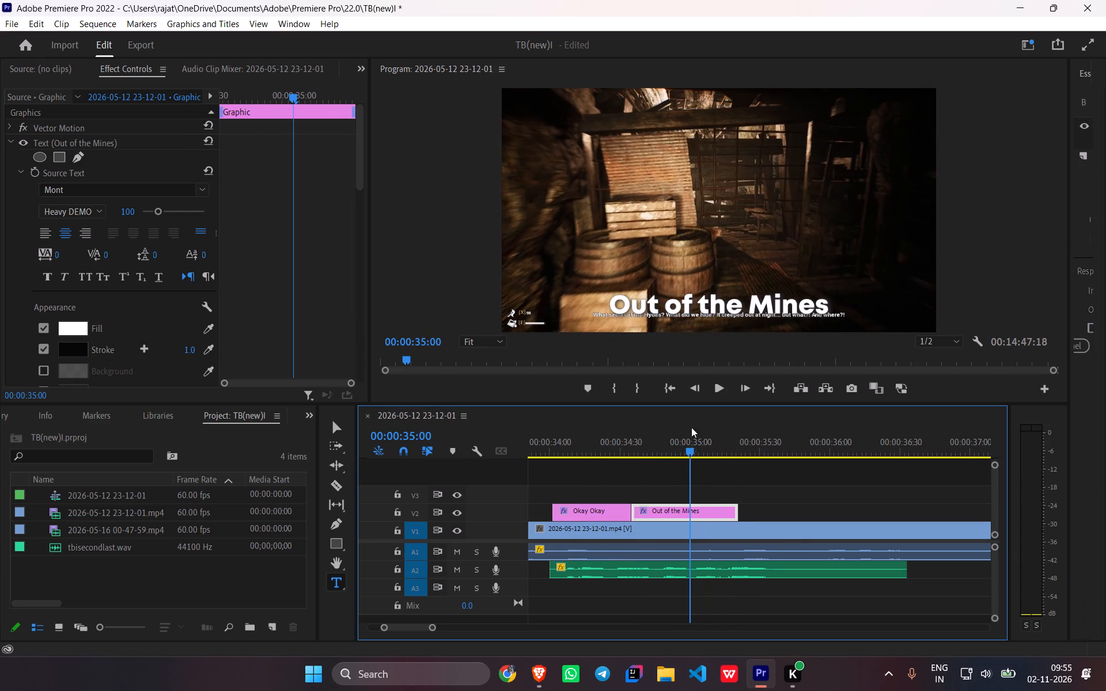
{"action": "triple_click", "coordinate": [711, 297]}
{"action": "type", "text": "I am"}
{"action": "key", "text": "space"}
{"action": "type", "text": "peicing this"}
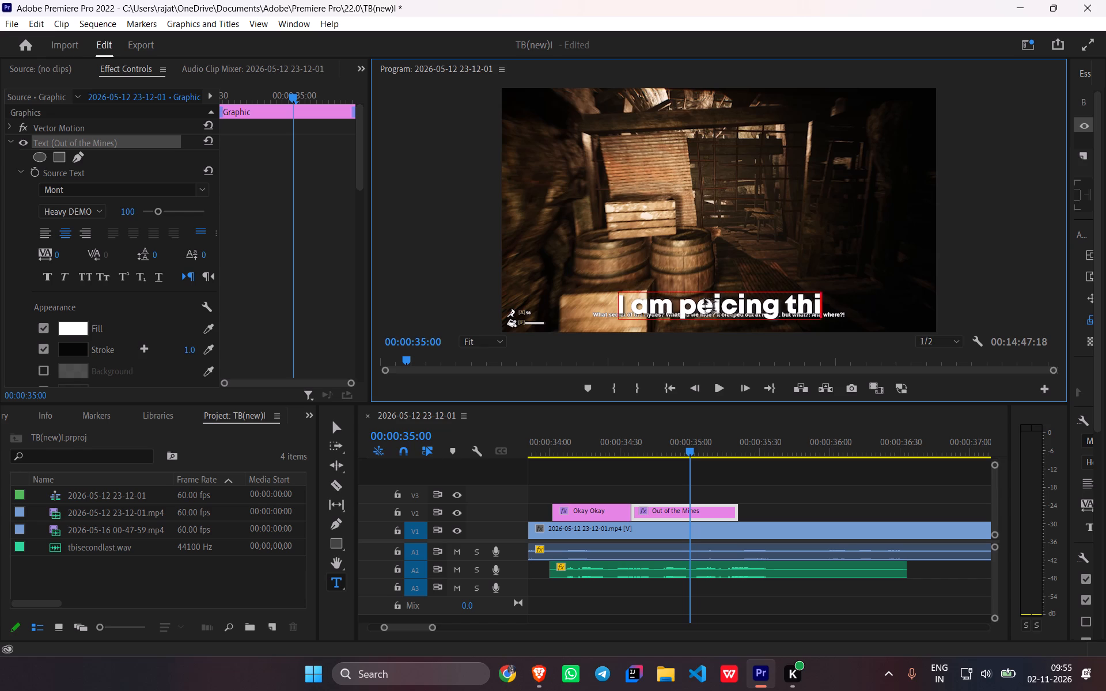
{"action": "key", "text": "space"}
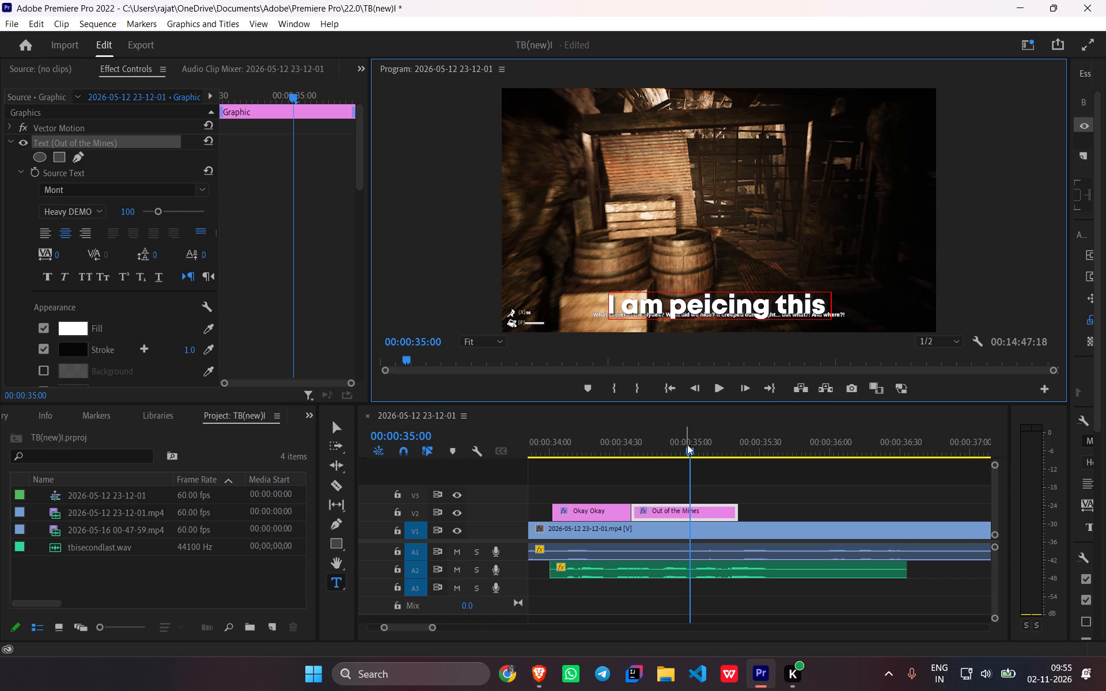
Replay "I am peicing this", paste another caption copy directly after it on V2, and trim the copy to about 13 frames.
{"action": "left_click_drag", "start_coordinate": [688, 447], "coordinate": [627, 447]}
{"action": "key", "text": "space"}
{"action": "key", "text": "space"}
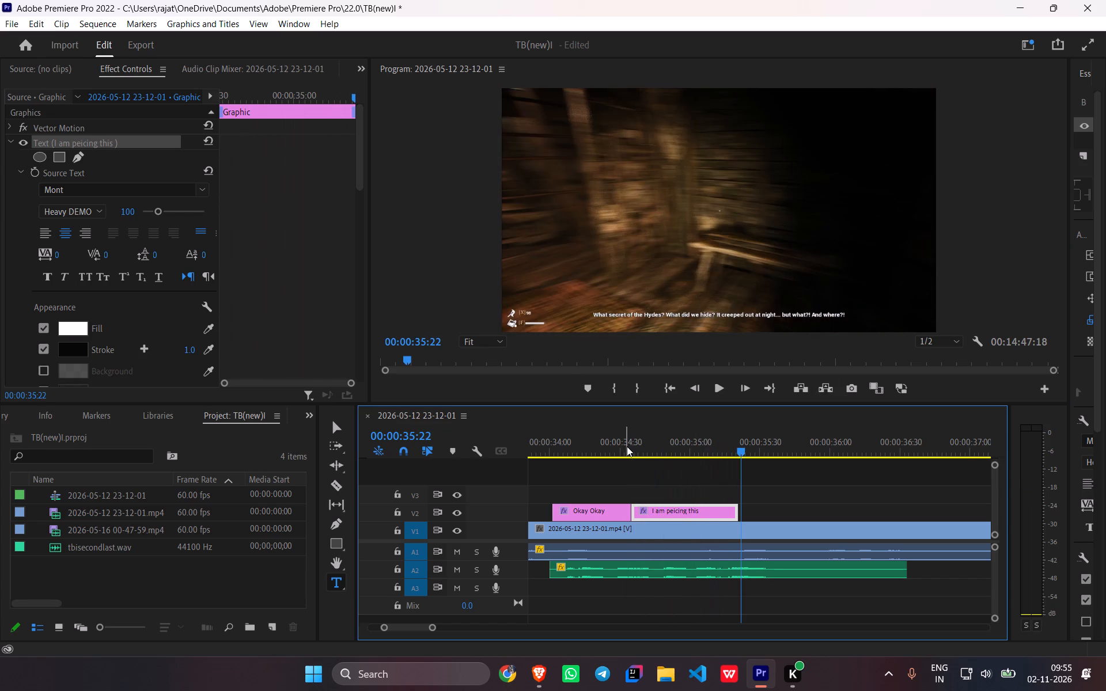
{"action": "left_click", "coordinate": [740, 446]}
{"action": "key", "text": "ctrl+v"}
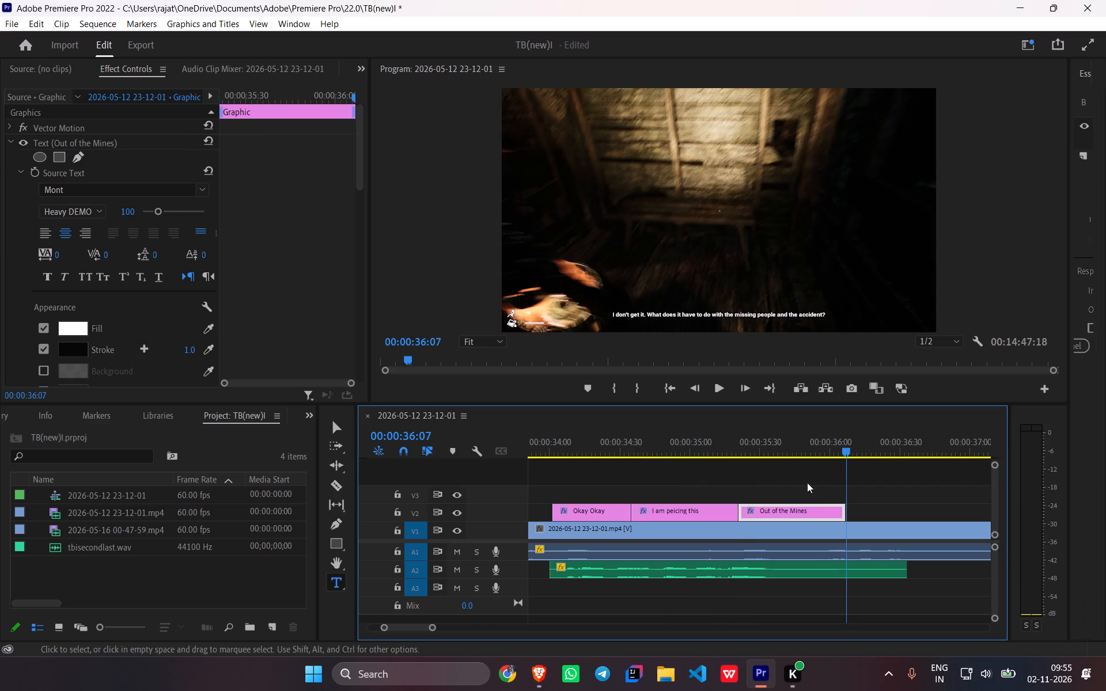
{"action": "left_click_drag", "start_coordinate": [844, 509], "coordinate": [771, 511]}
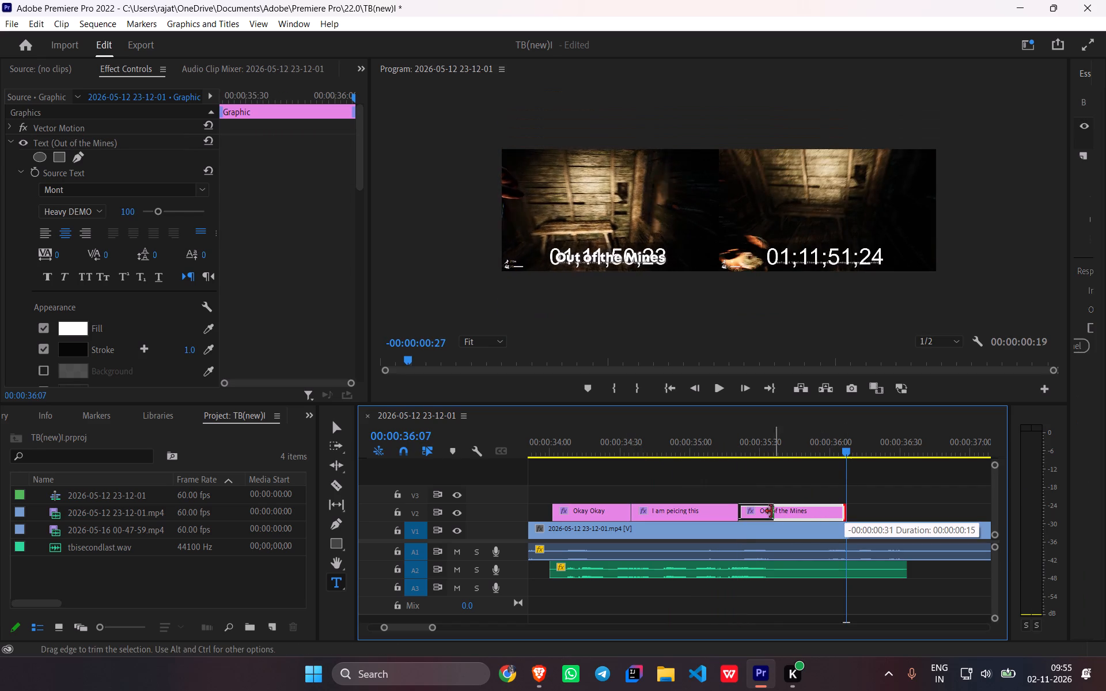
{"action": "left_click_drag", "start_coordinate": [771, 511], "coordinate": [767, 511]}
Replace the text of the short "Out of the Mines" caption after "I am peicing this" with "Together".
{"action": "left_click_drag", "start_coordinate": [844, 448], "coordinate": [758, 449]}
{"action": "triple_click", "coordinate": [721, 302]}
{"action": "type", "text": "Tio"}
{"action": "key", "text": "BackSpace"}
{"action": "key", "text": "BackSpace"}
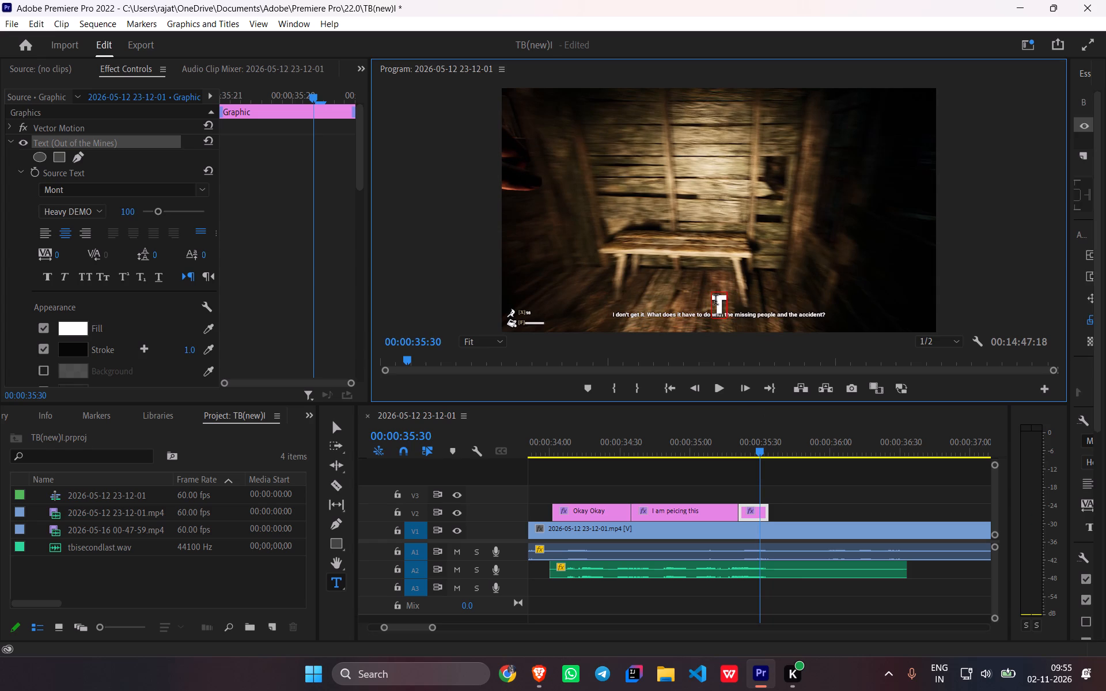
{"action": "type", "text": "ogether"}
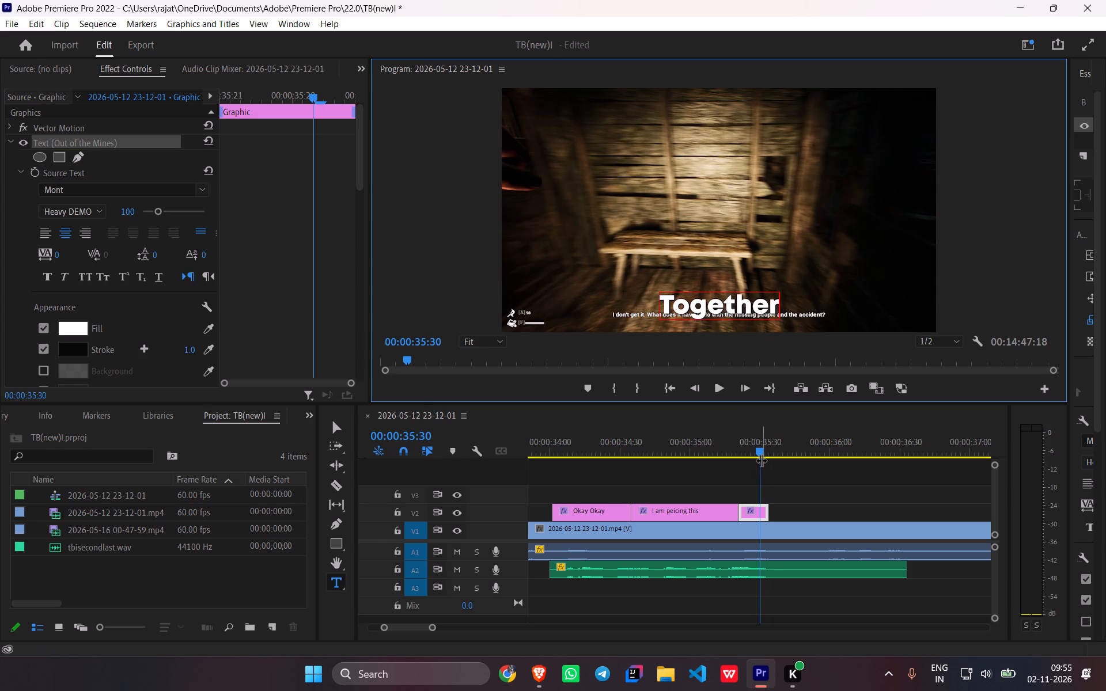
Replay the captions from "Okay Okay" through "Together" and keep playing to locate the next spoken line.
{"action": "left_click_drag", "start_coordinate": [761, 451], "coordinate": [578, 472]}
{"action": "key", "text": "space"}
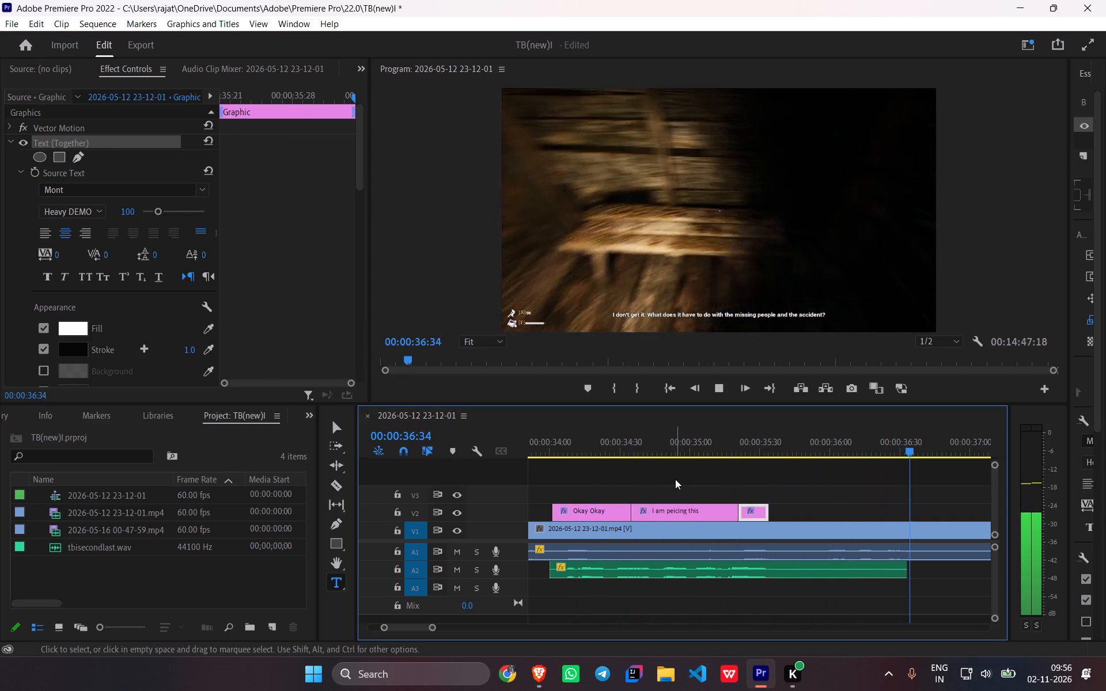
{"action": "scroll", "coordinate": [675, 479], "scroll_direction": "down", "scroll_amount": 7}
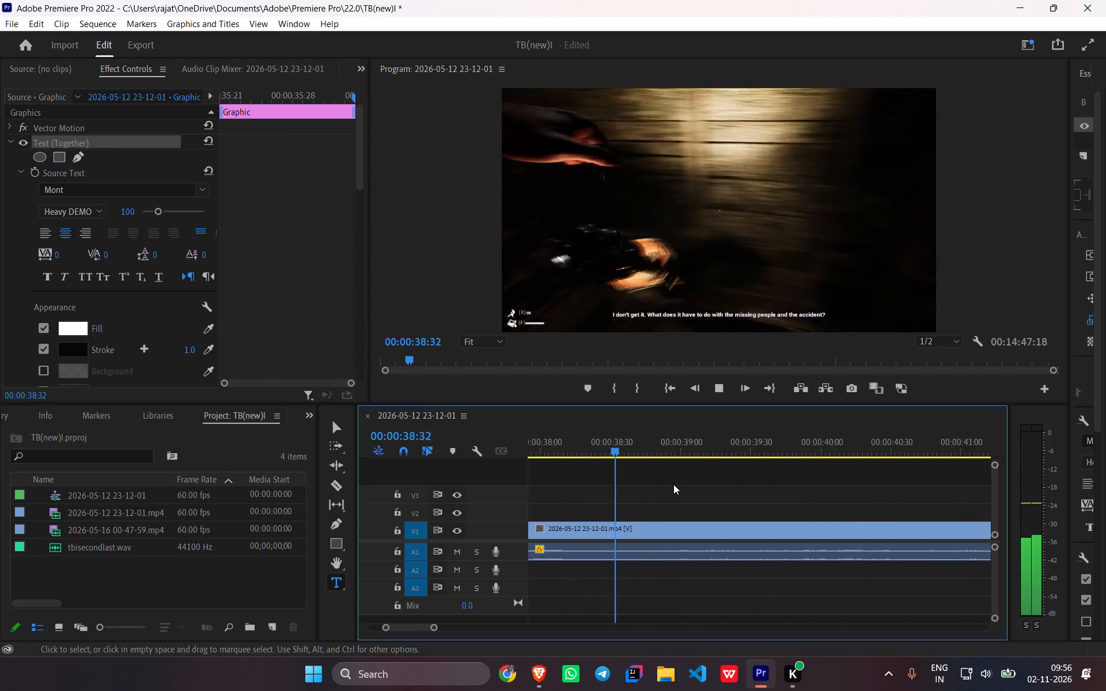
{"action": "scroll", "coordinate": [673, 485], "scroll_direction": "down", "scroll_amount": 20}
{"action": "scroll", "coordinate": [673, 504], "scroll_direction": "down", "scroll_amount": 4}
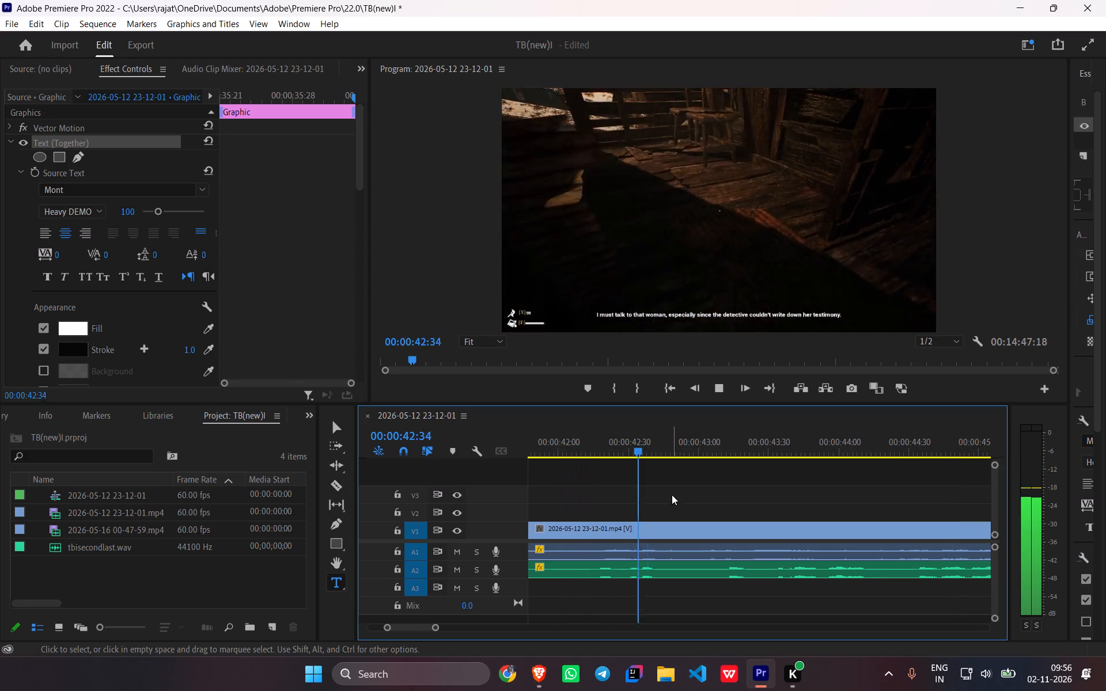
{"action": "key", "text": "space"}
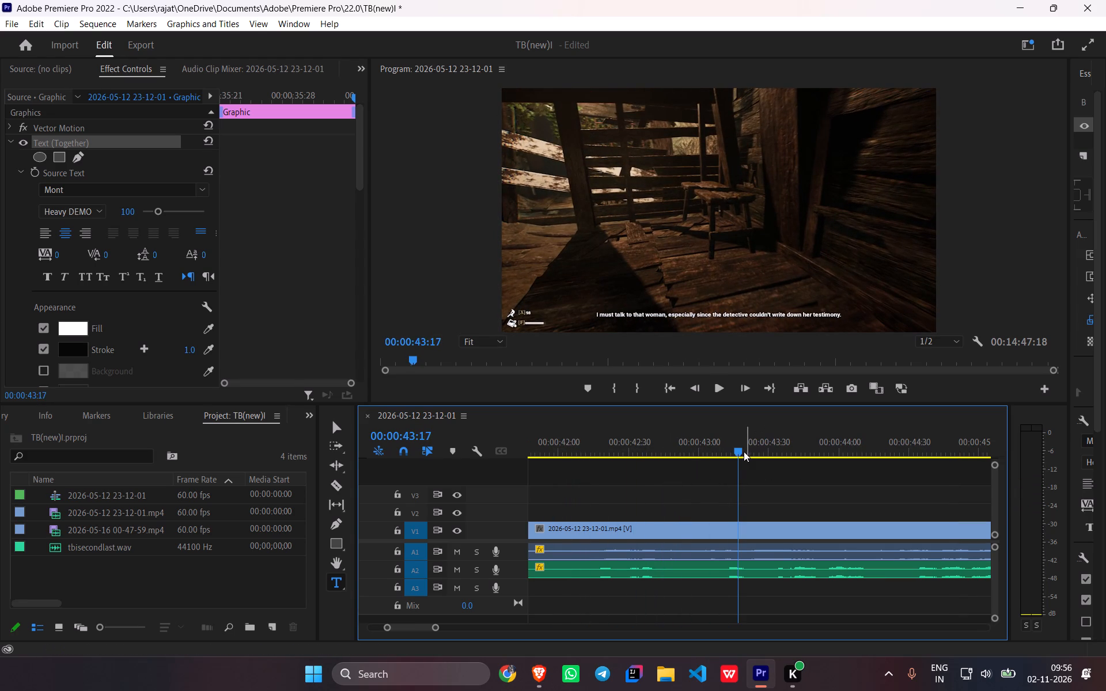
Replay the next spoken line, paste a caption copy on V2 at about 00:00:42:17, and trim it to about 25 frames.
{"action": "left_click_drag", "start_coordinate": [738, 448], "coordinate": [592, 453]}
{"action": "key", "text": "space"}
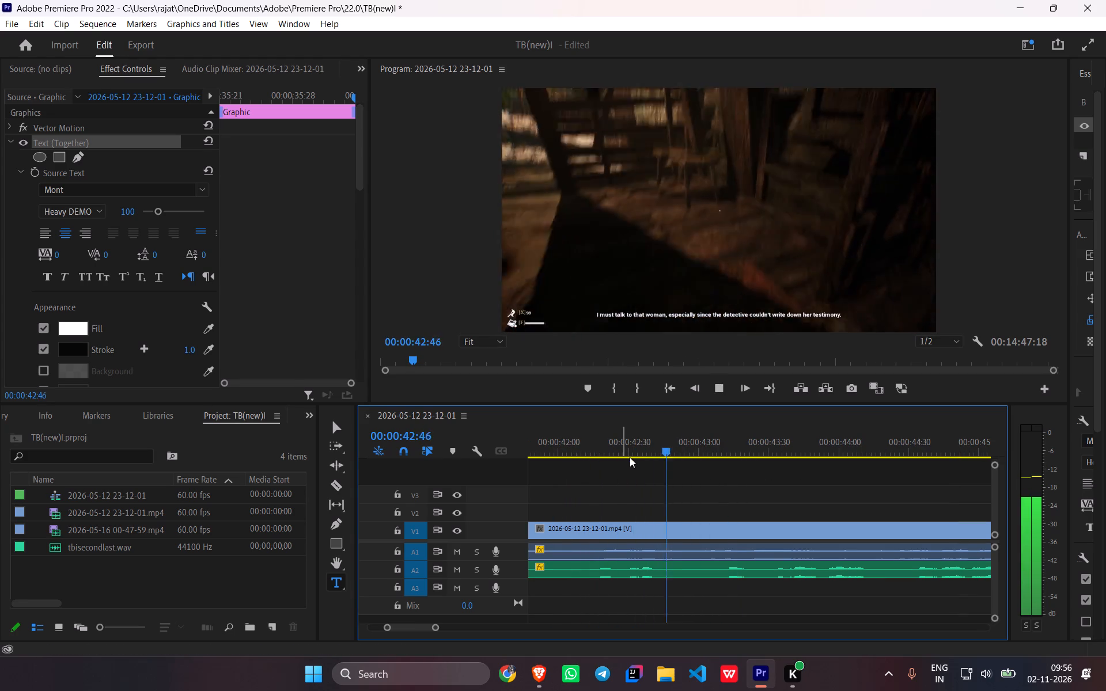
{"action": "key", "text": "space"}
{"action": "left_click_drag", "start_coordinate": [679, 445], "coordinate": [593, 449]}
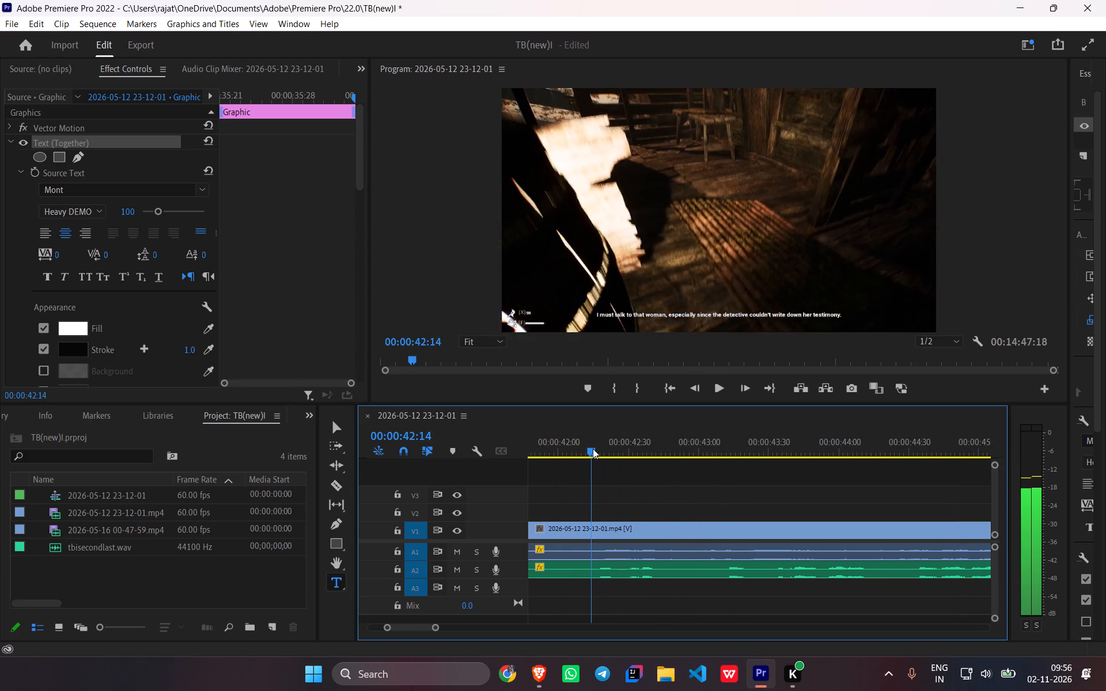
{"action": "left_click_drag", "start_coordinate": [593, 449], "coordinate": [600, 452]}
{"action": "key", "text": "ctrl+v"}
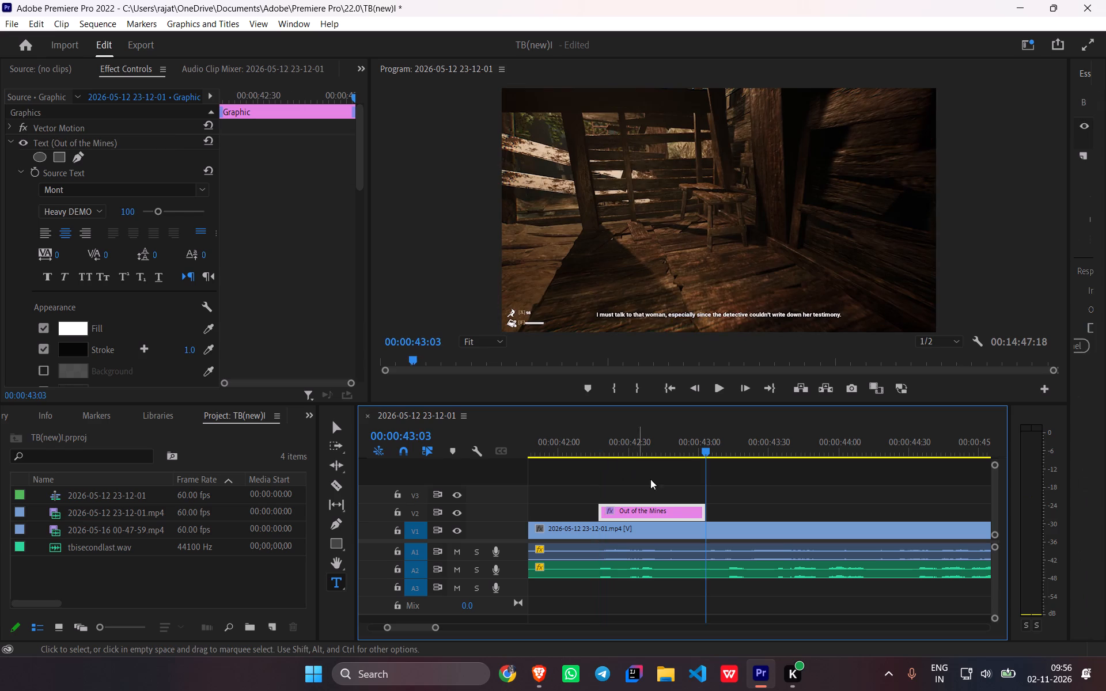
{"action": "left_click_drag", "start_coordinate": [704, 509], "coordinate": [654, 515]}
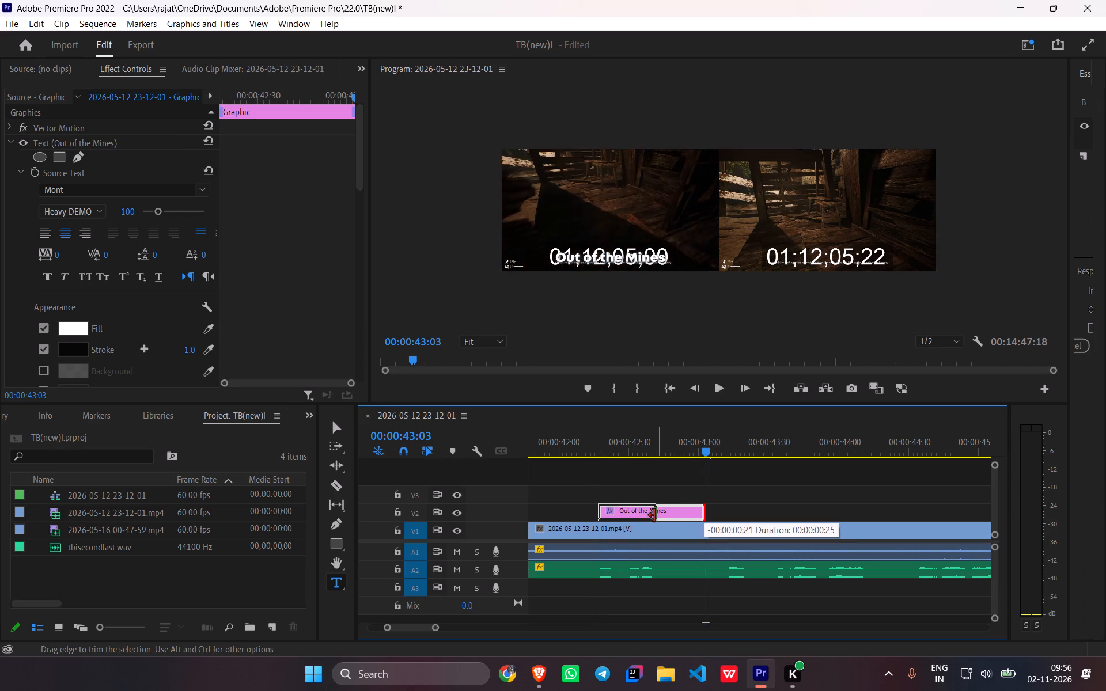
{"action": "left_click_drag", "start_coordinate": [654, 515], "coordinate": [653, 515]}
Replay the newly trimmed "Out of the Mines" caption and replace its text with "So...So..".
{"action": "left_click_drag", "start_coordinate": [706, 452], "coordinate": [588, 454]}
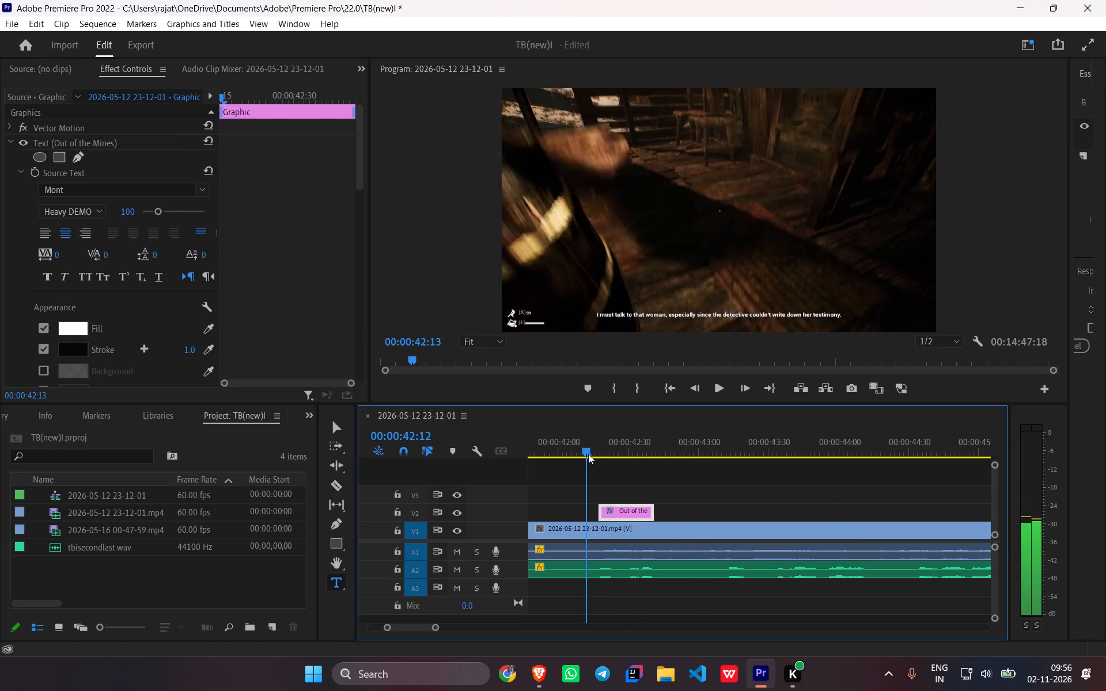
{"action": "left_click_drag", "start_coordinate": [588, 454], "coordinate": [588, 454]}
{"action": "key", "text": "space"}
{"action": "key", "text": "space"}
{"action": "triple_click", "coordinate": [702, 305]}
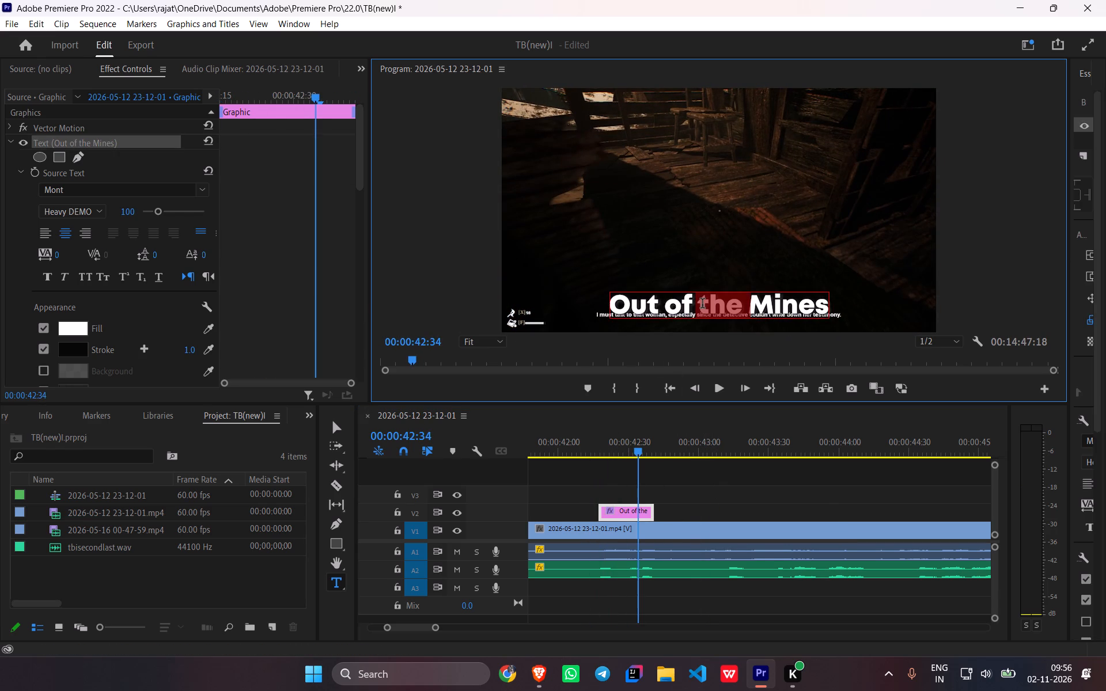
{"action": "type", "text": "So...So"}
{"action": "type", "text": ".."}
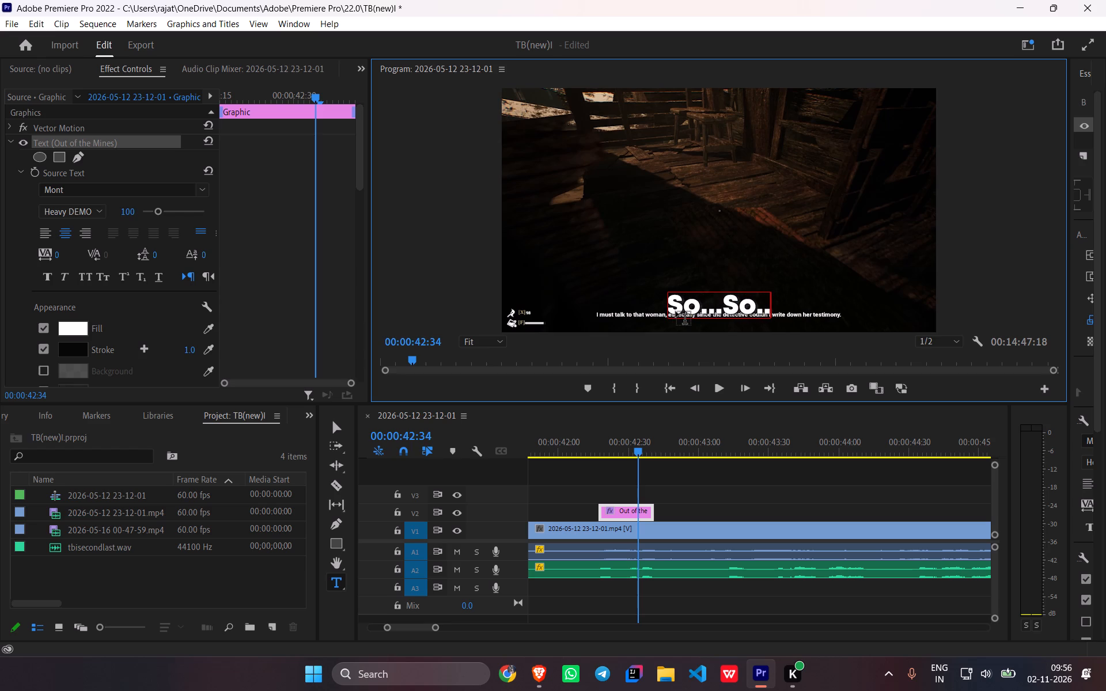
Replay from "So...So.." onward, paste another caption copy on V2 at 00:00:43:12, and trim its end to about 00:00:43:30.
{"action": "left_click_drag", "start_coordinate": [638, 454], "coordinate": [597, 448]}
{"action": "key", "text": "space"}
{"action": "key", "text": "space"}
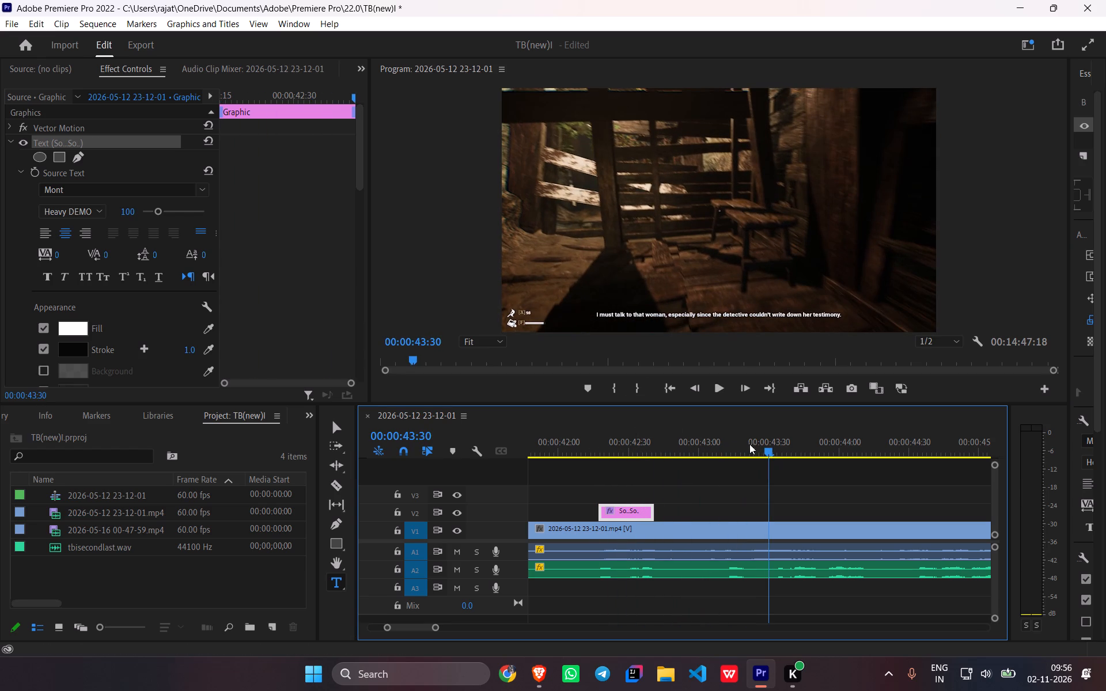
{"action": "key", "text": "space"}
{"action": "key", "text": "space"}
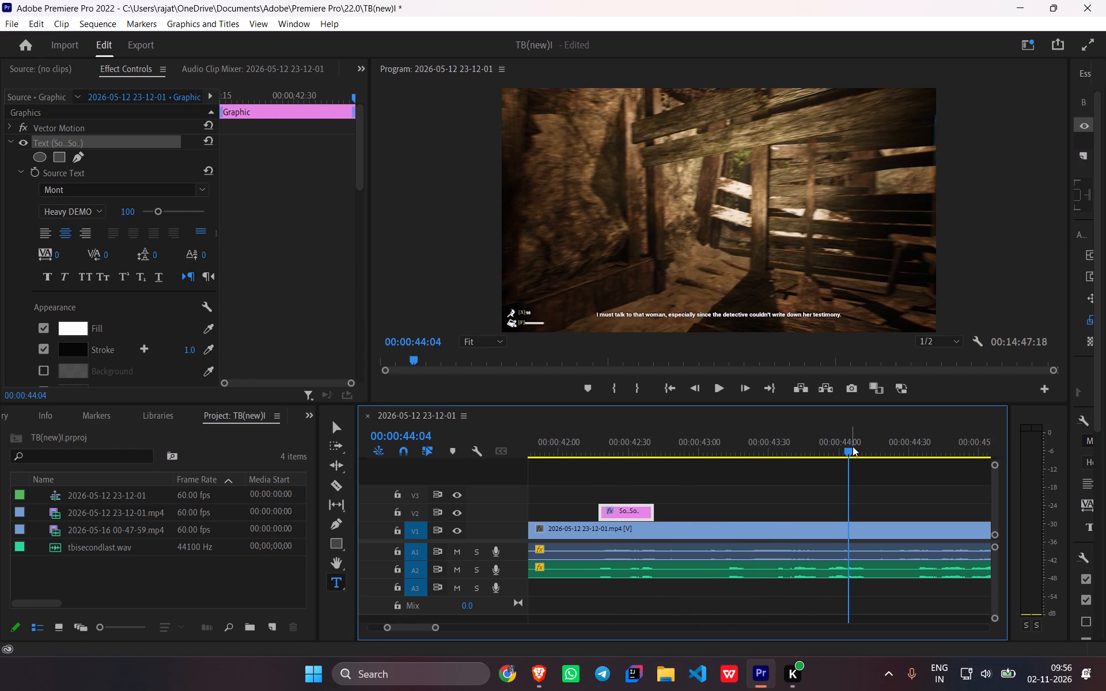
{"action": "left_click_drag", "start_coordinate": [851, 446], "coordinate": [720, 479]}
{"action": "key", "text": "space"}
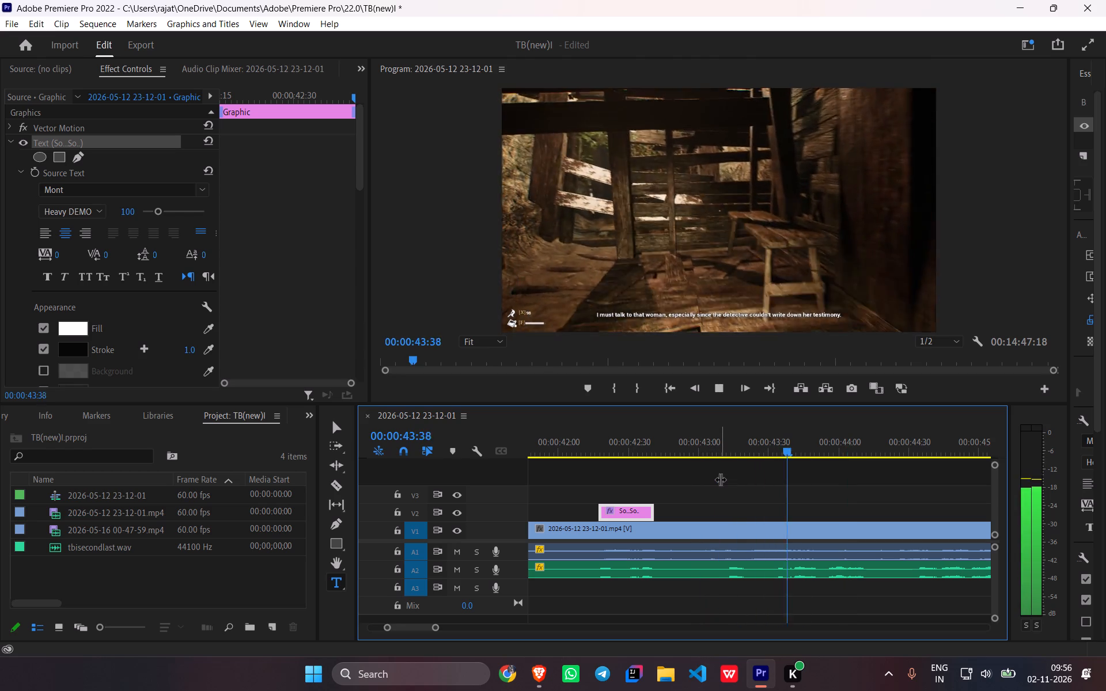
{"action": "key", "text": "space"}
{"action": "left_click_drag", "start_coordinate": [832, 449], "coordinate": [734, 465]}
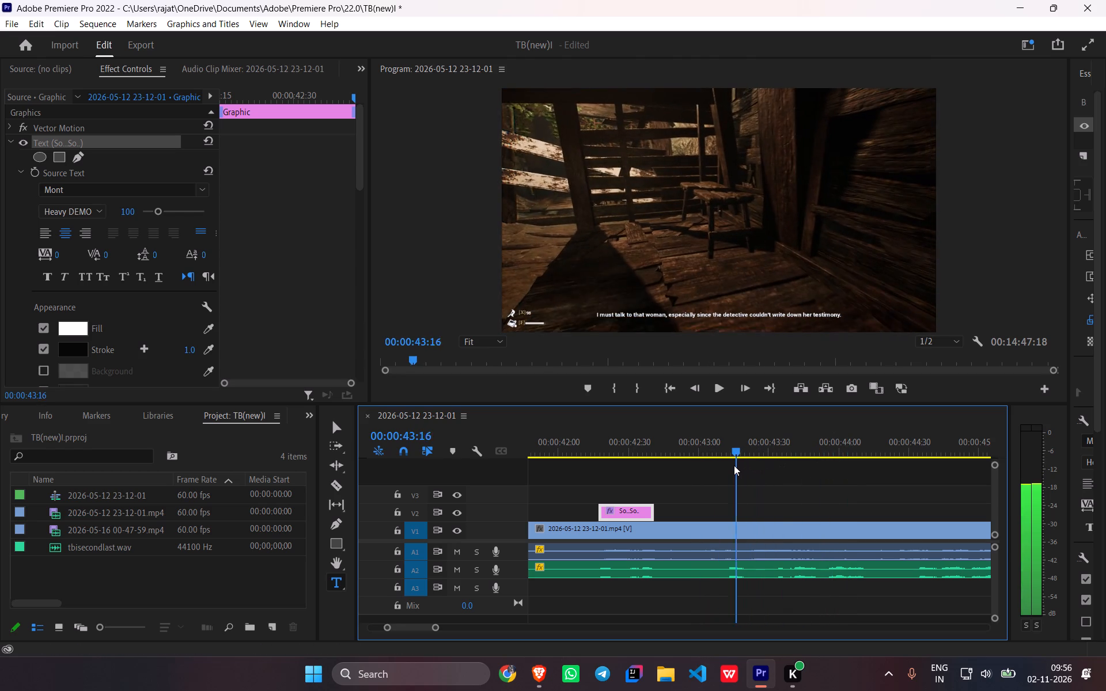
{"action": "left_click_drag", "start_coordinate": [734, 465], "coordinate": [726, 465]}
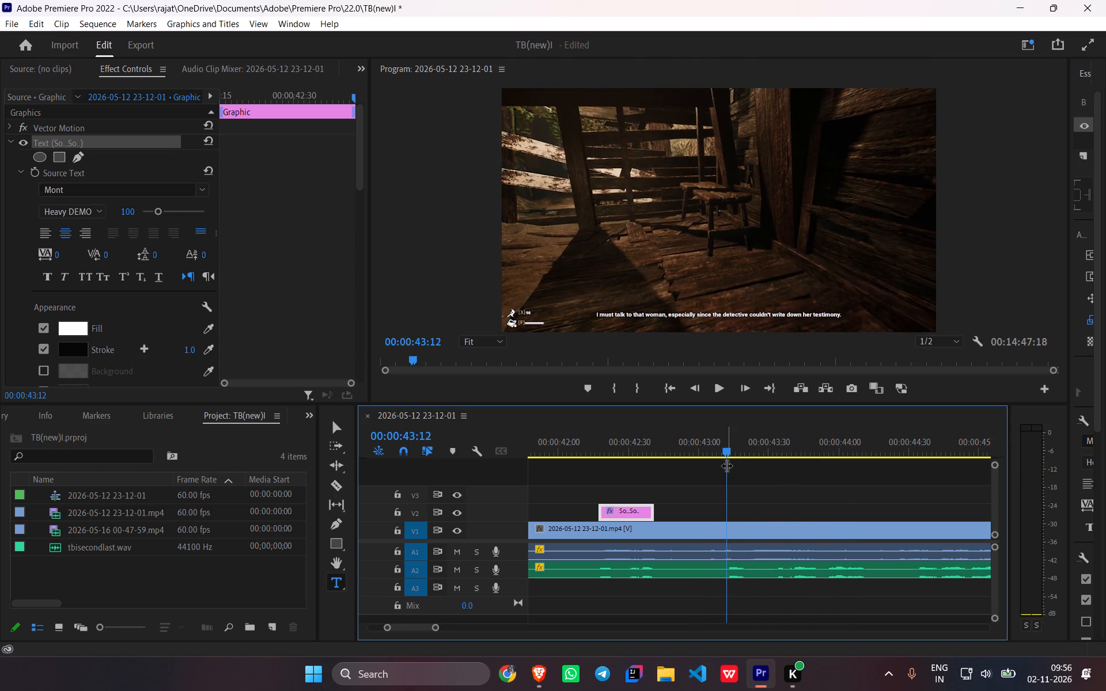
{"action": "key", "text": "ctrl+v"}
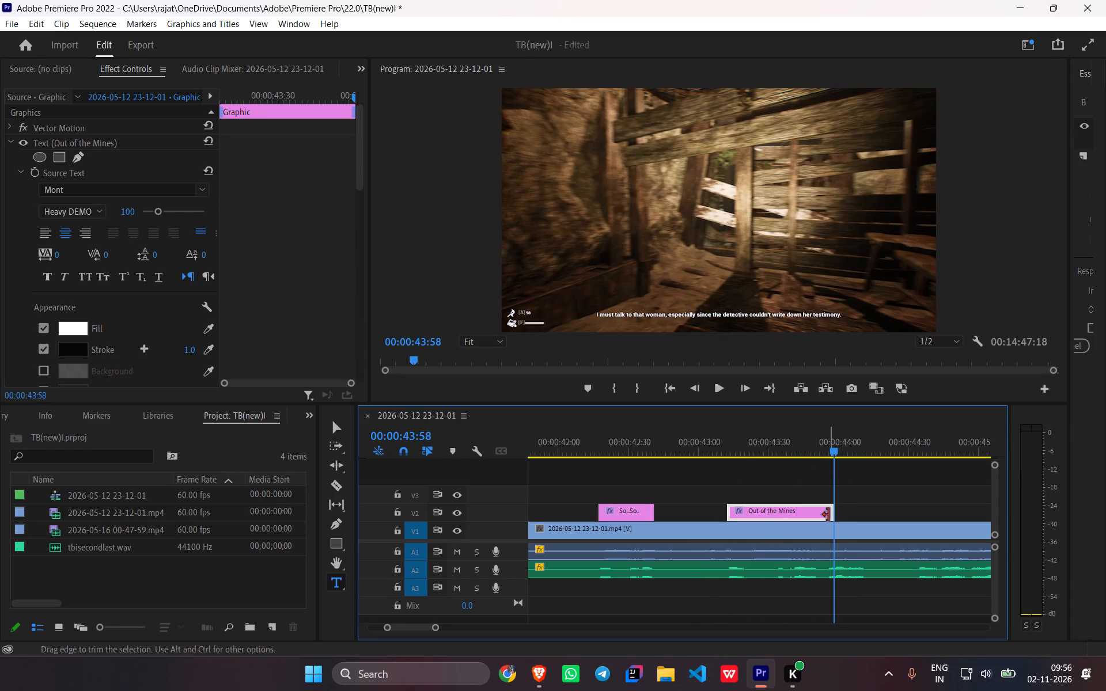
{"action": "left_click_drag", "start_coordinate": [828, 515], "coordinate": [767, 519]}
Replace the text of the short caption copy at 00:00:43:12 with "he's ..".
{"action": "left_click_drag", "start_coordinate": [831, 453], "coordinate": [831, 453]}
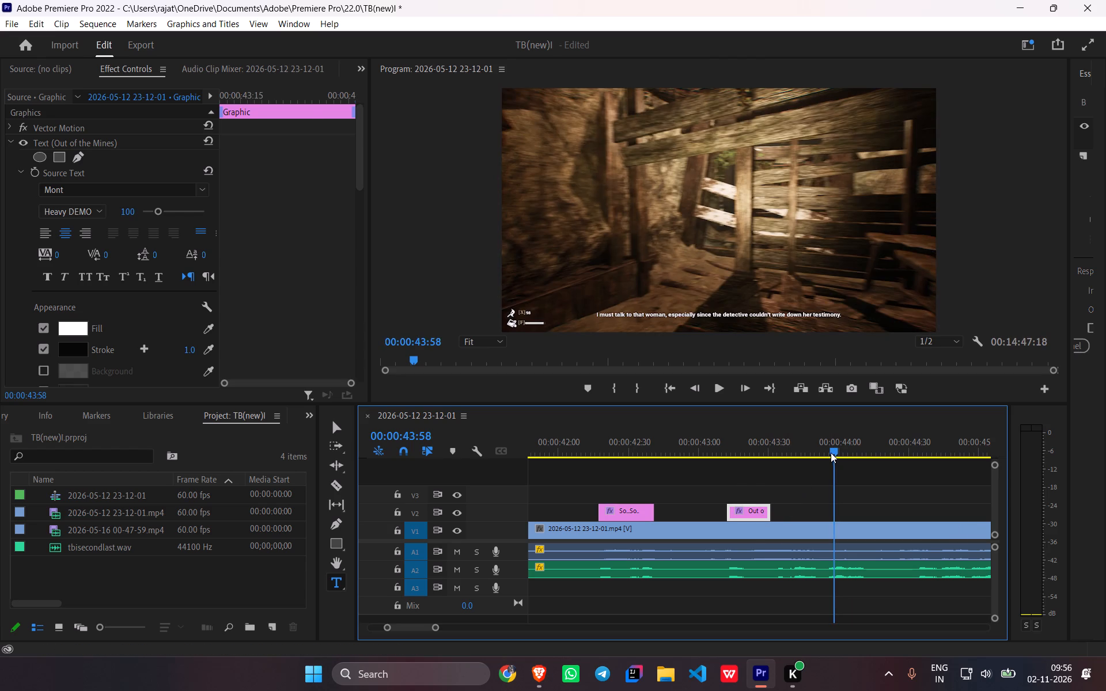
{"action": "left_click_drag", "start_coordinate": [831, 453], "coordinate": [741, 474]}
{"action": "double_click", "coordinate": [704, 291]}
{"action": "left_click", "coordinate": [704, 291]}
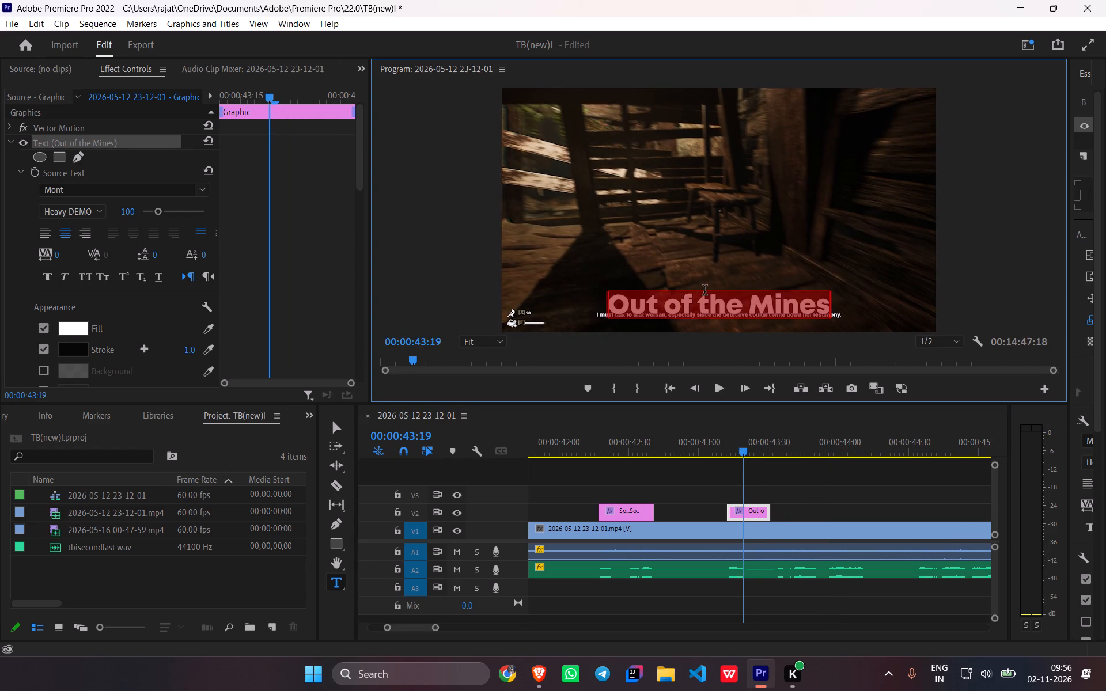
{"action": "type", "text": "he's"}
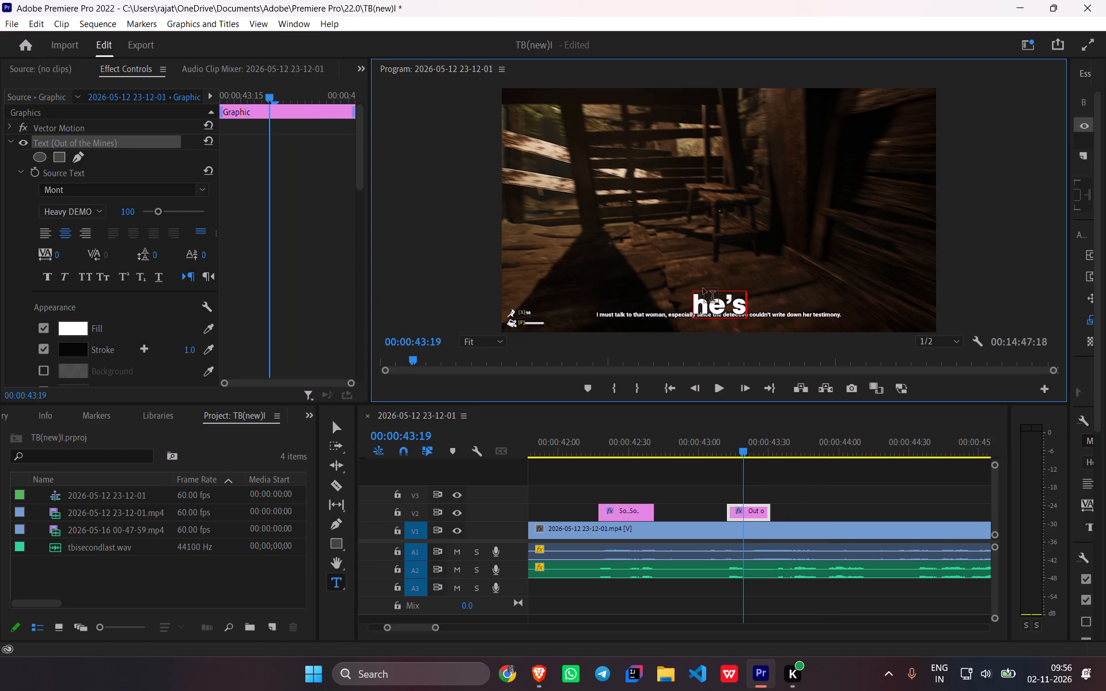
{"action": "key", "text": "space"}
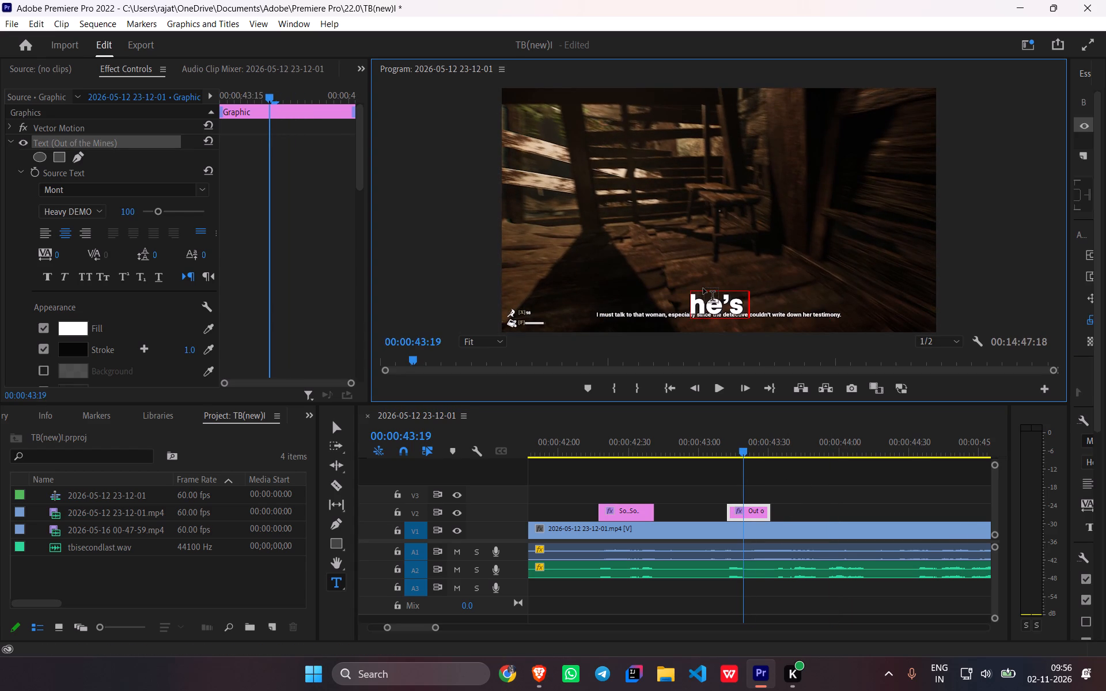
{"action": "type", "text": ".."}
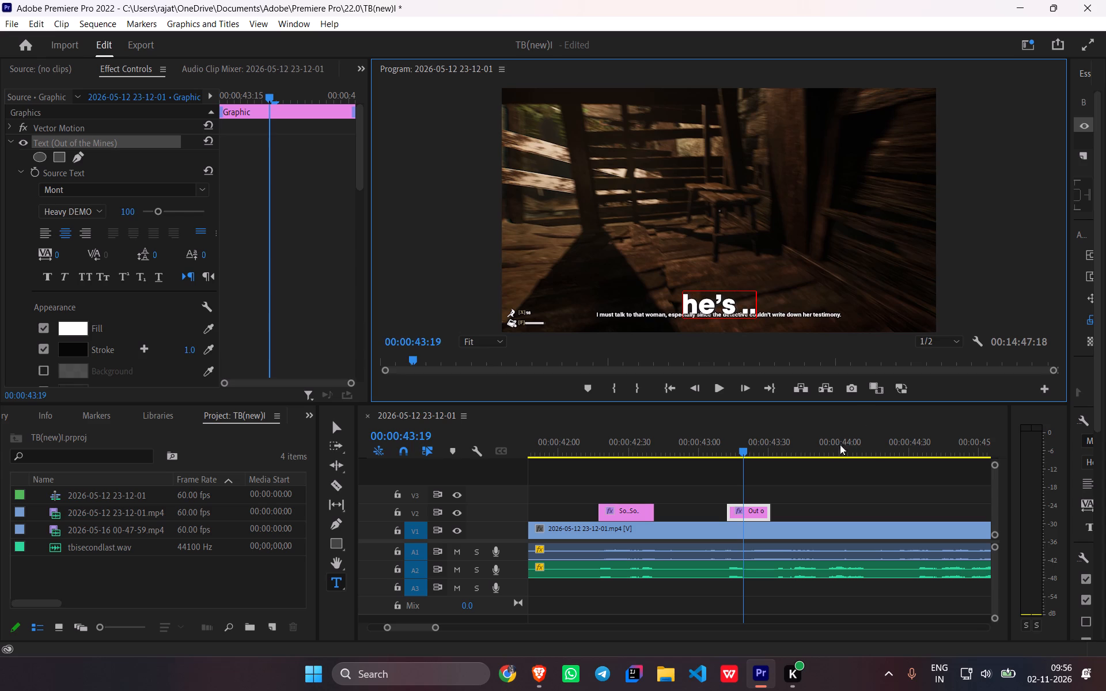
{"action": "key", "text": "space"}
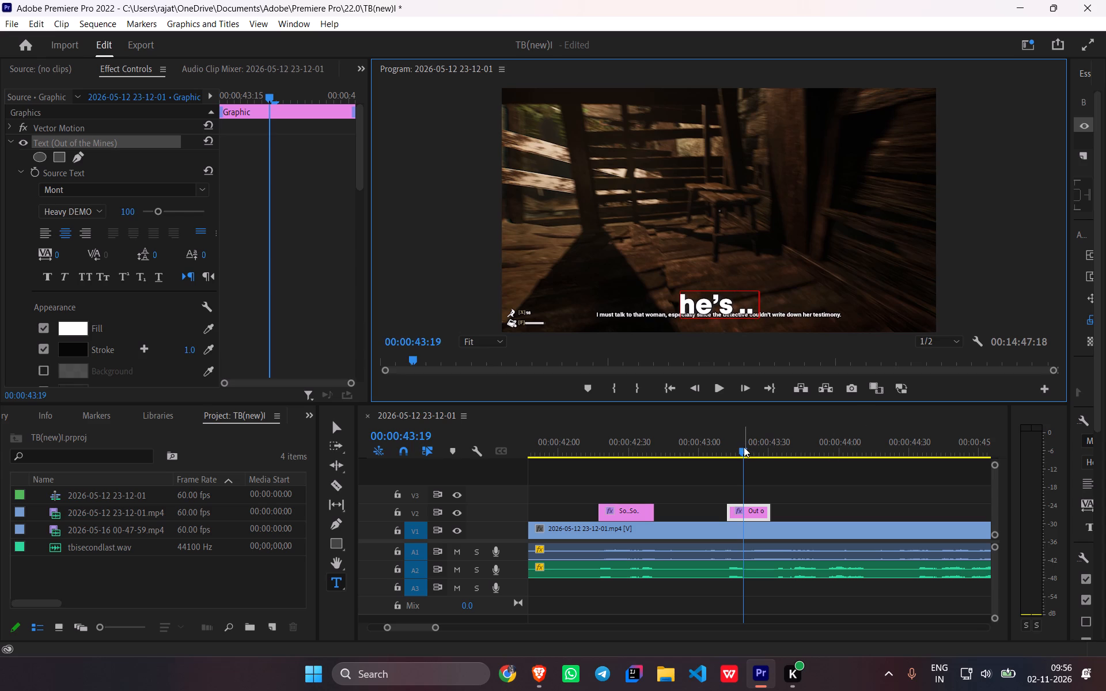
Paste another caption copy directly after "he's .." on V2, replay that line, and replace the copy's text with "he's just".
{"action": "left_click_drag", "start_coordinate": [744, 447], "coordinate": [721, 447]}
{"action": "key", "text": "space"}
{"action": "key", "text": "space"}
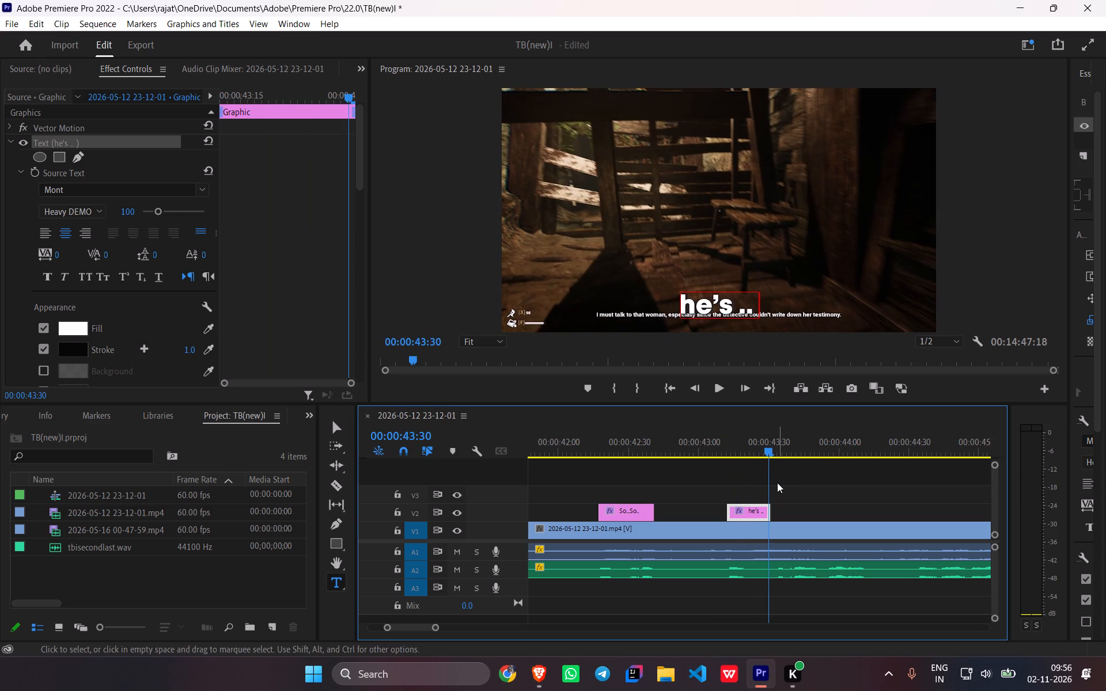
{"action": "key", "text": "ctrl+v"}
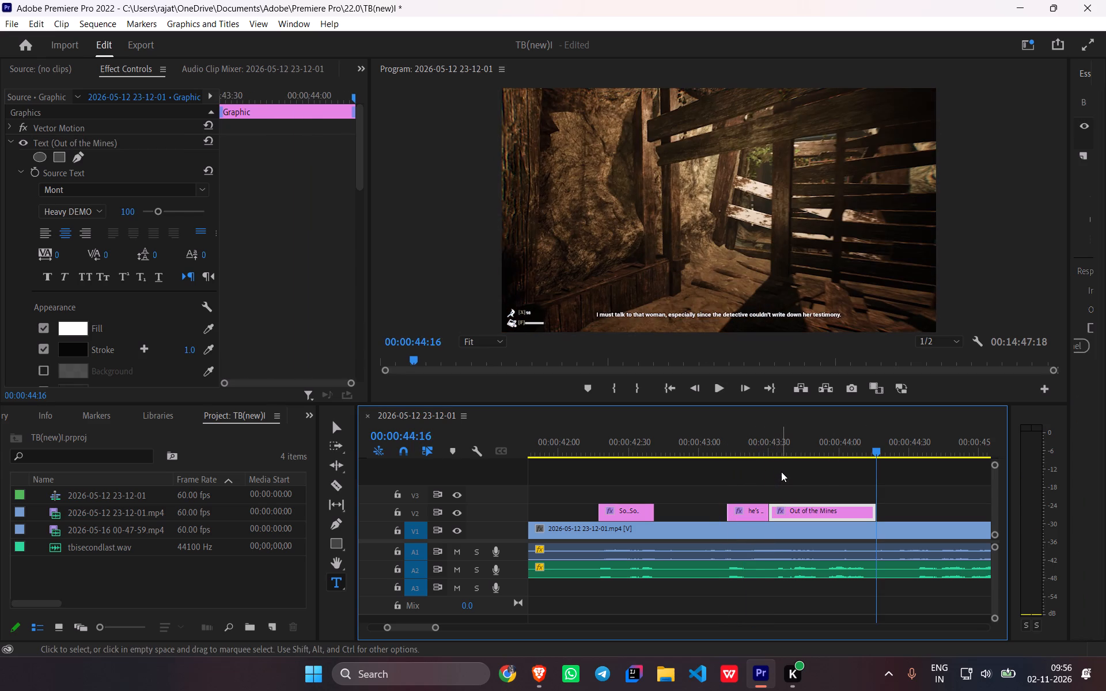
{"action": "left_click_drag", "start_coordinate": [879, 450], "coordinate": [753, 456]}
{"action": "key", "text": "space"}
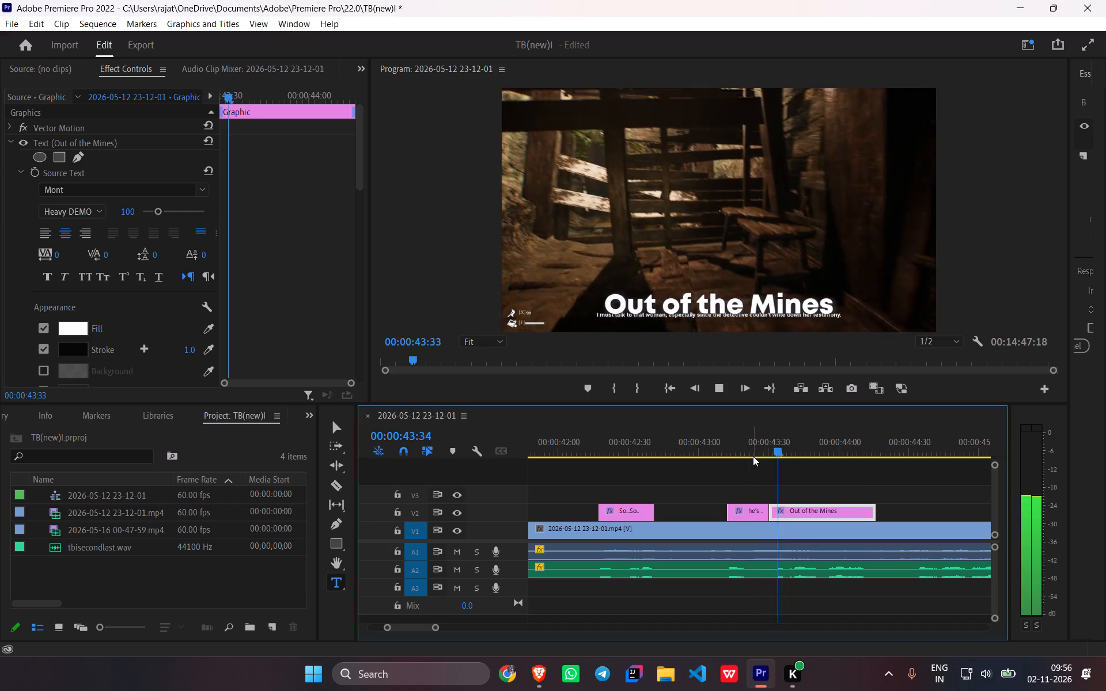
{"action": "key", "text": "space"}
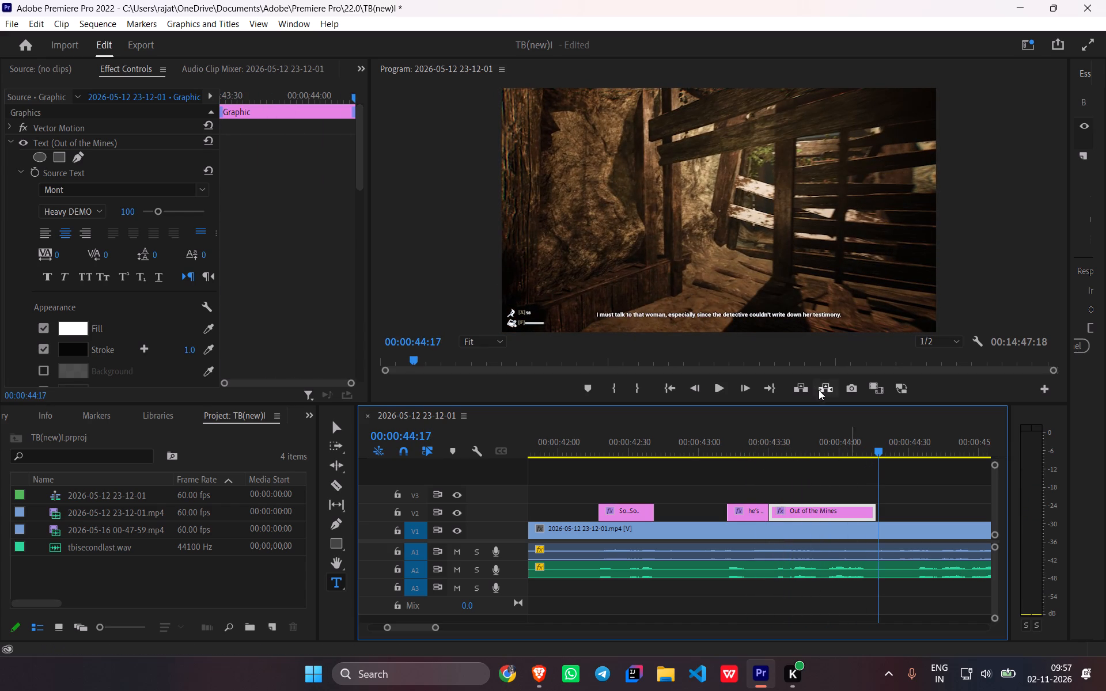
{"action": "left_click_drag", "start_coordinate": [876, 450], "coordinate": [755, 453]}
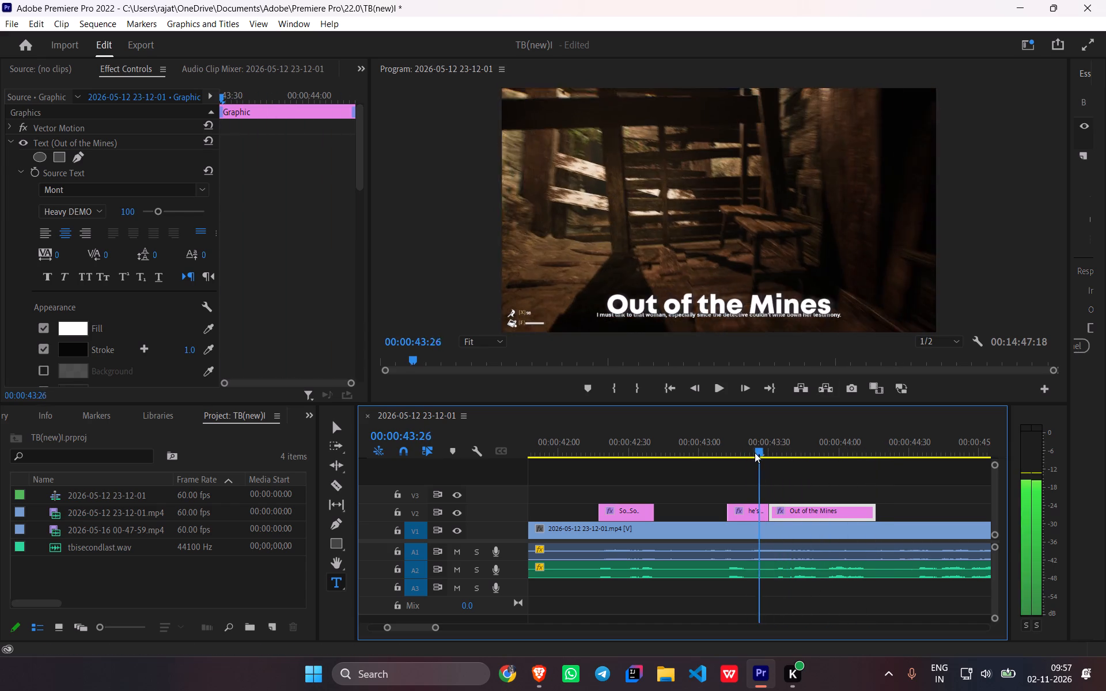
{"action": "left_click_drag", "start_coordinate": [755, 453], "coordinate": [747, 453]}
{"action": "key", "text": "space"}
{"action": "key", "text": "space"}
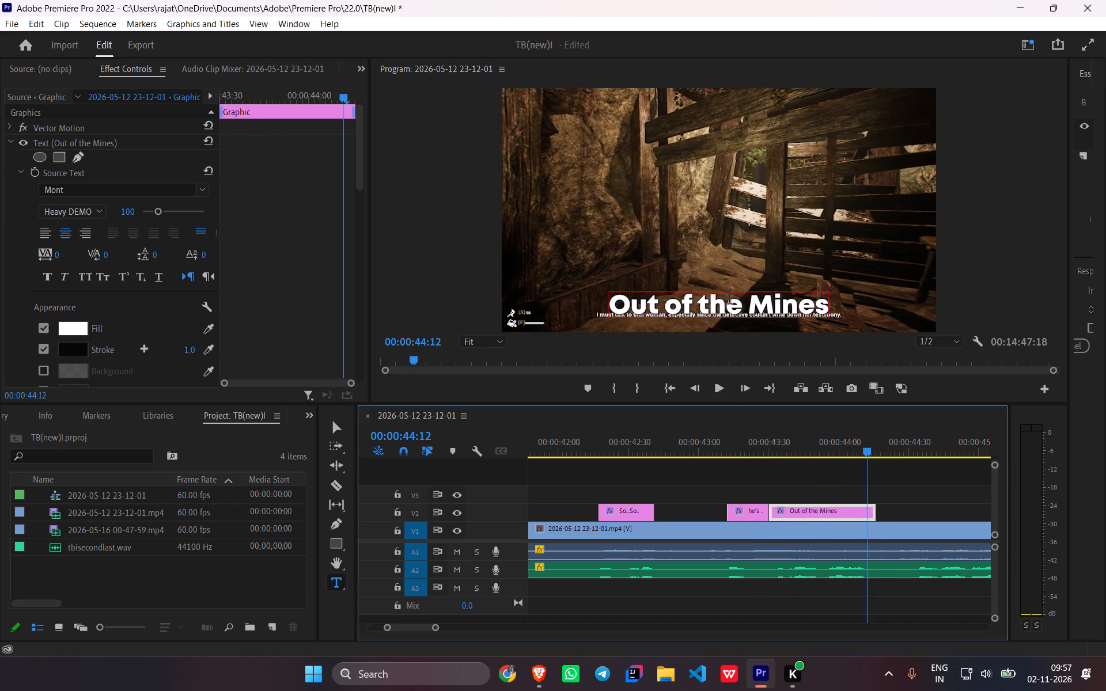
{"action": "double_click", "coordinate": [729, 301]}
{"action": "left_click_drag", "start_coordinate": [729, 301], "coordinate": [727, 306]}
{"action": "type", "text": "he's just"}
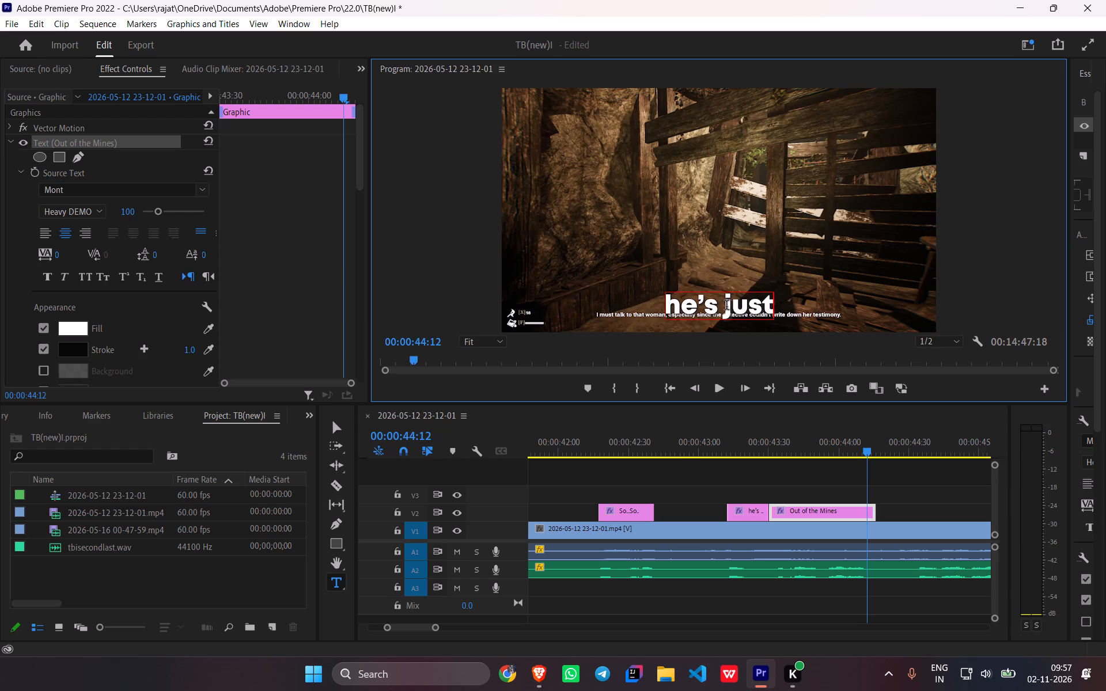
Replay "he's just" and the speech after it, and paste another caption copy on V2 at 00:00:44:32.
{"action": "left_click_drag", "start_coordinate": [868, 453], "coordinate": [813, 453]}
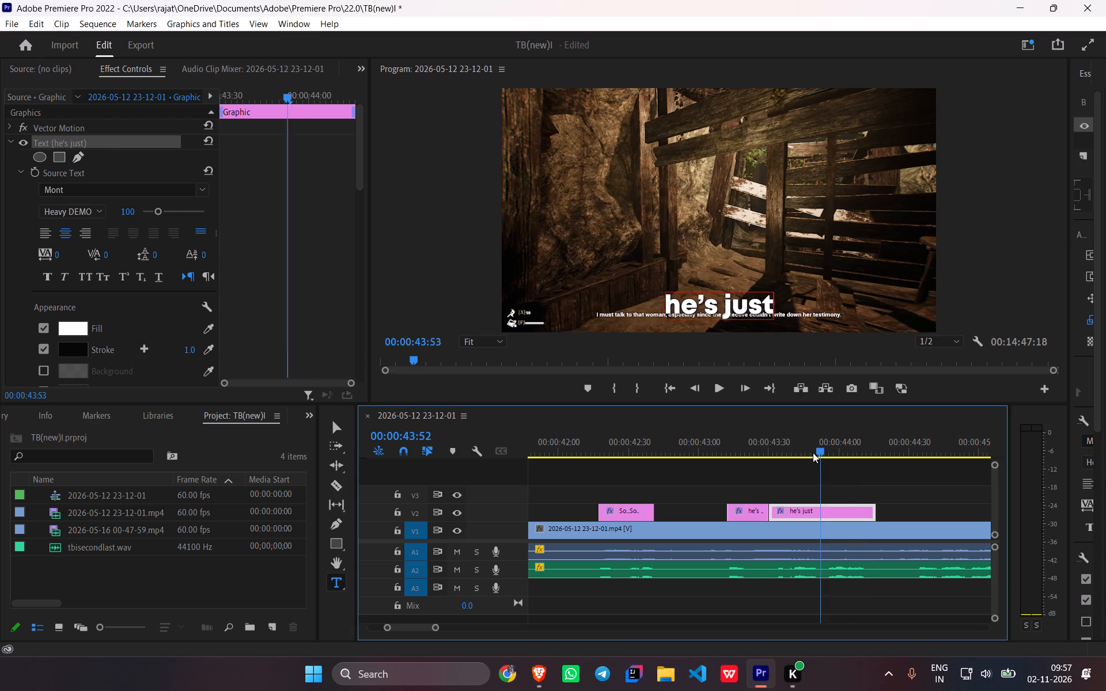
{"action": "left_click_drag", "start_coordinate": [813, 453], "coordinate": [755, 454]}
{"action": "key", "text": "space"}
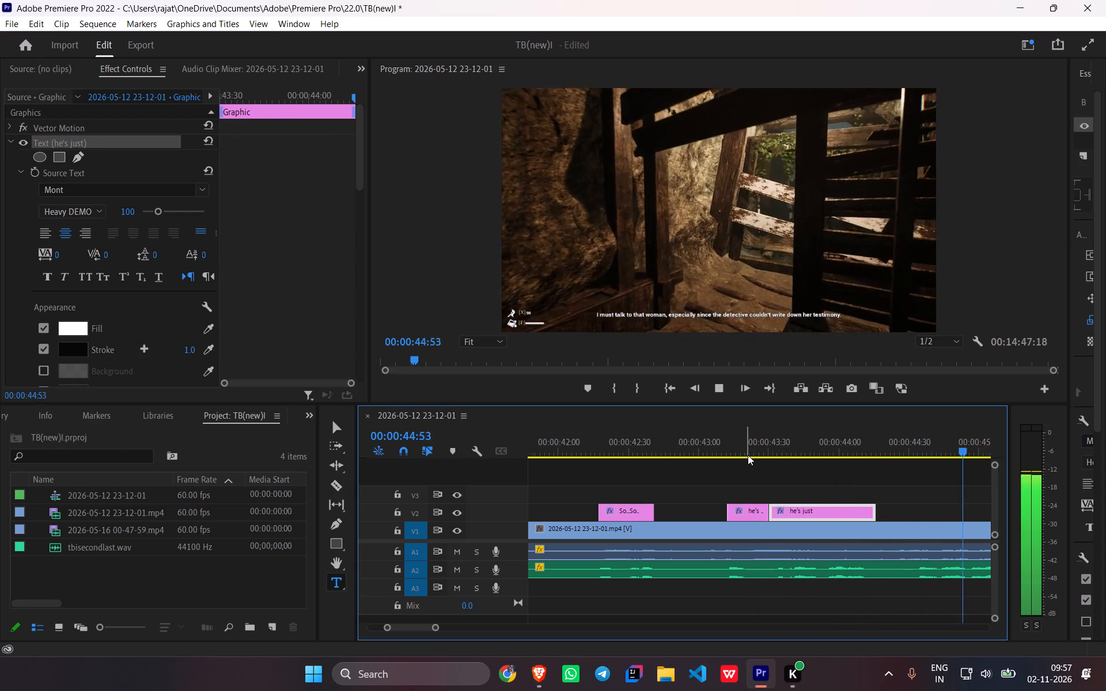
{"action": "key", "text": "space"}
{"action": "scroll", "coordinate": [796, 562], "scroll_direction": "up", "scroll_amount": 5}
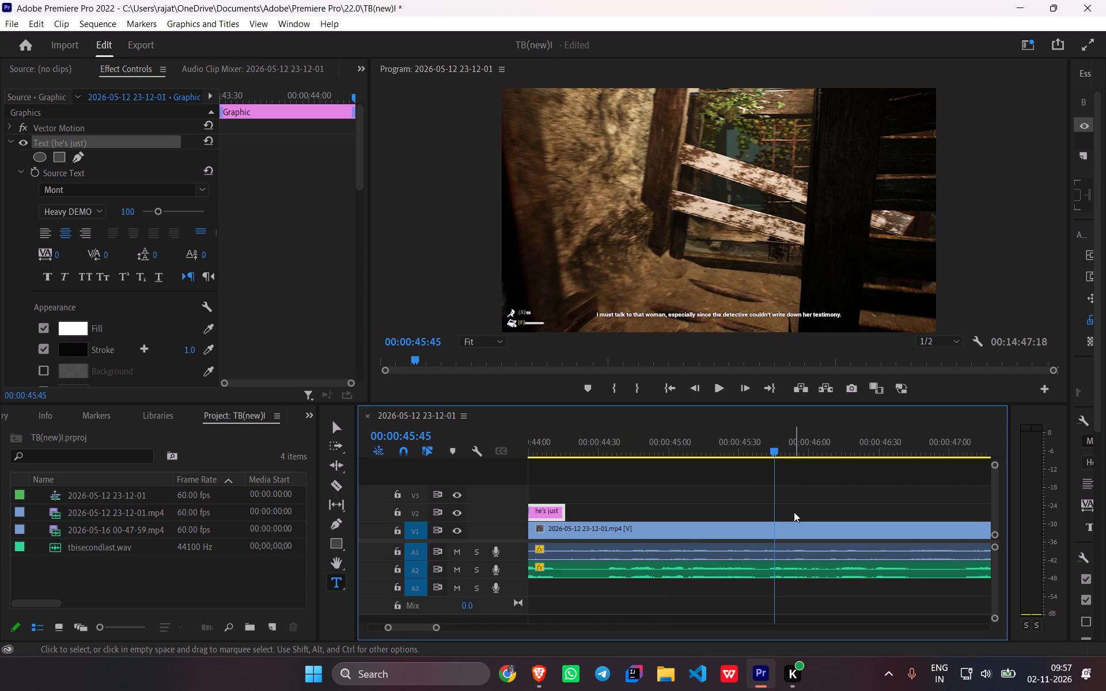
{"action": "scroll", "coordinate": [785, 476], "scroll_direction": "up", "scroll_amount": 3}
{"action": "left_click_drag", "start_coordinate": [840, 455], "coordinate": [700, 457]}
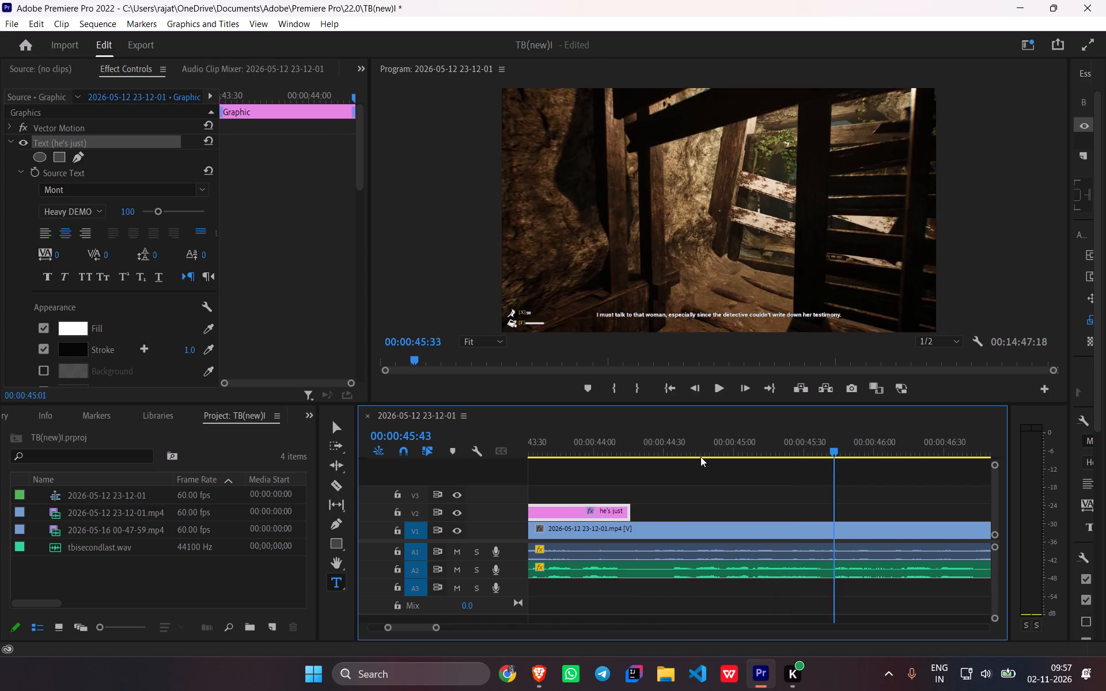
{"action": "left_click_drag", "start_coordinate": [700, 457], "coordinate": [608, 457]}
{"action": "key", "text": "space"}
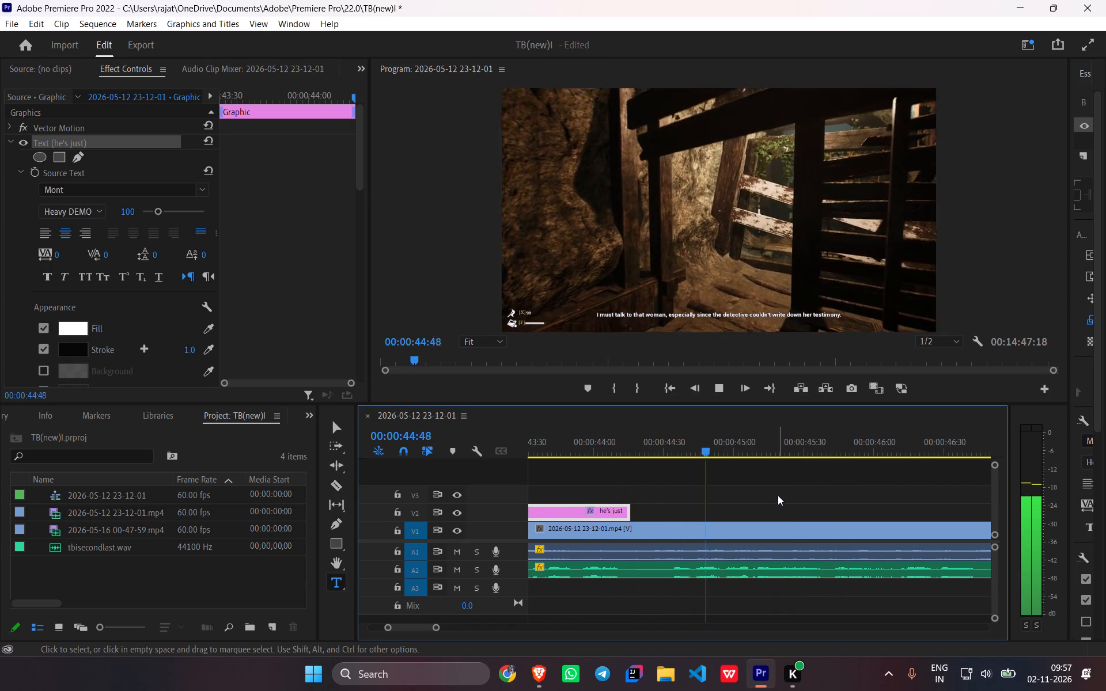
{"action": "key", "text": "space"}
{"action": "left_click_drag", "start_coordinate": [730, 450], "coordinate": [698, 447]}
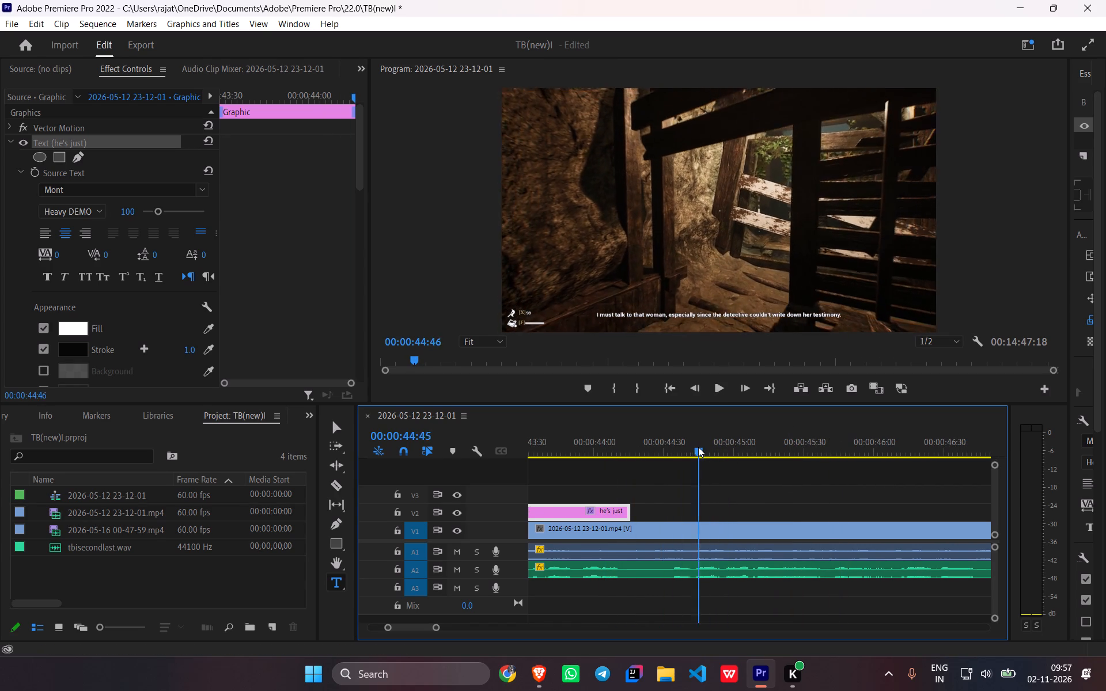
{"action": "left_click_drag", "start_coordinate": [698, 447], "coordinate": [669, 447]}
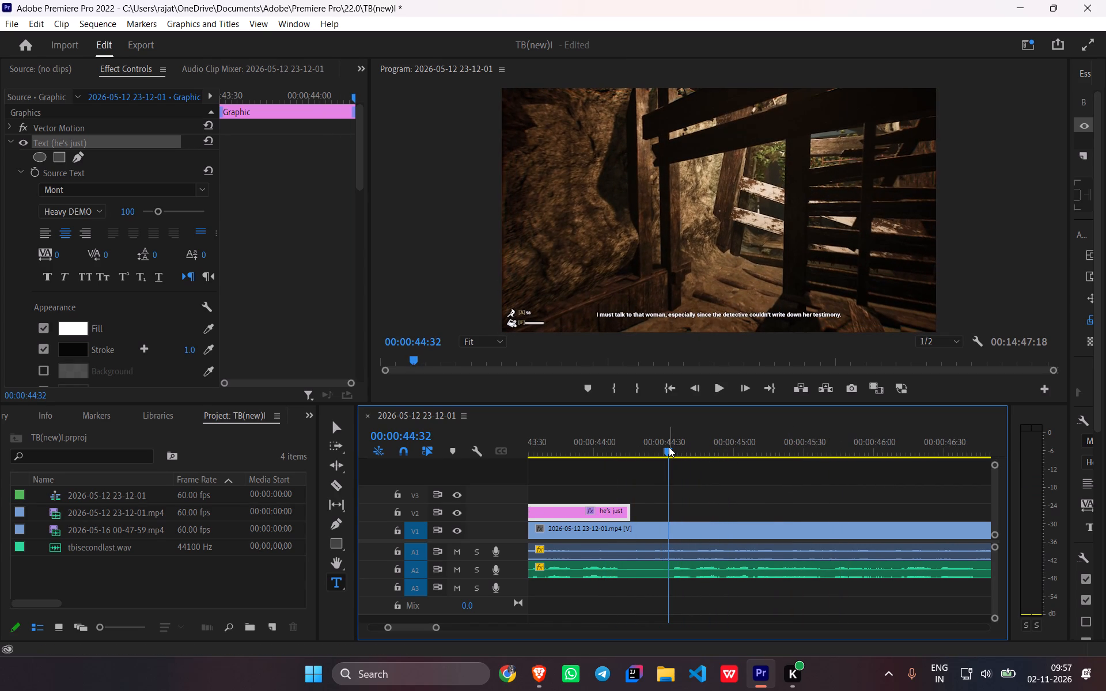
{"action": "key", "text": "ctrl+v"}
Replace the text of the caption copy at 00:00:44:32 with "He's not just mad".
{"action": "left_click_drag", "start_coordinate": [777, 450], "coordinate": [738, 447]}
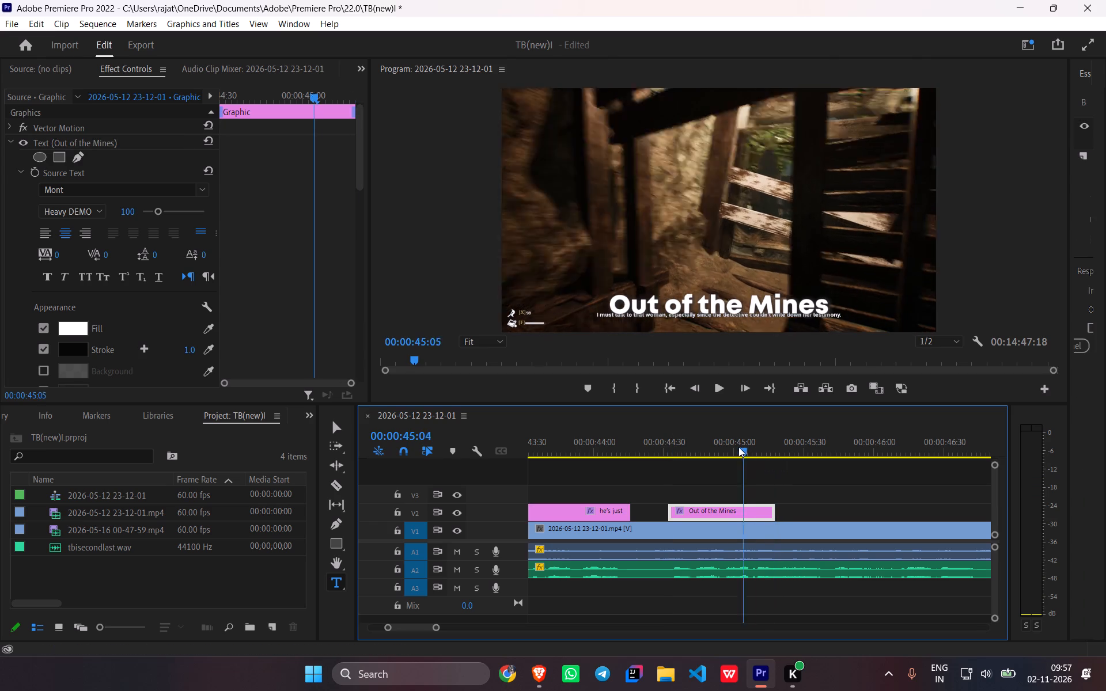
{"action": "left_click_drag", "start_coordinate": [738, 447], "coordinate": [736, 447]}
{"action": "triple_click", "coordinate": [681, 299]}
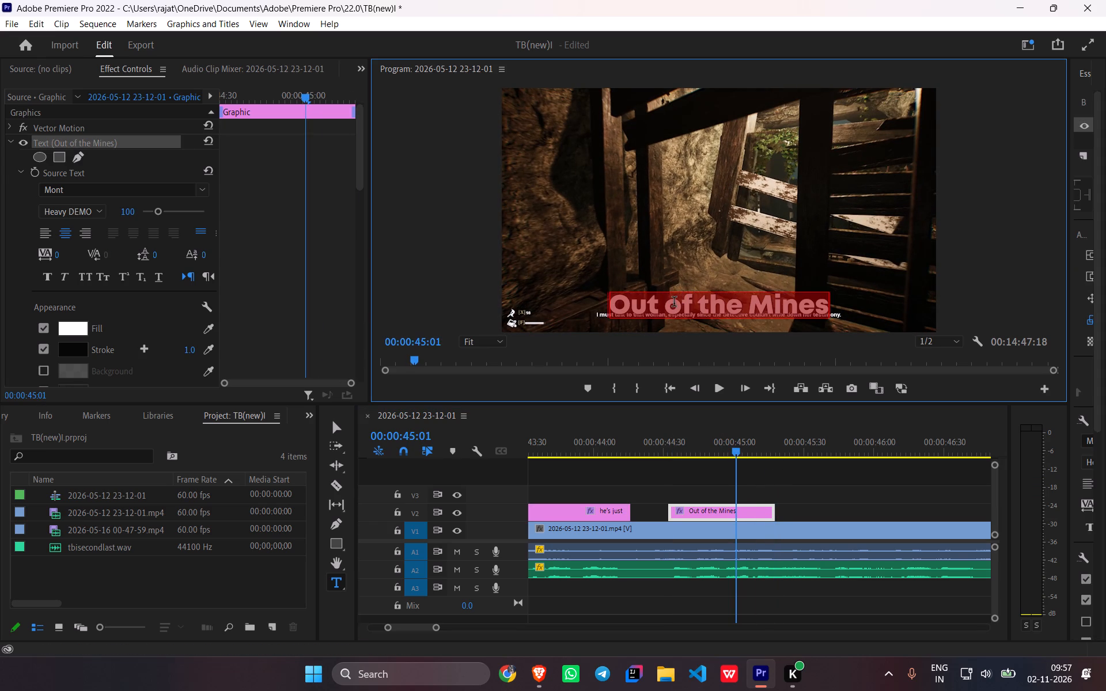
{"action": "type", "text": "He's nmot"}
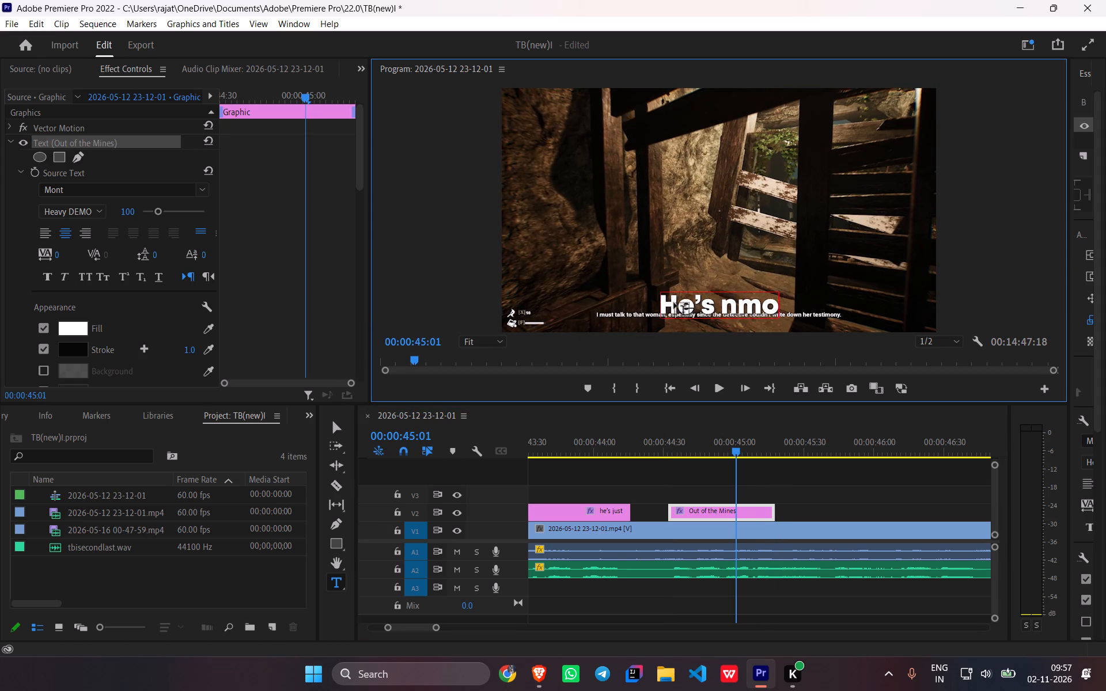
{"action": "key", "text": "space"}
{"action": "key", "text": "BackSpace"}
{"action": "key", "text": "BackSpace"}
{"action": "key", "text": "BackSpace"}
{"action": "key", "text": "BackSpace"}
{"action": "type", "text": "ot jsu"}
{"action": "key", "text": "BackSpace"}
{"action": "key", "text": "BackSpace"}
{"action": "type", "text": "ust mad"}
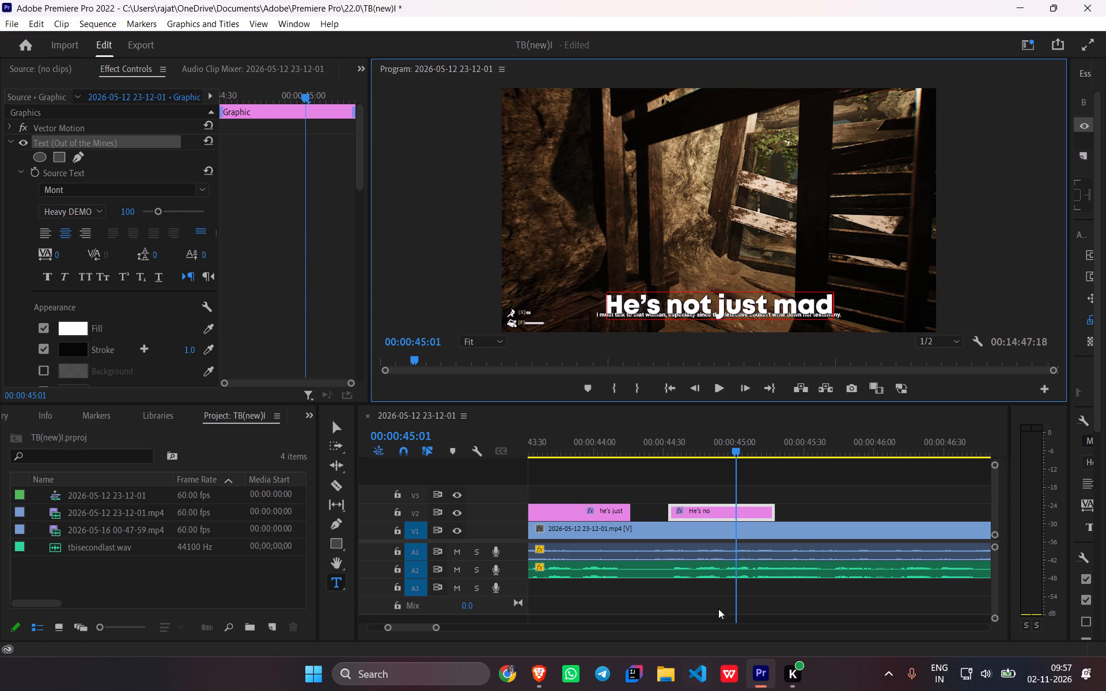
Replay the "He's not just mad" line and extend that caption's end on V2 to a duration of 00:00:01:05.
{"action": "left_click_drag", "start_coordinate": [737, 451], "coordinate": [668, 462]}
{"action": "key", "text": "space"}
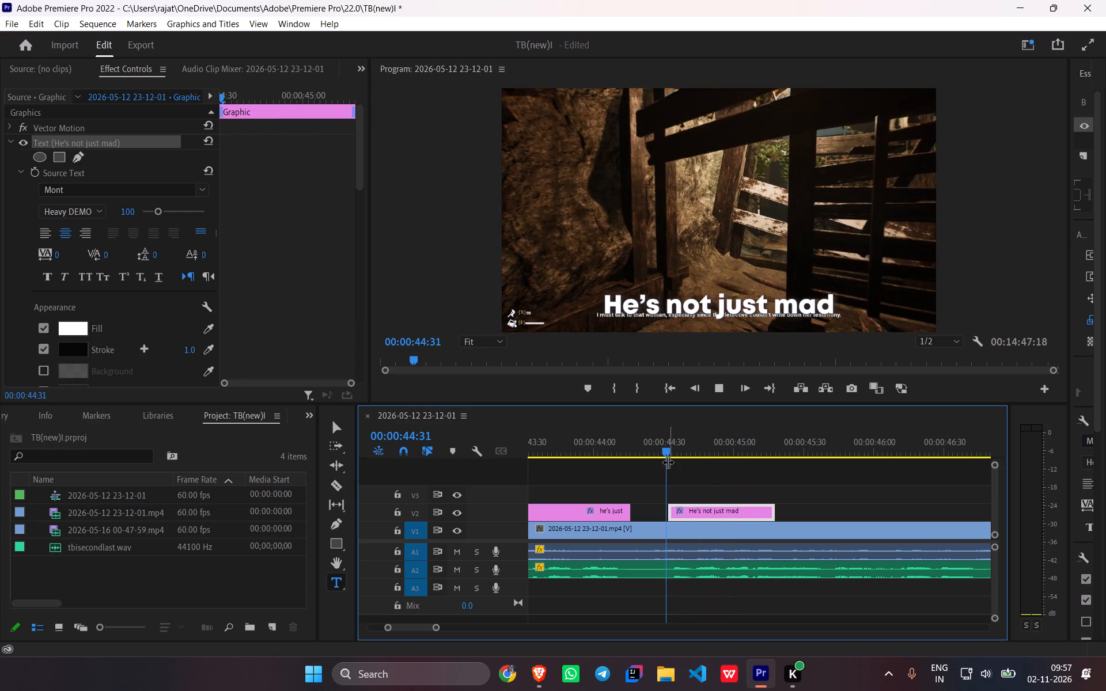
{"action": "key", "text": "space"}
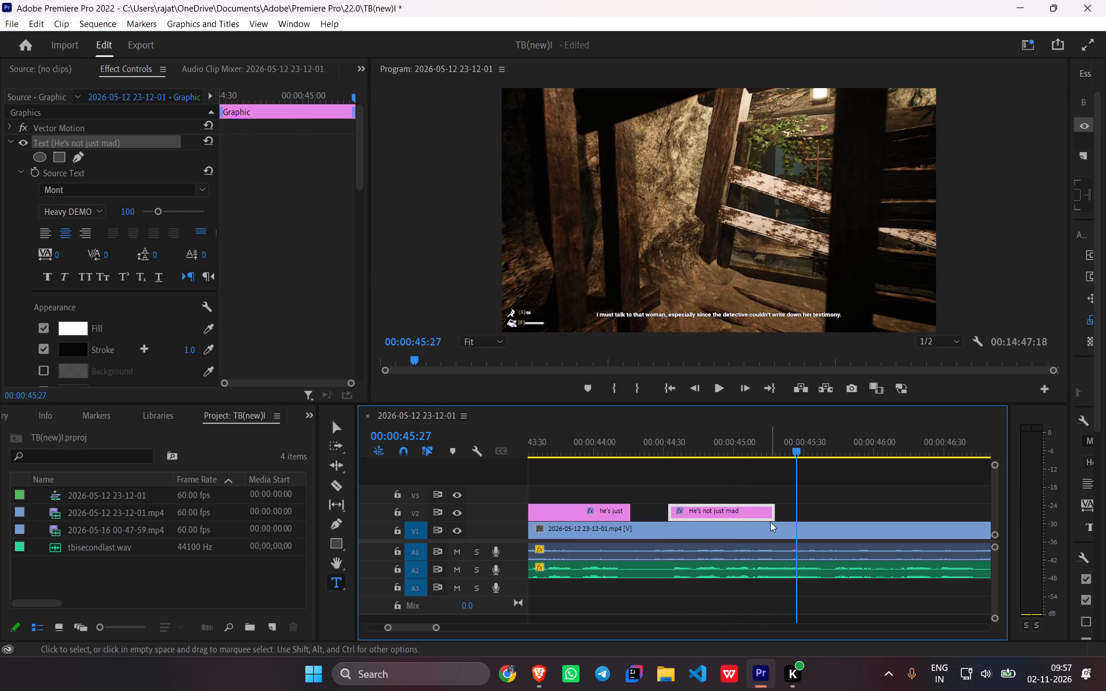
{"action": "left_click_drag", "start_coordinate": [774, 507], "coordinate": [817, 511]}
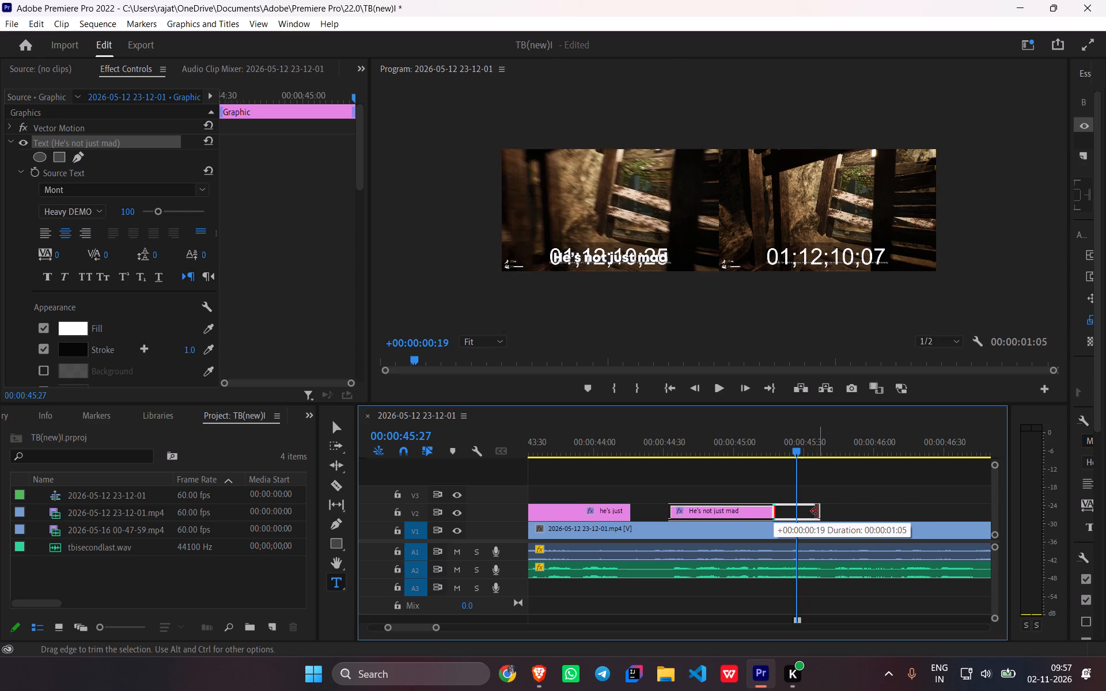
Replay "He's not just mad" and the speech after it, and paste another caption copy on V2 at 00:00:45:44.
{"action": "left_click_drag", "start_coordinate": [796, 447], "coordinate": [668, 447]}
{"action": "key", "text": "space"}
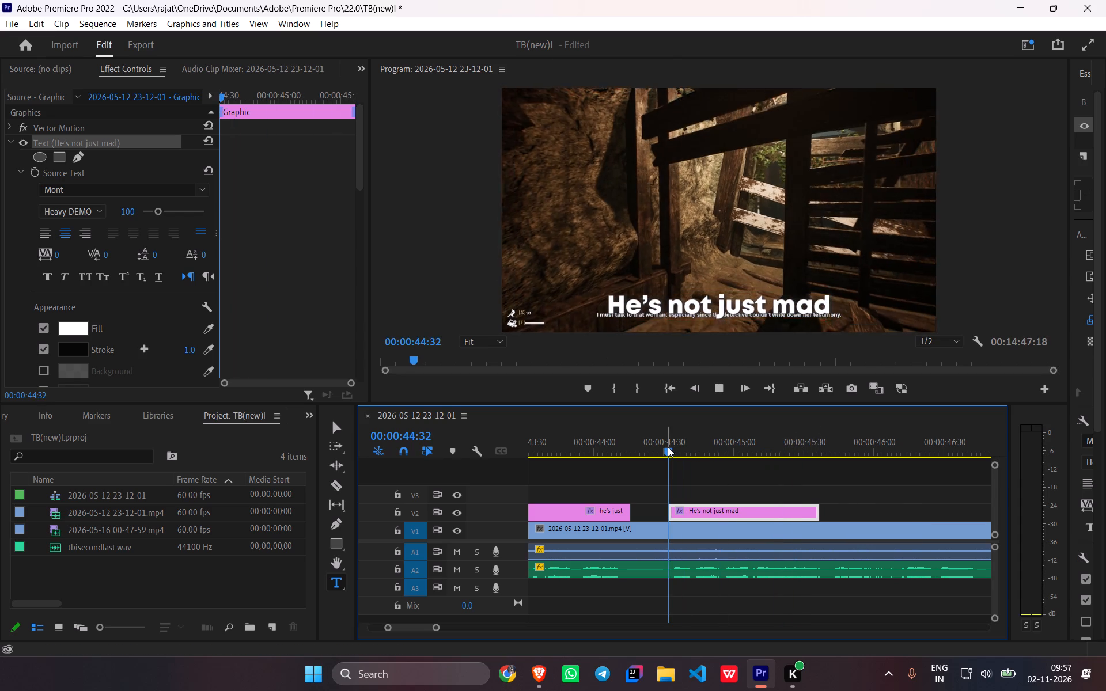
{"action": "key", "text": "space"}
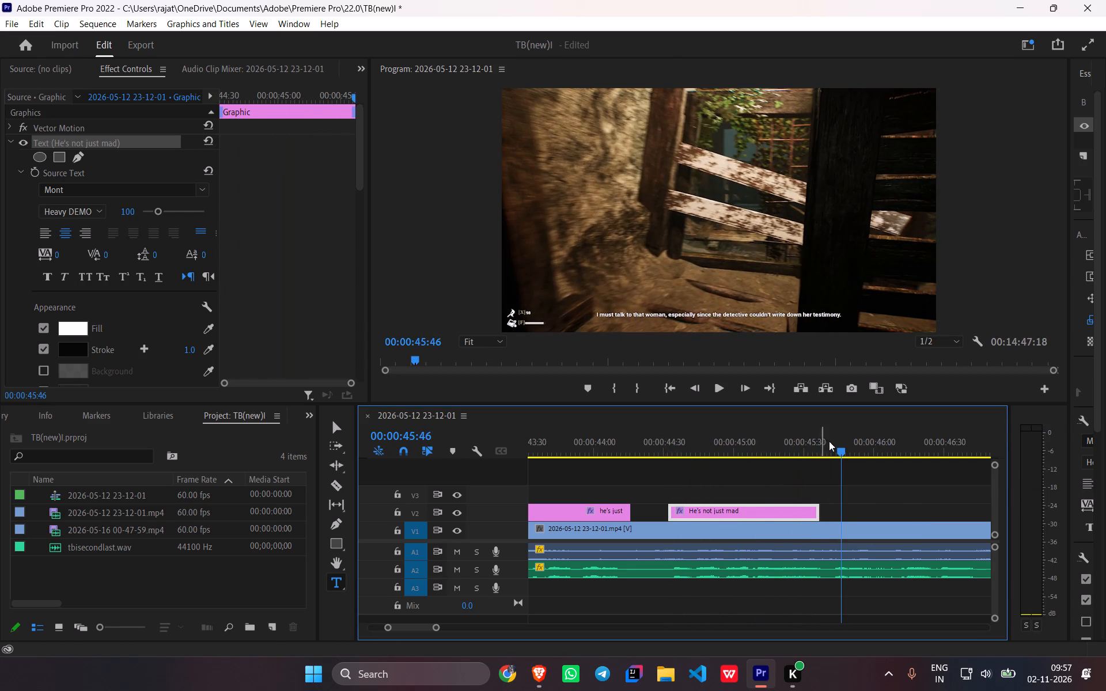
{"action": "left_click_drag", "start_coordinate": [843, 447], "coordinate": [752, 457]}
{"action": "key", "text": "space"}
{"action": "key", "text": "space"}
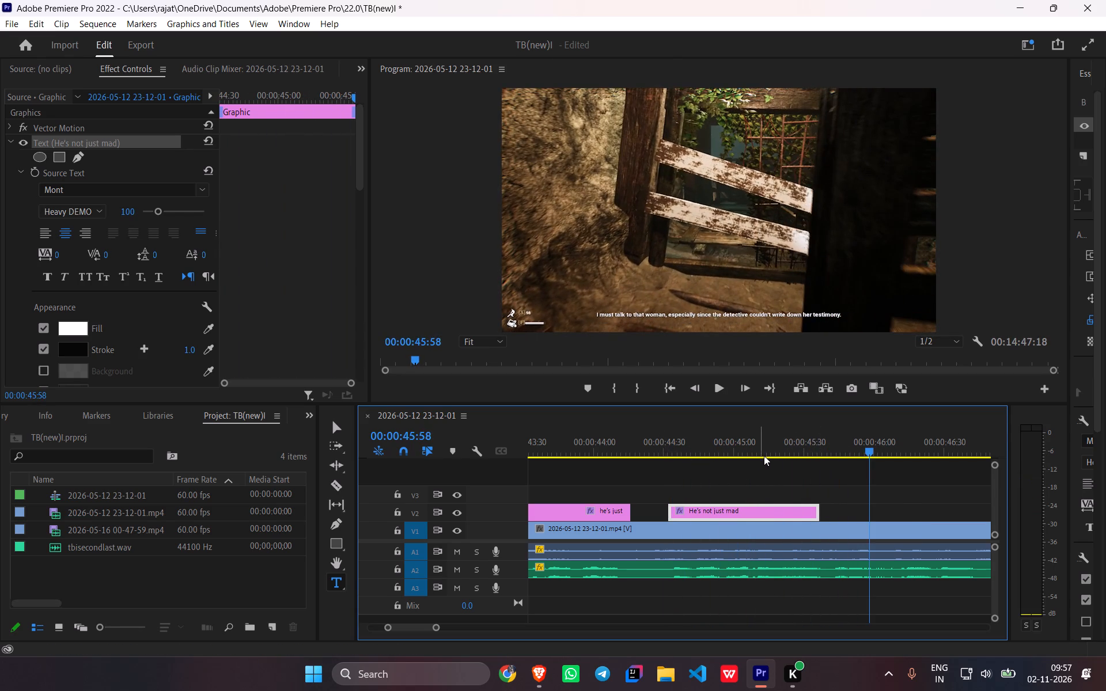
{"action": "key", "text": "space"}
{"action": "key", "text": "space"}
{"action": "scroll", "coordinate": [848, 496], "scroll_direction": "up", "scroll_amount": 2}
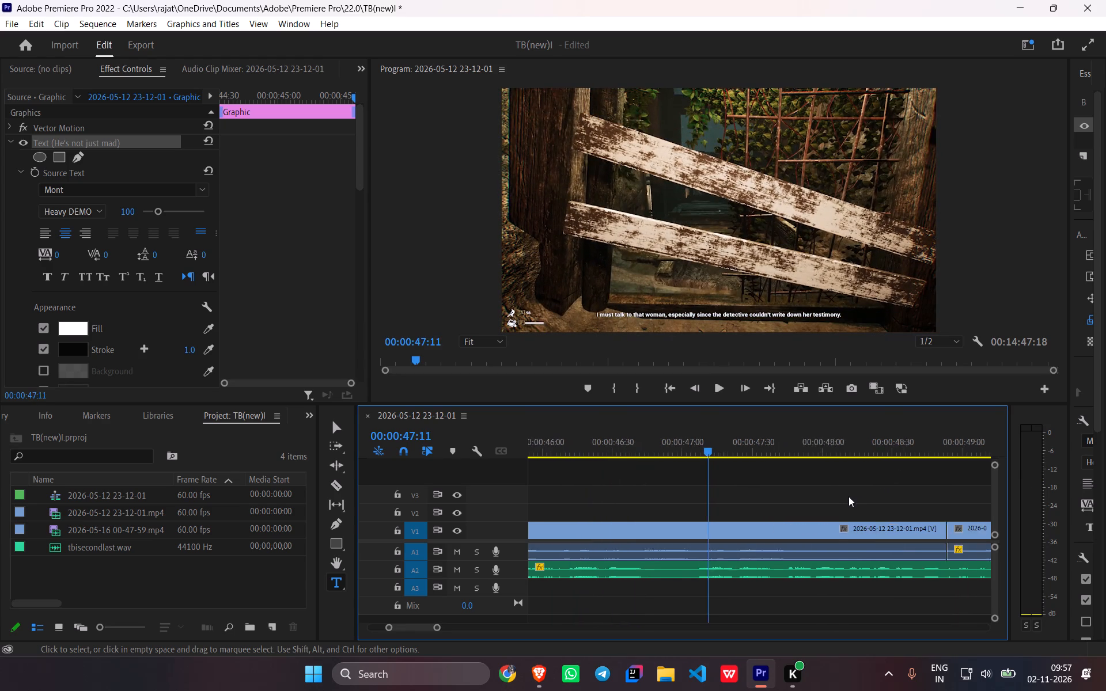
{"action": "scroll", "coordinate": [849, 496], "scroll_direction": "up", "scroll_amount": 9}
{"action": "left_click_drag", "start_coordinate": [861, 456], "coordinate": [715, 454]}
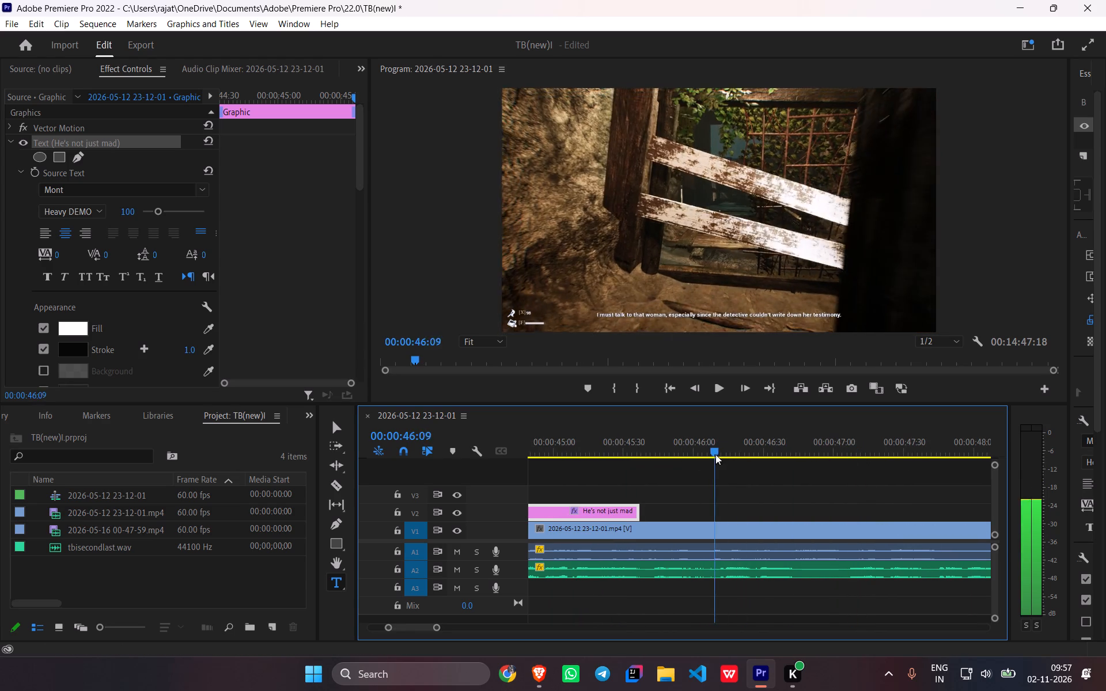
{"action": "left_click_drag", "start_coordinate": [715, 454], "coordinate": [658, 464]}
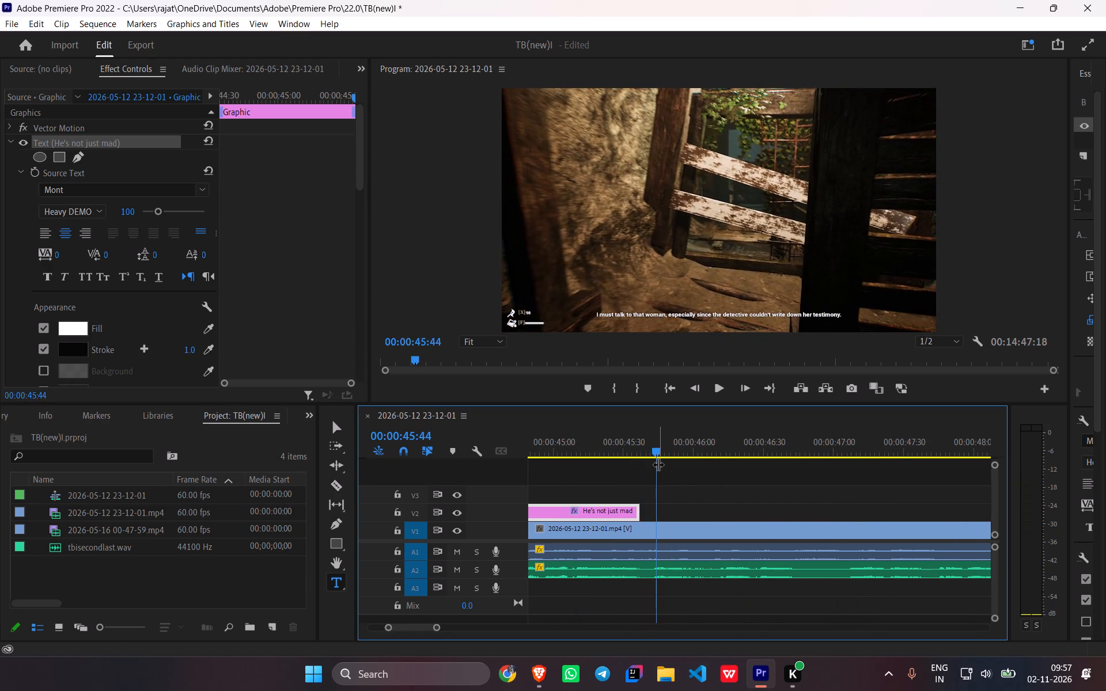
{"action": "key", "text": "ctrl+v"}
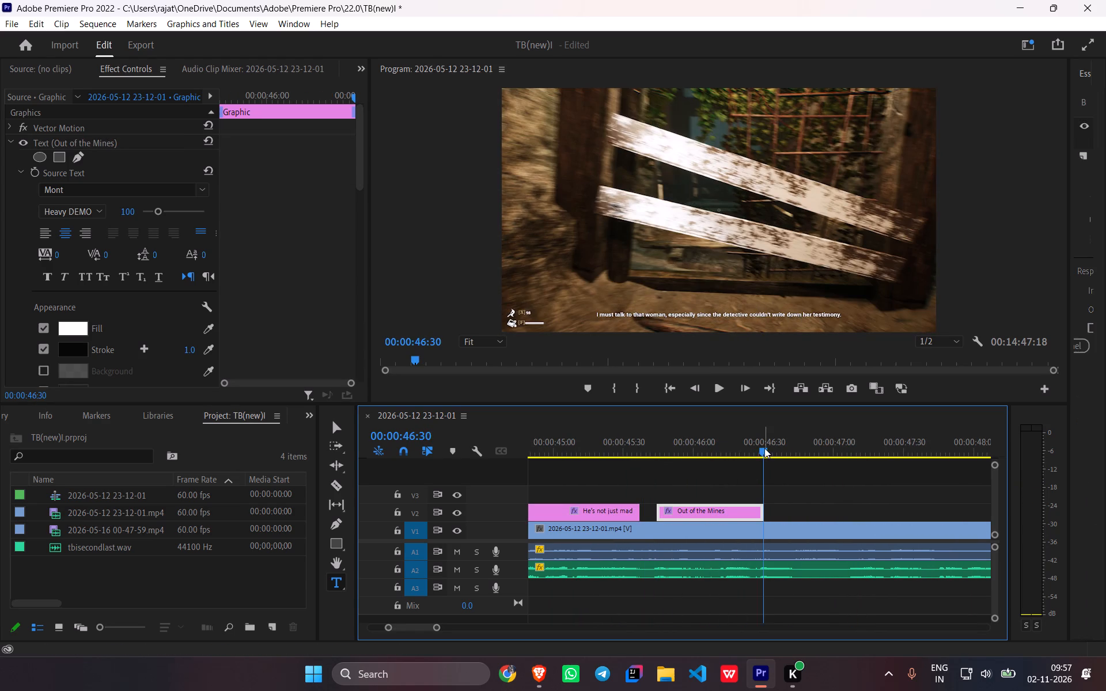
Replace the text of the caption copy at 00:00:45:44 with "He's Something".
{"action": "left_click_drag", "start_coordinate": [764, 448], "coordinate": [729, 450]}
{"action": "triple_click", "coordinate": [719, 305]}
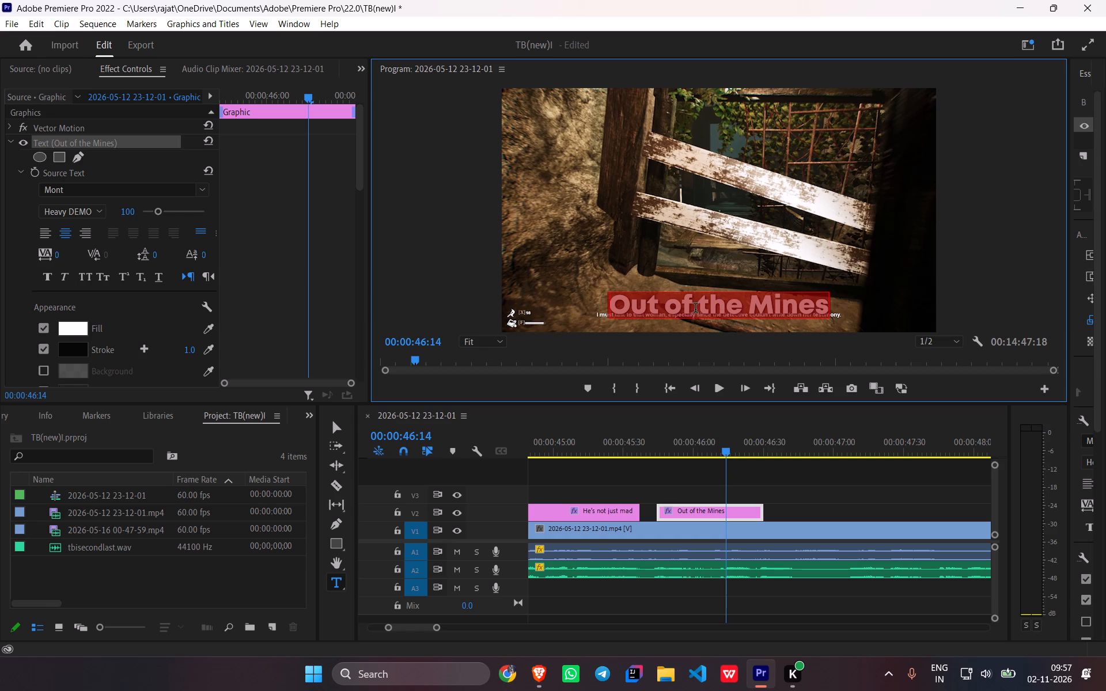
{"action": "type", "text": "He's Something"}
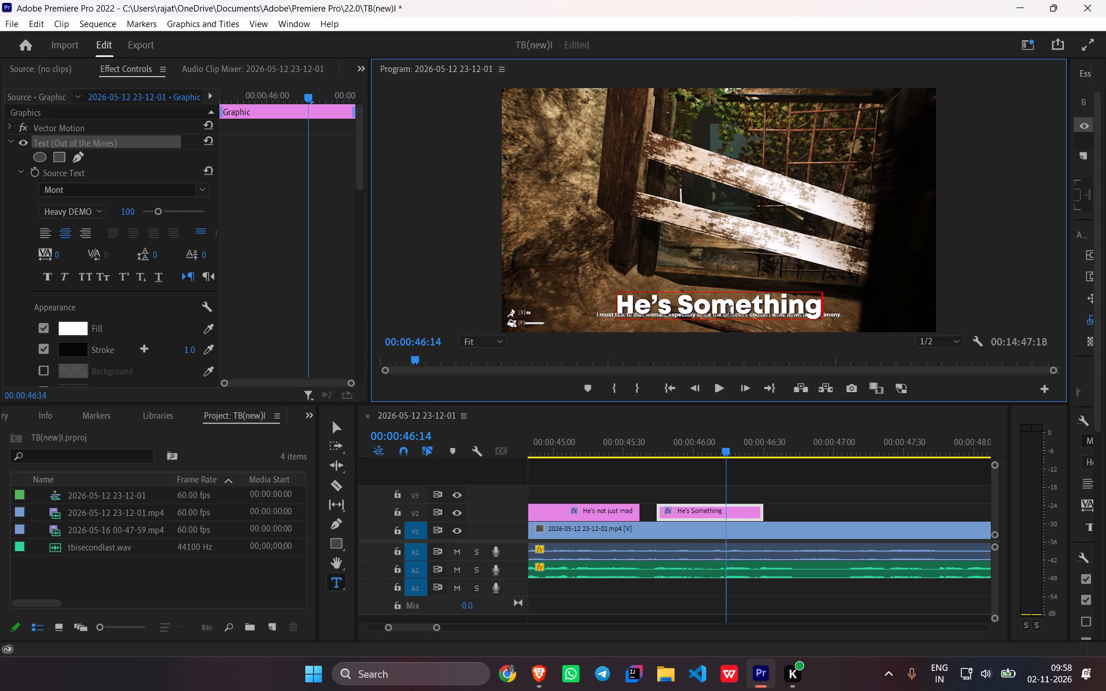
Replay "He's Something" and the following speech, and paste another caption copy on V2 at about 00:00:47:05.
{"action": "left_click_drag", "start_coordinate": [726, 453], "coordinate": [638, 451]}
{"action": "key", "text": "space"}
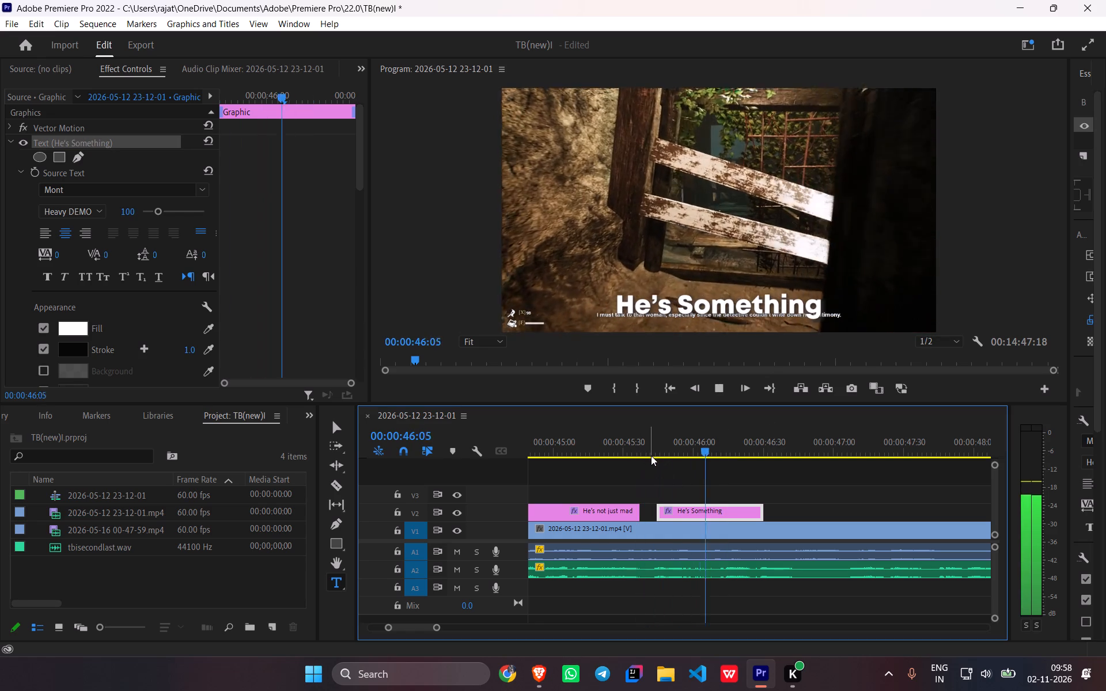
{"action": "key", "text": "space"}
{"action": "key", "text": "space"}
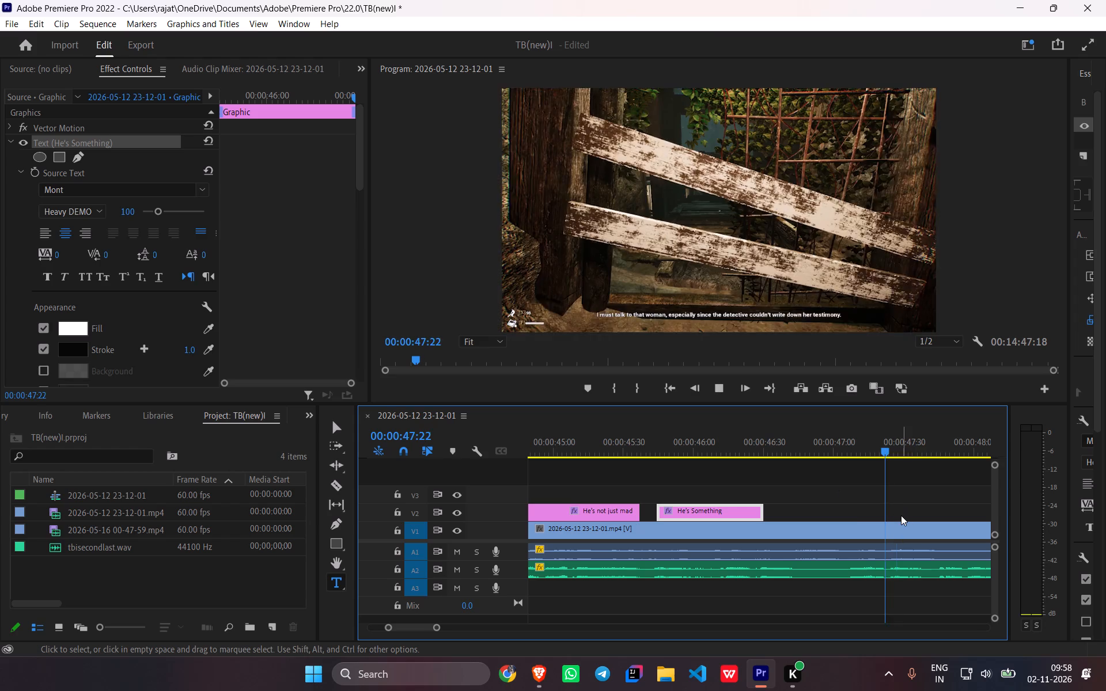
{"action": "key", "text": "space"}
{"action": "left_click_drag", "start_coordinate": [946, 446], "coordinate": [887, 460]}
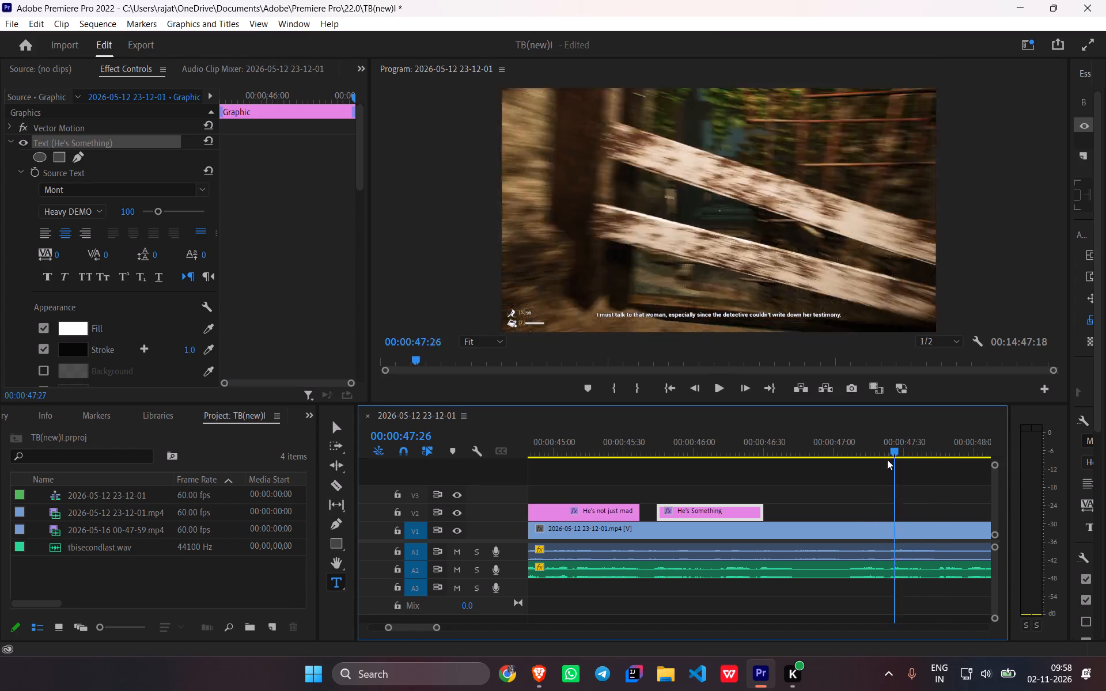
{"action": "left_click_drag", "start_coordinate": [887, 460], "coordinate": [847, 467]}
{"action": "key", "text": "ctrl+v"}
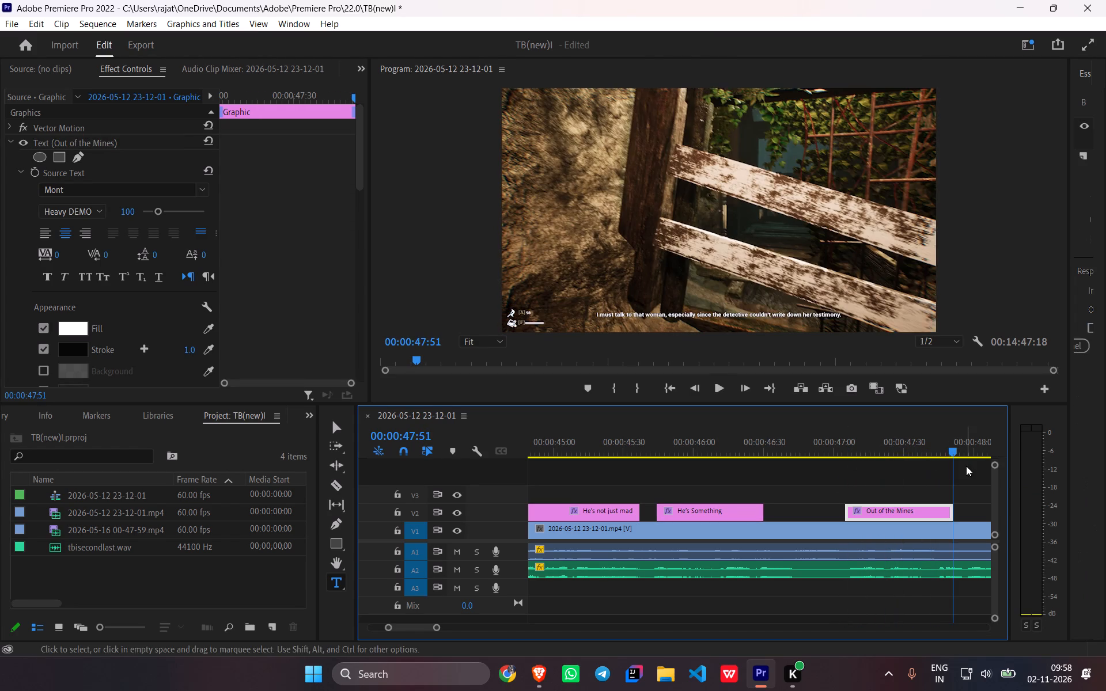
Replace the text of the caption copy at about 00:00:47:05 with "Passes down".
{"action": "left_click_drag", "start_coordinate": [955, 450], "coordinate": [896, 442]}
{"action": "triple_click", "coordinate": [779, 314]}
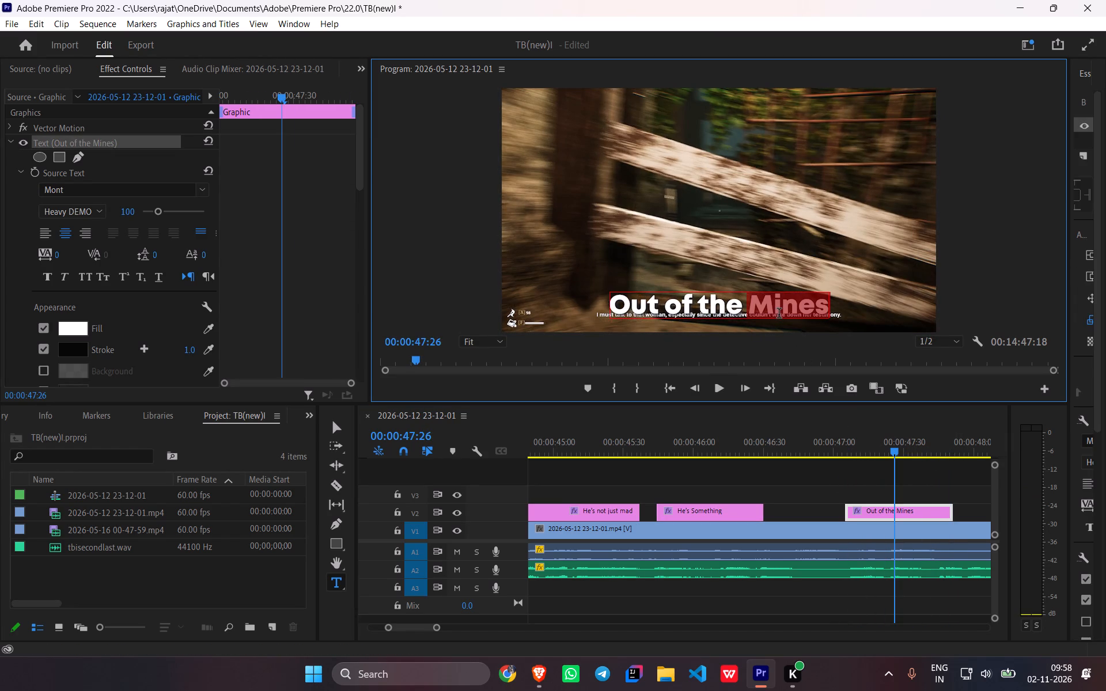
{"action": "type", "text": "Passes down"}
{"action": "key", "text": "space"}
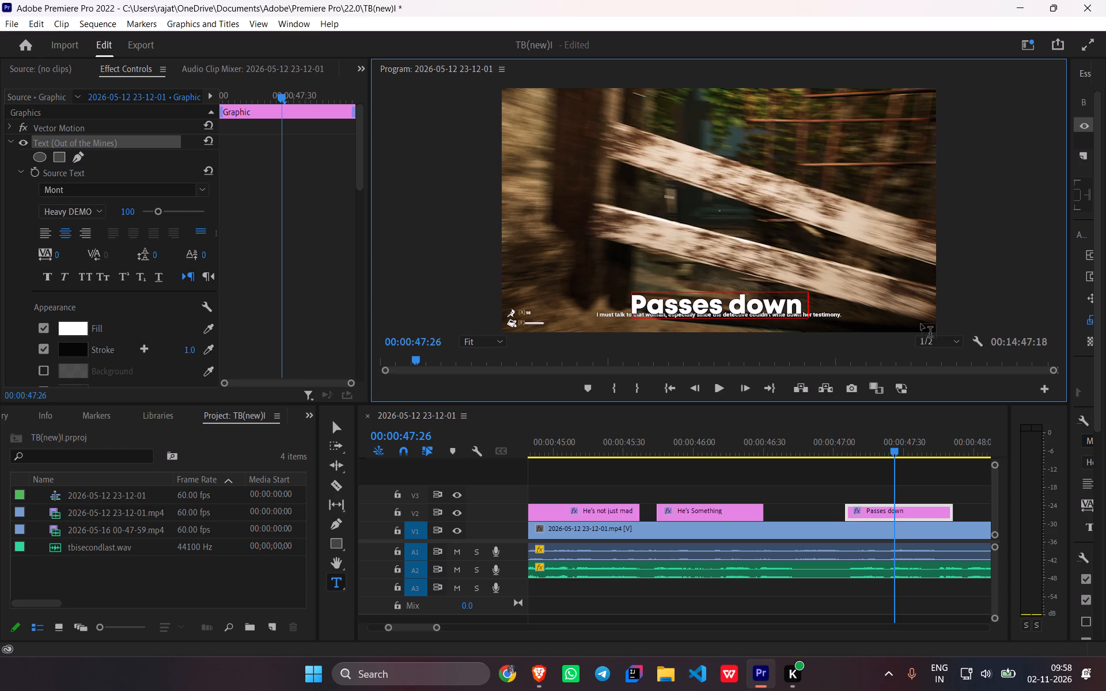
Replay the "Passes down" line and paste another caption copy just after it on V2 at 00:00:47:52.
{"action": "scroll", "coordinate": [938, 492], "scroll_direction": "up", "scroll_amount": 4}
{"action": "scroll", "coordinate": [940, 492], "scroll_direction": "down", "scroll_amount": 9}
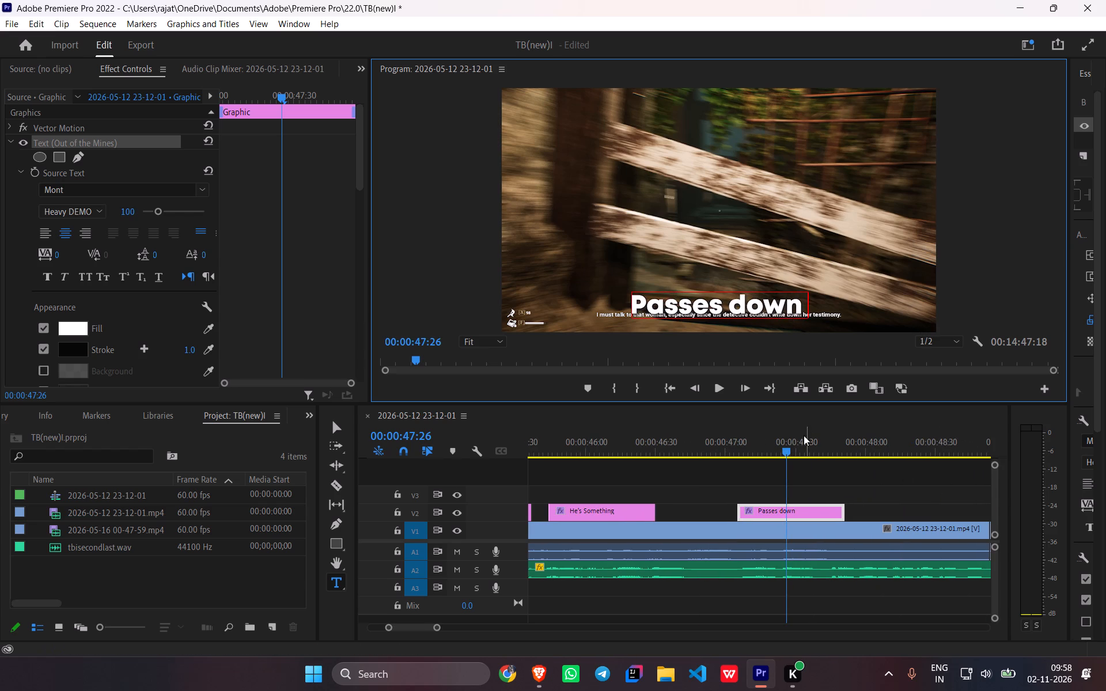
{"action": "left_click_drag", "start_coordinate": [780, 450], "coordinate": [745, 451]}
{"action": "key", "text": "space"}
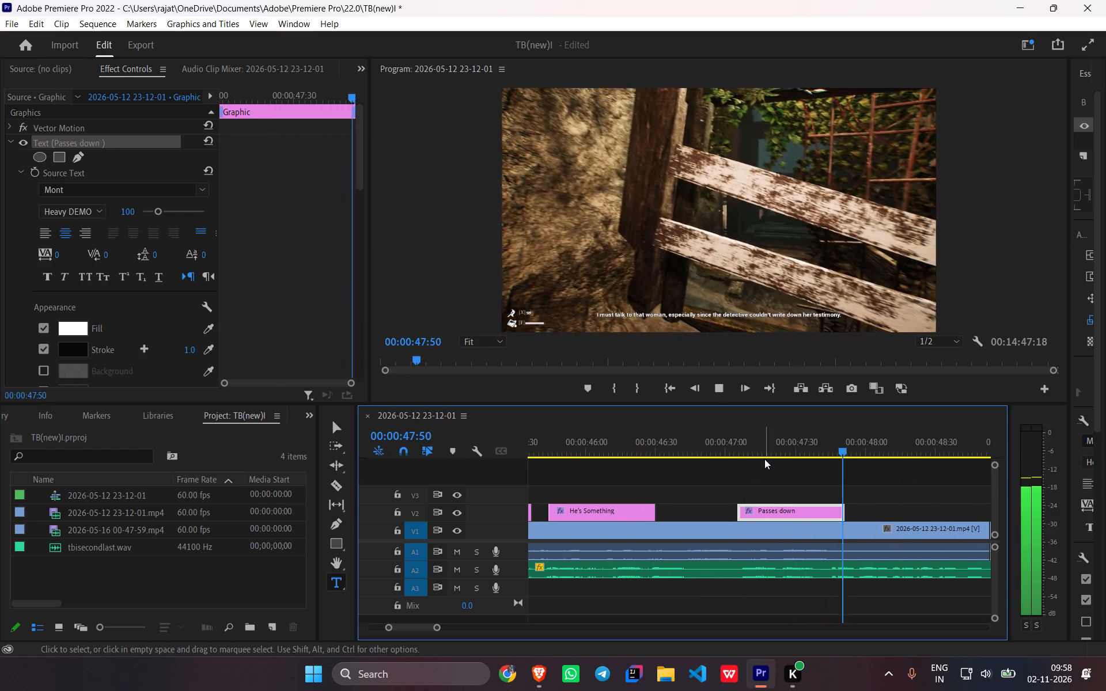
{"action": "key", "text": "space"}
{"action": "key", "text": "ctrl+v"}
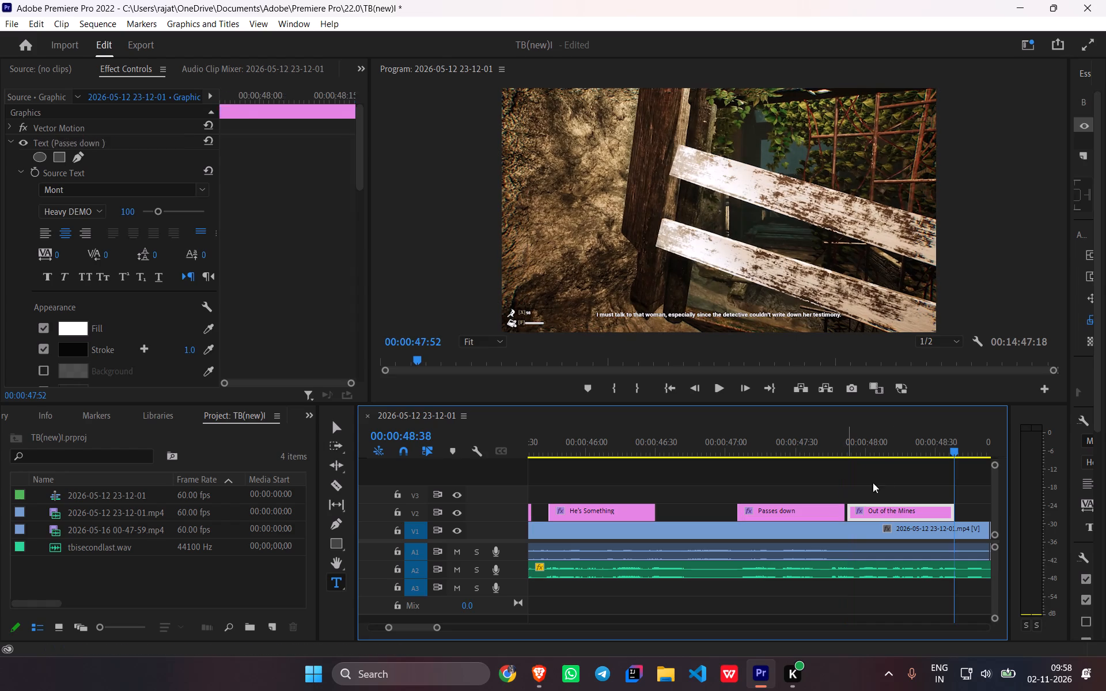
Replace the text of the caption copy at 00:00:47:52 with "Generations to Generations".
{"action": "left_click_drag", "start_coordinate": [955, 454], "coordinate": [877, 451]}
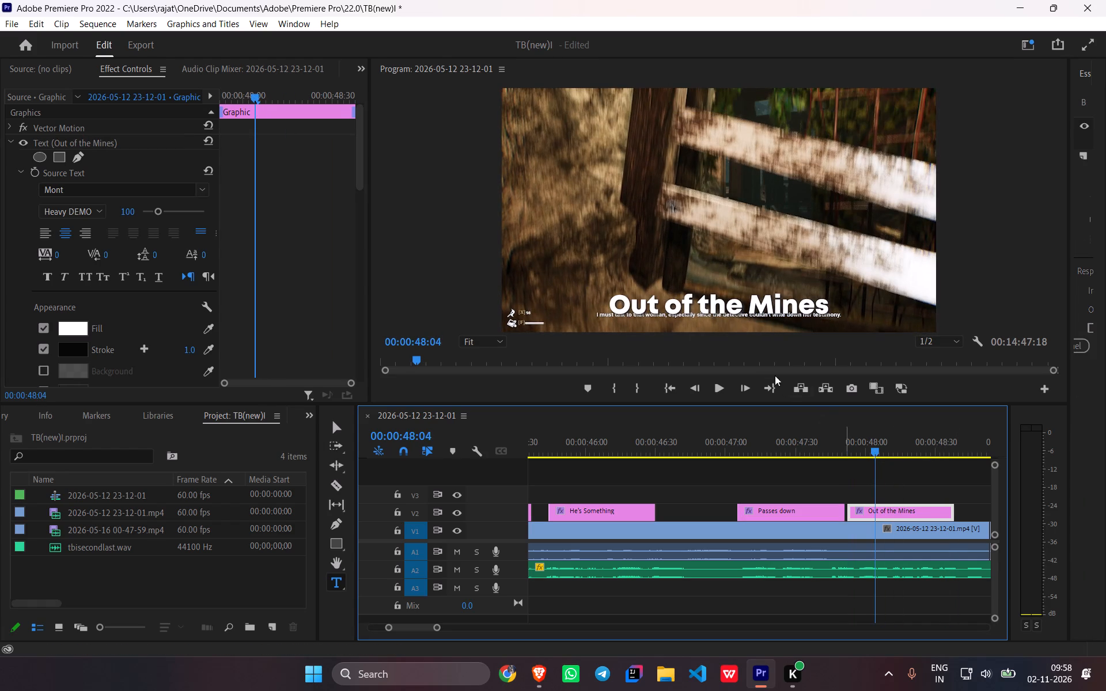
{"action": "triple_click", "coordinate": [719, 302]}
{"action": "type", "text": "Gn"}
{"action": "key", "text": "BackSpace"}
{"action": "type", "text": "enerations yto"}
{"action": "key", "text": "space"}
{"action": "key", "text": "BackSpace"}
{"action": "key", "text": "BackSpace"}
{"action": "key", "text": "BackSpace"}
{"action": "type", "text": "o Genme"}
{"action": "key", "text": "BackSpace"}
{"action": "key", "text": "BackSpace"}
{"action": "key", "text": "BackSpace"}
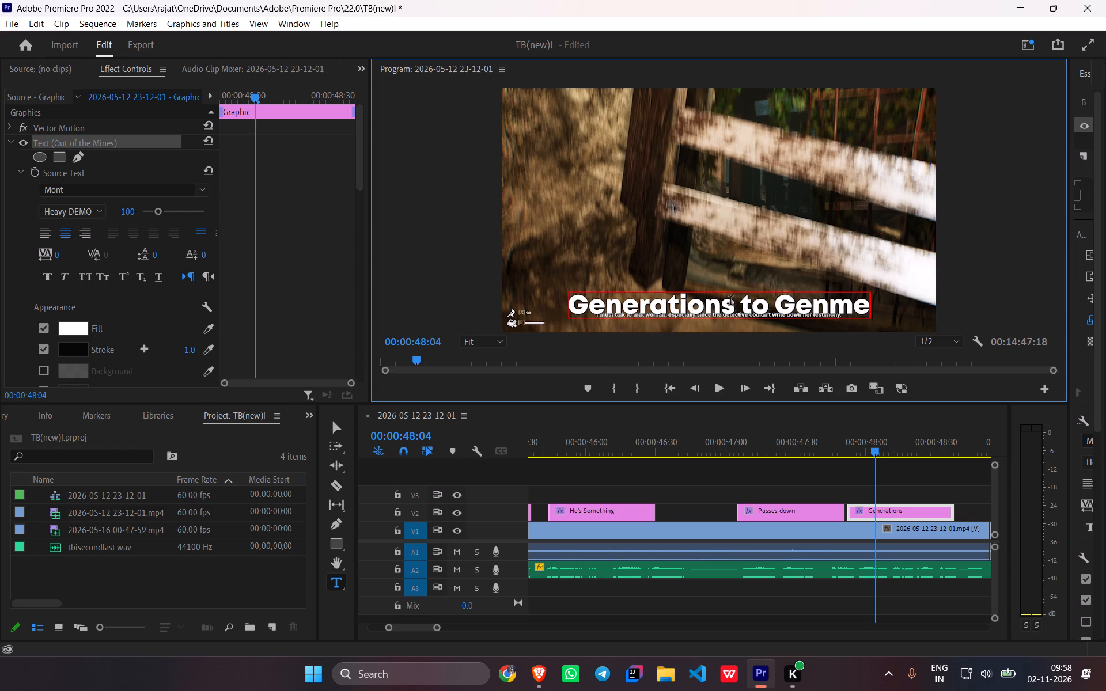
{"action": "key", "text": "e"}
{"action": "key", "text": "BackSpace"}
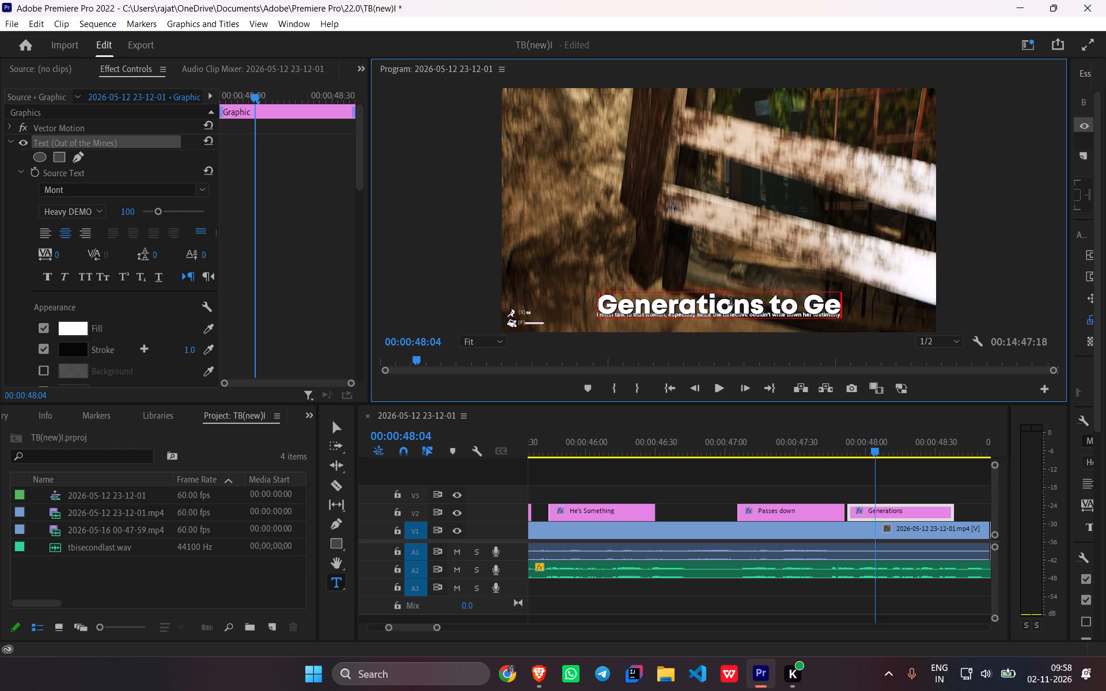
{"action": "type", "text": "neration"}
{"action": "key", "text": "s"}
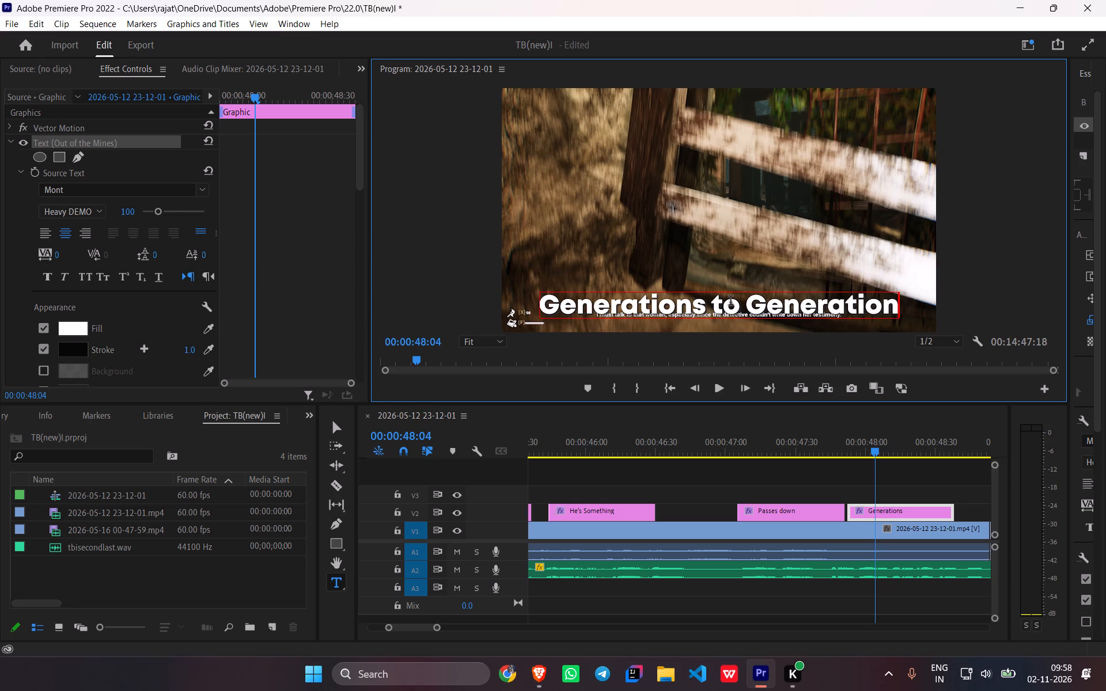
Replay the "Generations to Generations" line and extend that caption's end on V2 to 00:00:49:10.
{"action": "left_click_drag", "start_coordinate": [876, 451], "coordinate": [808, 451]}
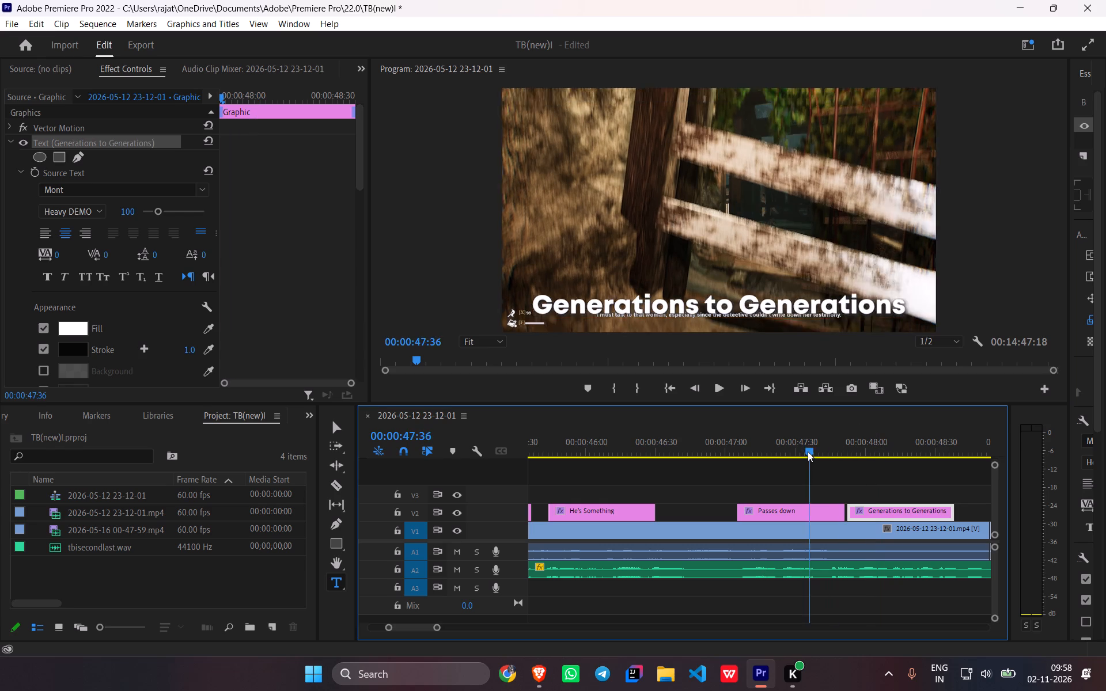
{"action": "left_click_drag", "start_coordinate": [808, 451], "coordinate": [805, 451]}
{"action": "key", "text": "space"}
{"action": "key", "text": "space"}
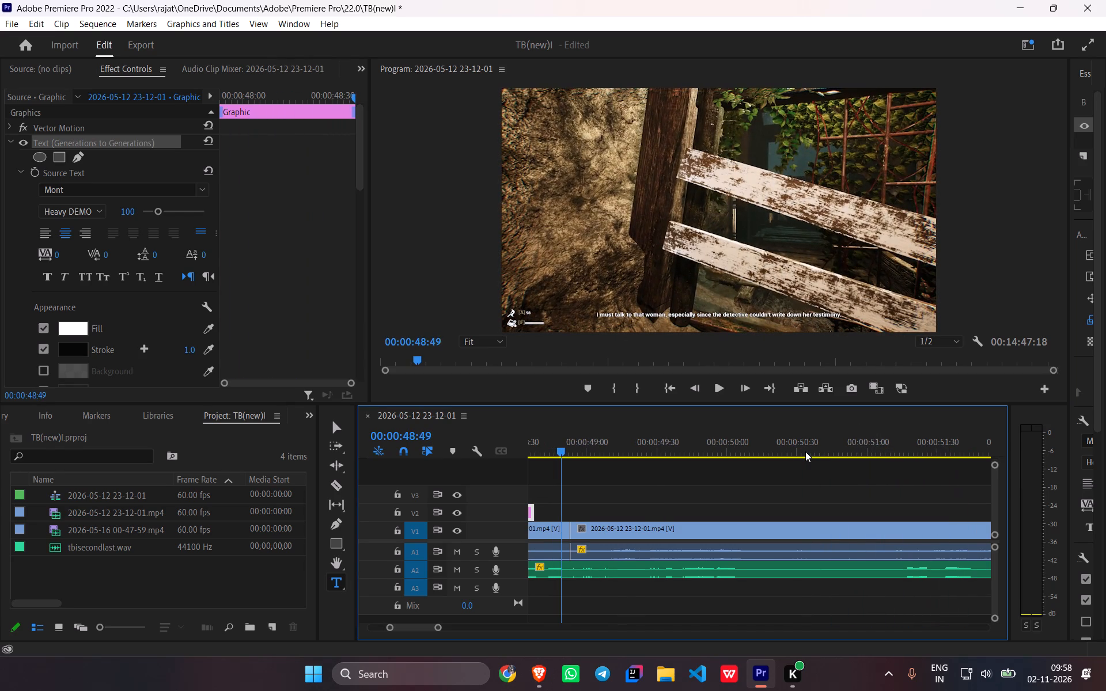
{"action": "scroll", "coordinate": [796, 549], "scroll_direction": "up", "scroll_amount": 3}
{"action": "key", "text": "space"}
{"action": "key", "text": "space"}
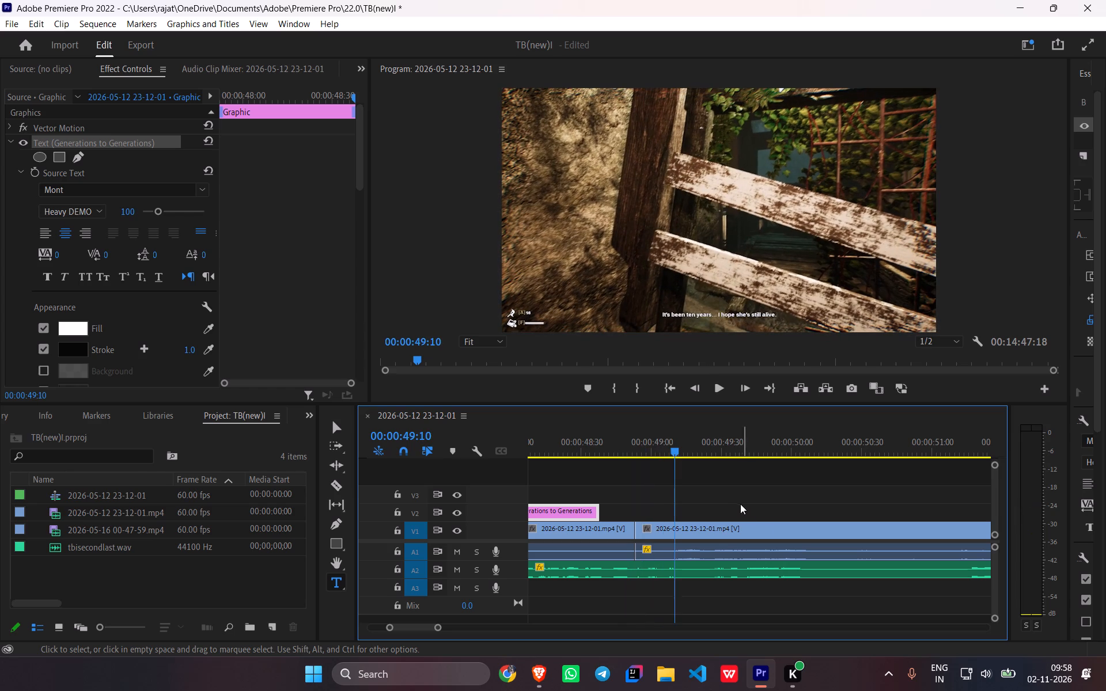
{"action": "left_click_drag", "start_coordinate": [596, 511], "coordinate": [605, 513]}
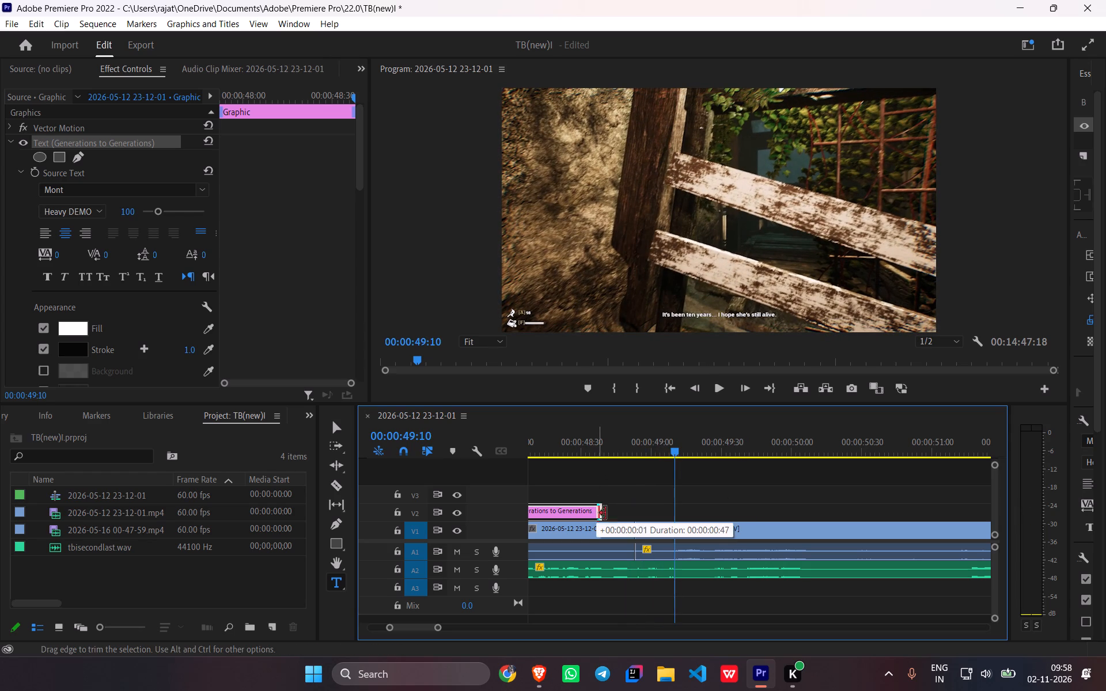
{"action": "left_click_drag", "start_coordinate": [605, 513], "coordinate": [671, 519]}
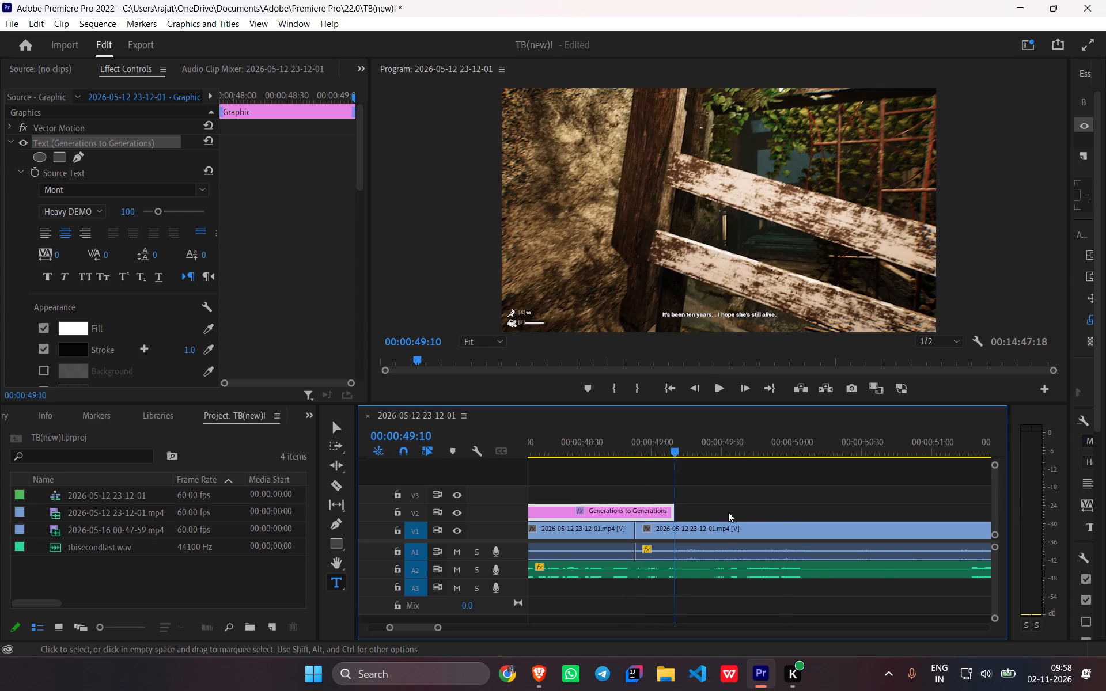
Replay the narration following the "Generations to Generations" caption to make out the next spoken line.
{"action": "scroll", "coordinate": [729, 512], "scroll_direction": "up", "scroll_amount": 5}
{"action": "left_click_drag", "start_coordinate": [781, 444], "coordinate": [542, 445]}
{"action": "key", "text": "space"}
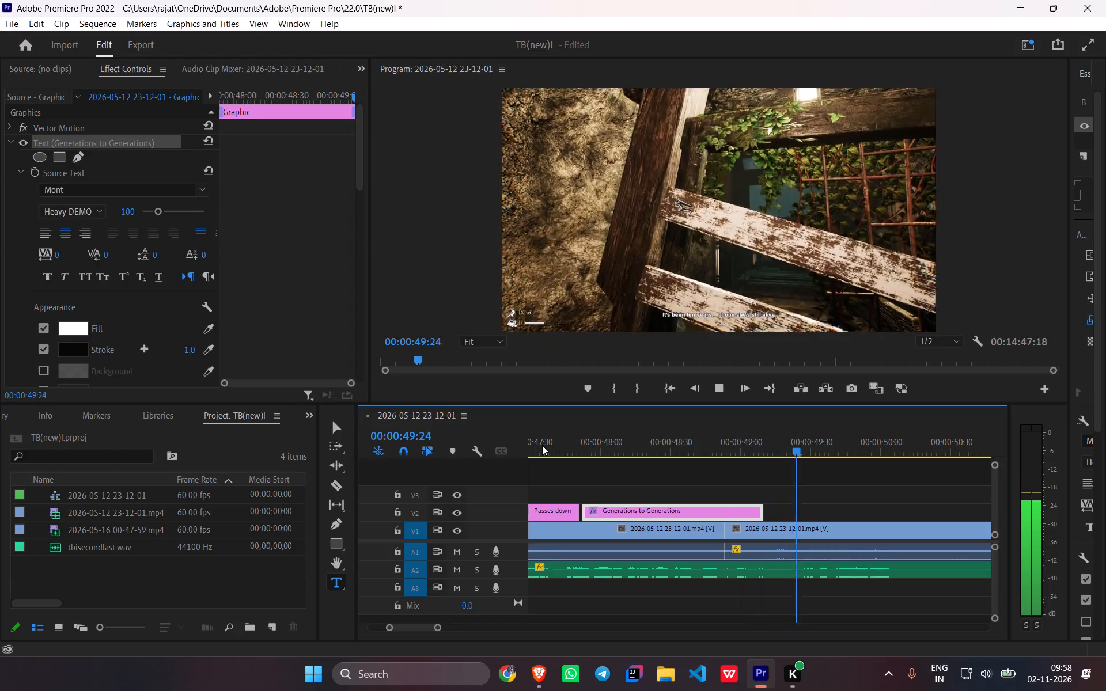
{"action": "key", "text": "space"}
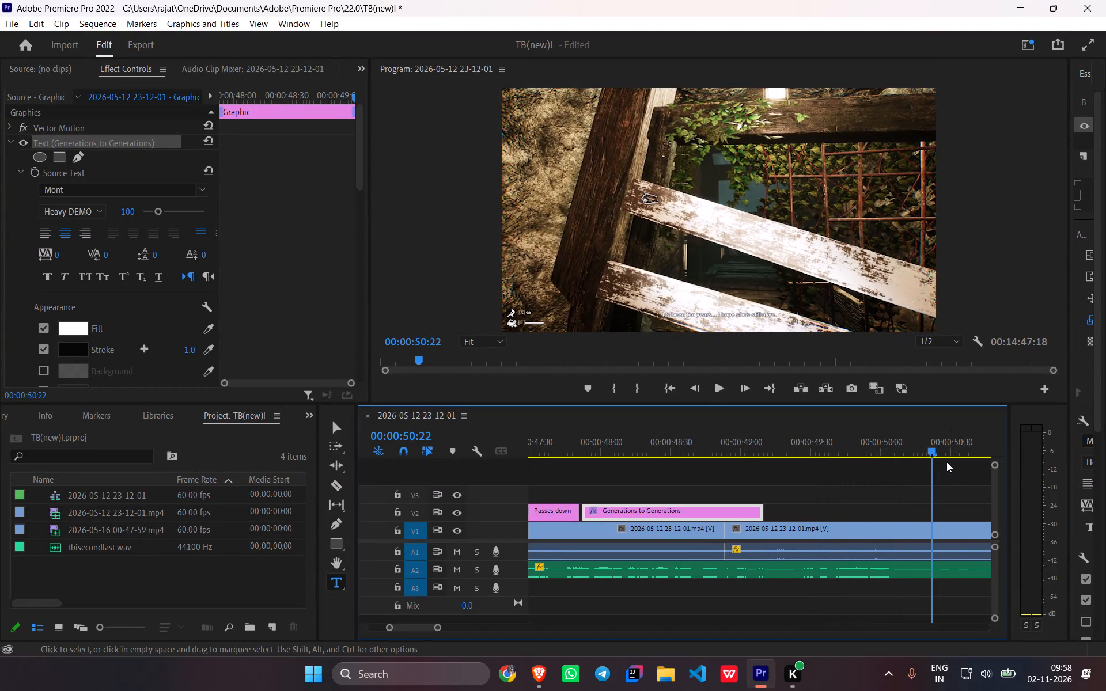
{"action": "left_click_drag", "start_coordinate": [930, 446], "coordinate": [788, 454]}
{"action": "key", "text": "space"}
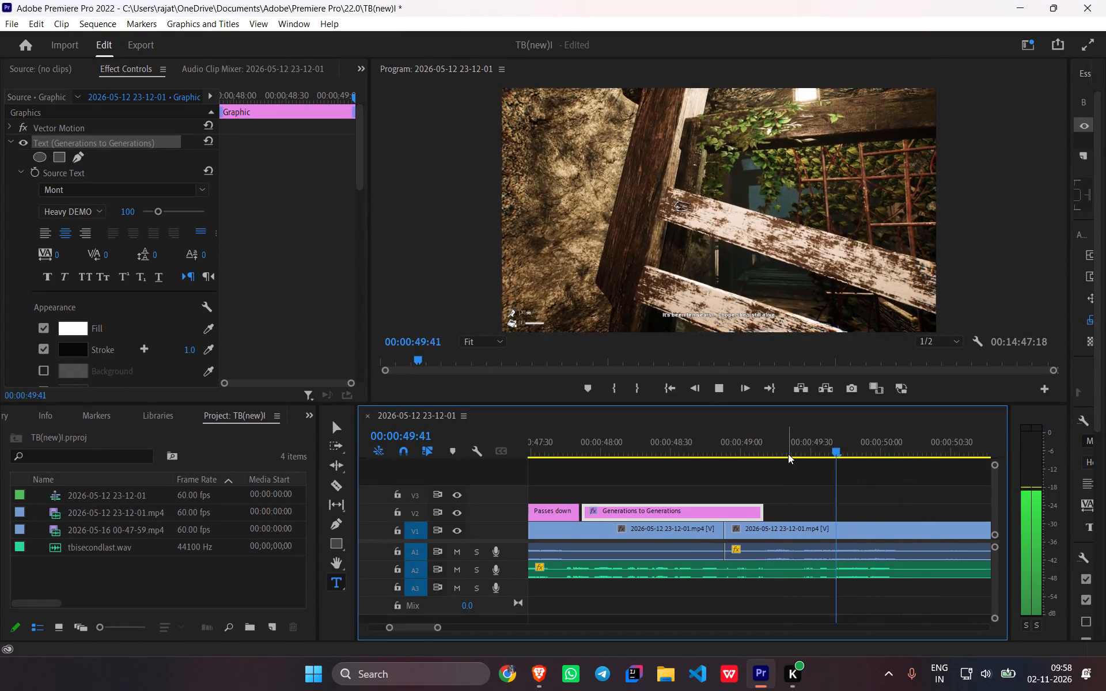
{"action": "key", "text": "space"}
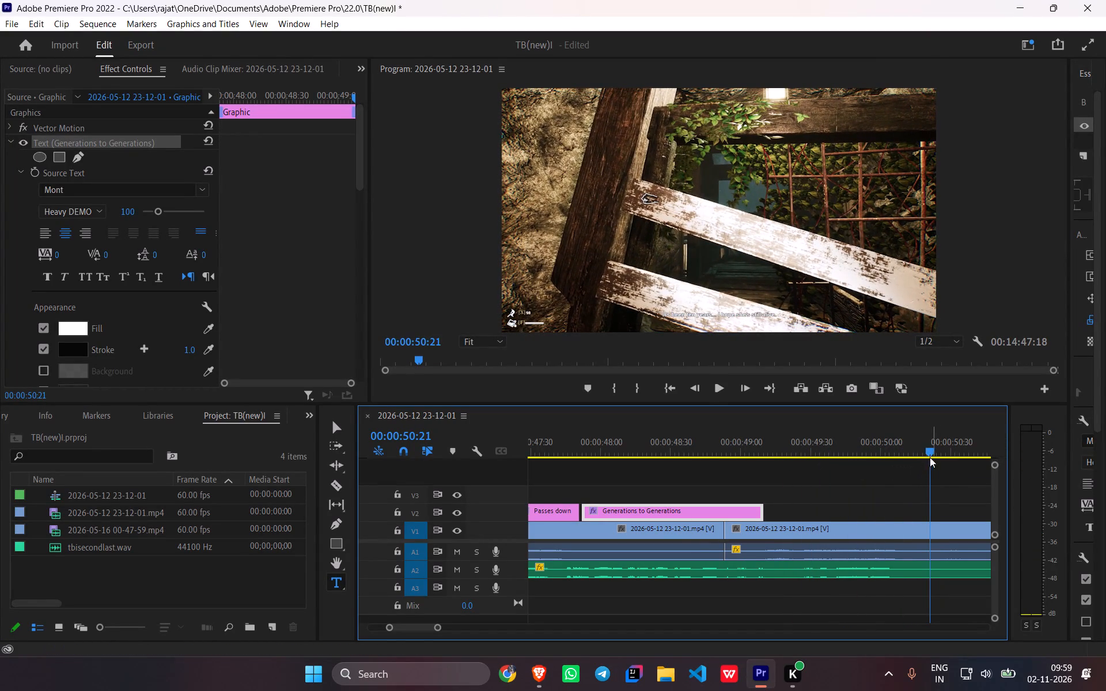
{"action": "left_click_drag", "start_coordinate": [925, 450], "coordinate": [699, 445]}
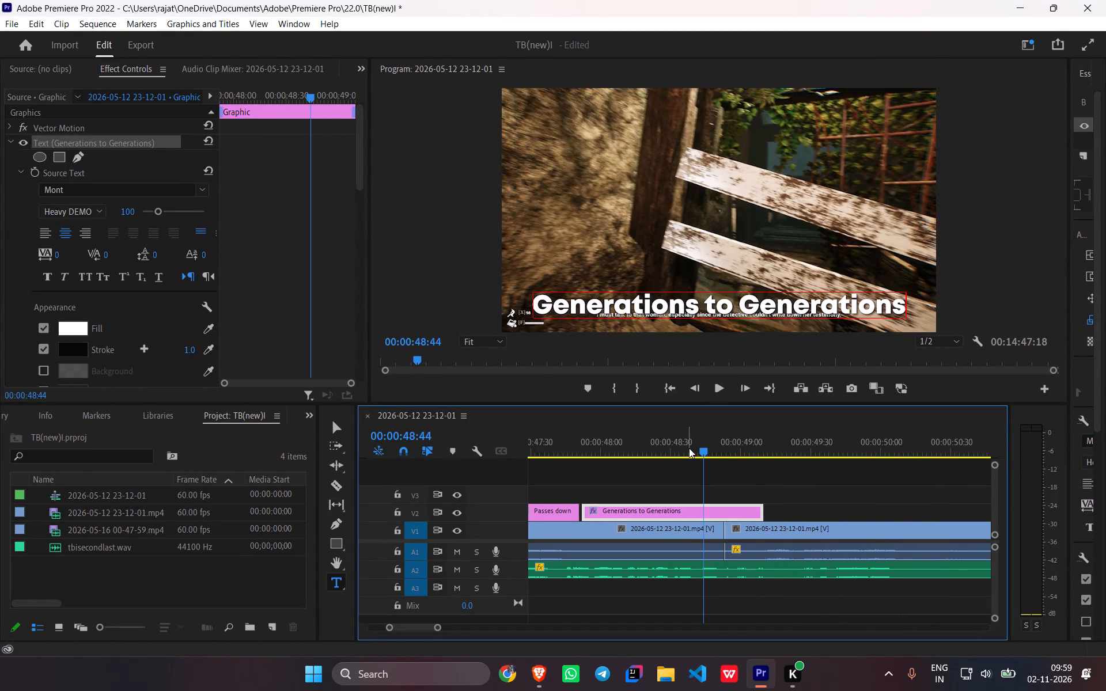
{"action": "key", "text": "space"}
{"action": "key", "text": "space"}
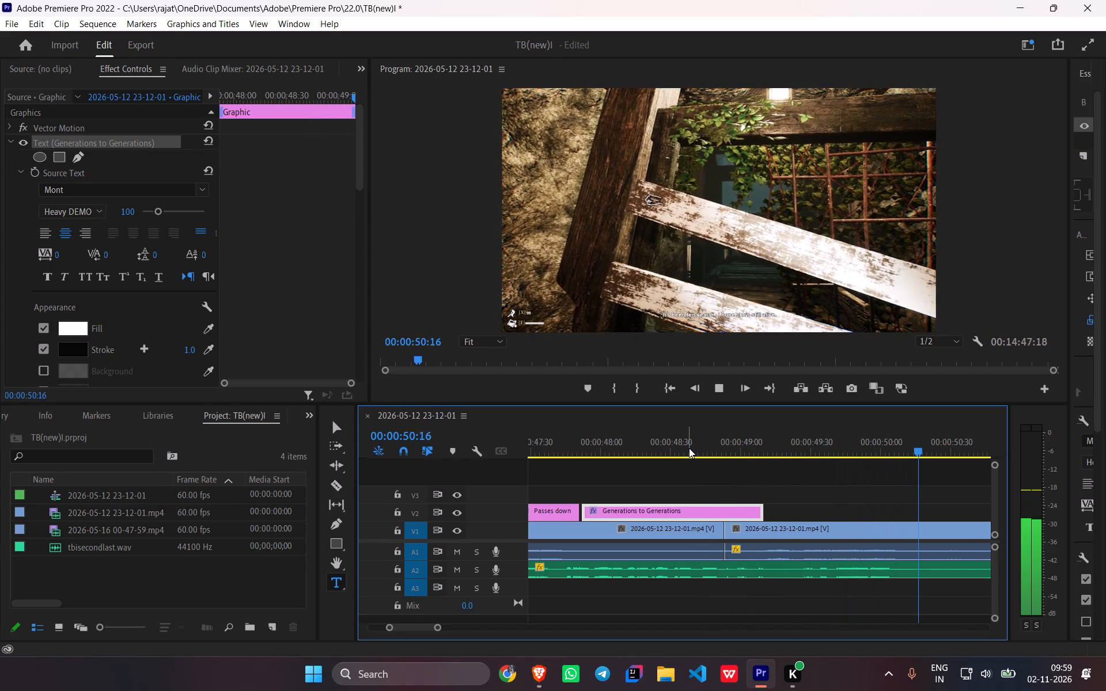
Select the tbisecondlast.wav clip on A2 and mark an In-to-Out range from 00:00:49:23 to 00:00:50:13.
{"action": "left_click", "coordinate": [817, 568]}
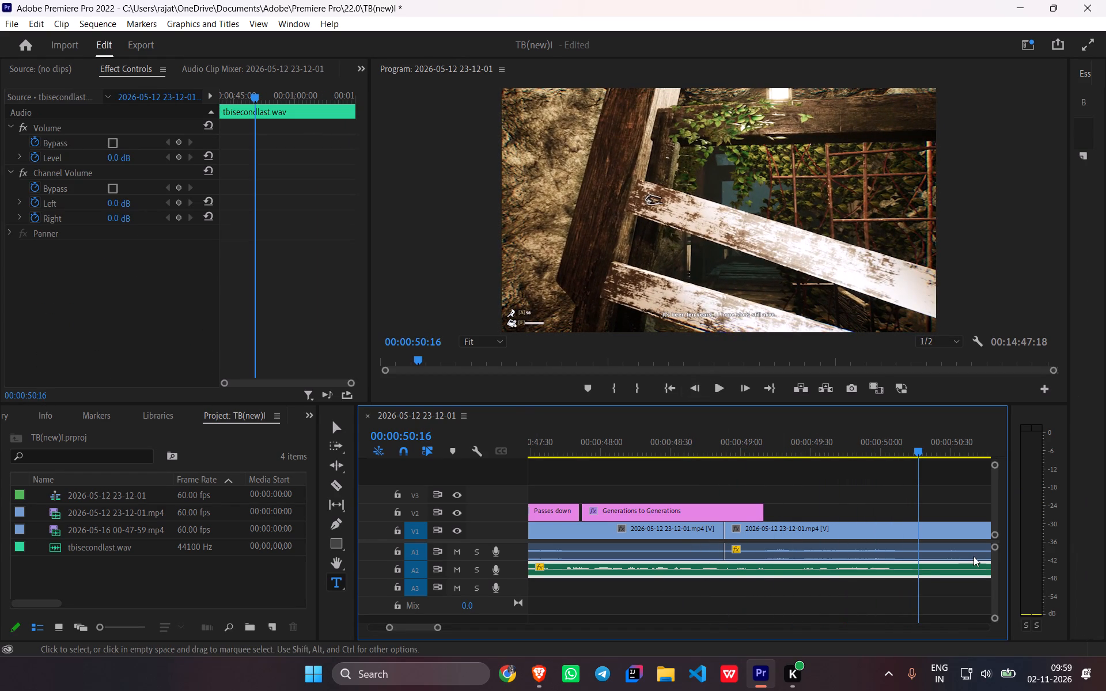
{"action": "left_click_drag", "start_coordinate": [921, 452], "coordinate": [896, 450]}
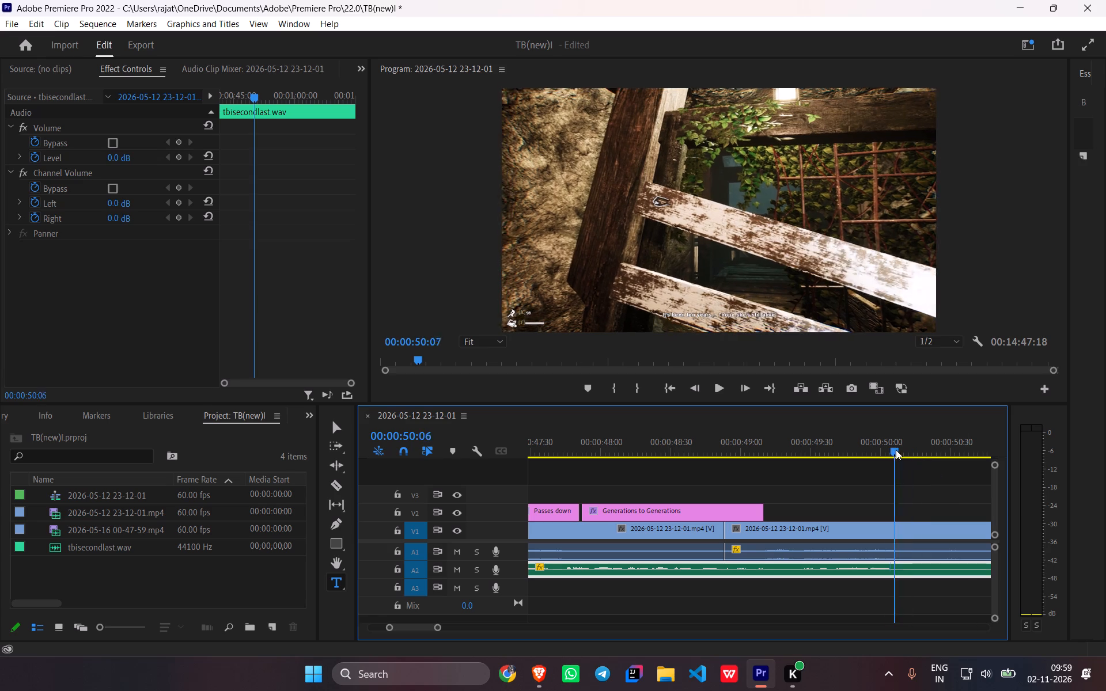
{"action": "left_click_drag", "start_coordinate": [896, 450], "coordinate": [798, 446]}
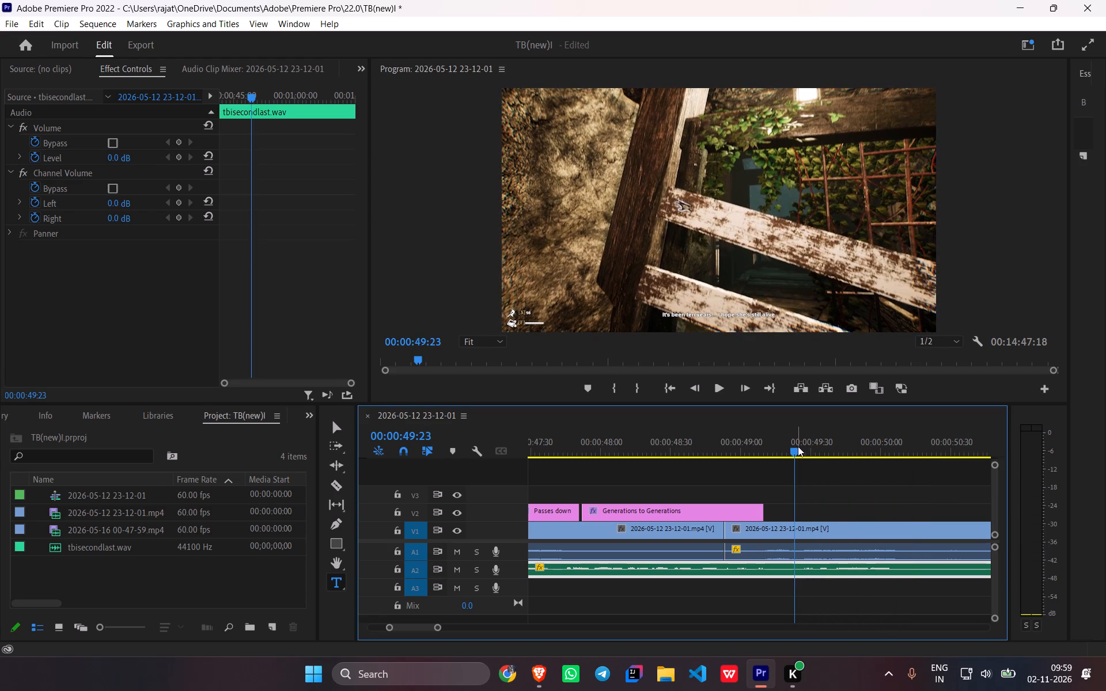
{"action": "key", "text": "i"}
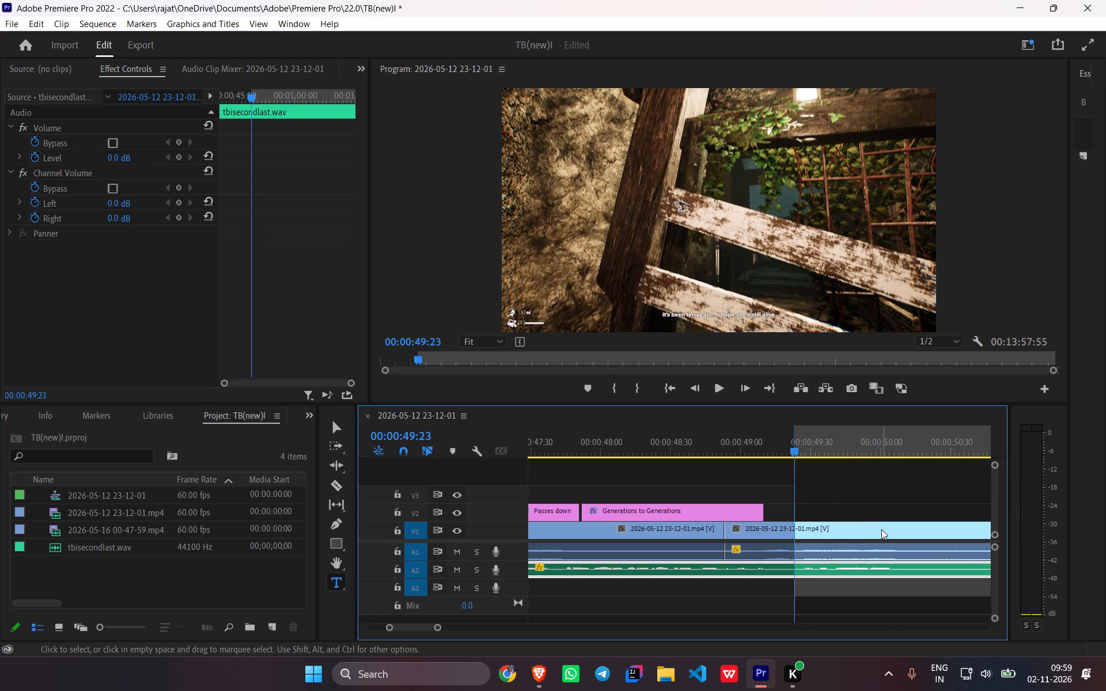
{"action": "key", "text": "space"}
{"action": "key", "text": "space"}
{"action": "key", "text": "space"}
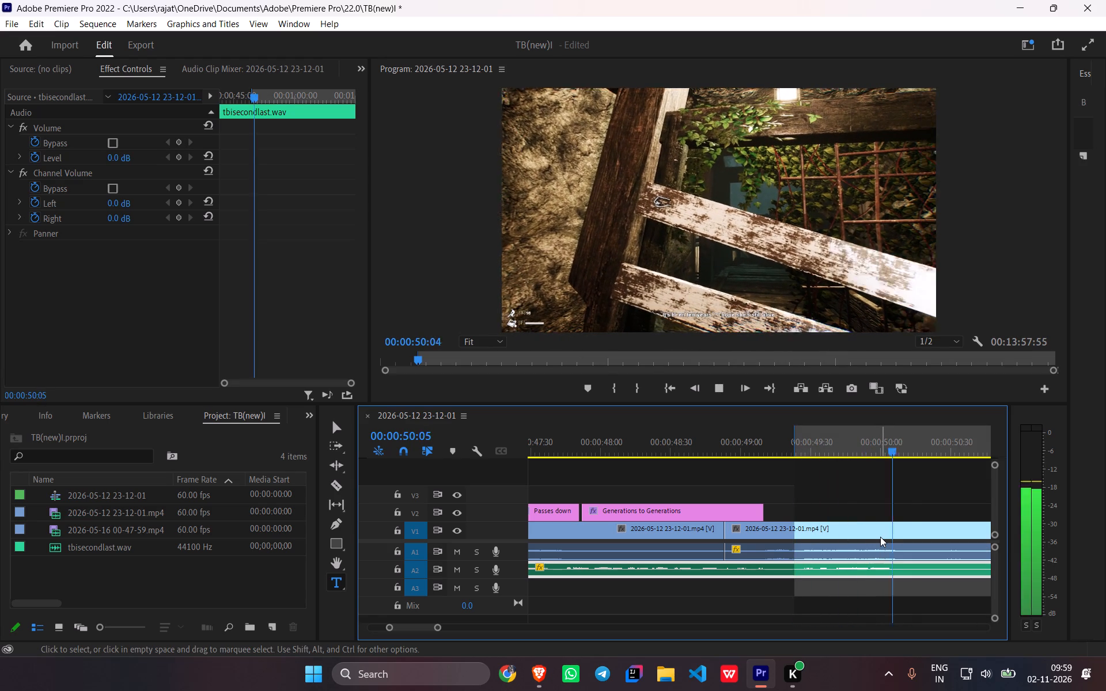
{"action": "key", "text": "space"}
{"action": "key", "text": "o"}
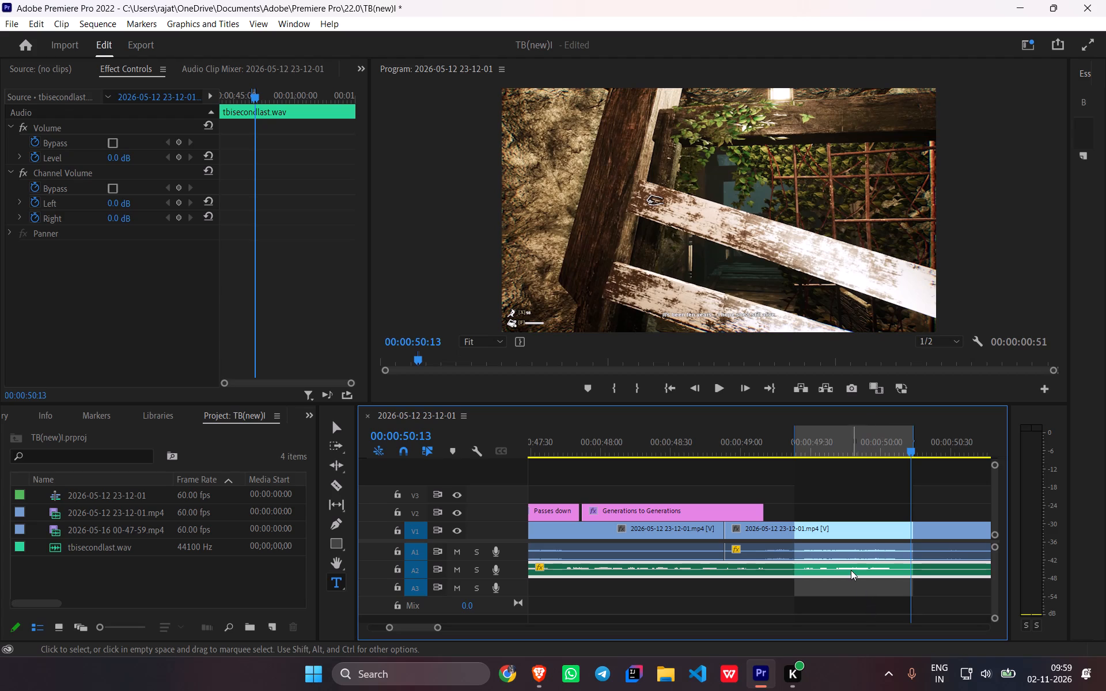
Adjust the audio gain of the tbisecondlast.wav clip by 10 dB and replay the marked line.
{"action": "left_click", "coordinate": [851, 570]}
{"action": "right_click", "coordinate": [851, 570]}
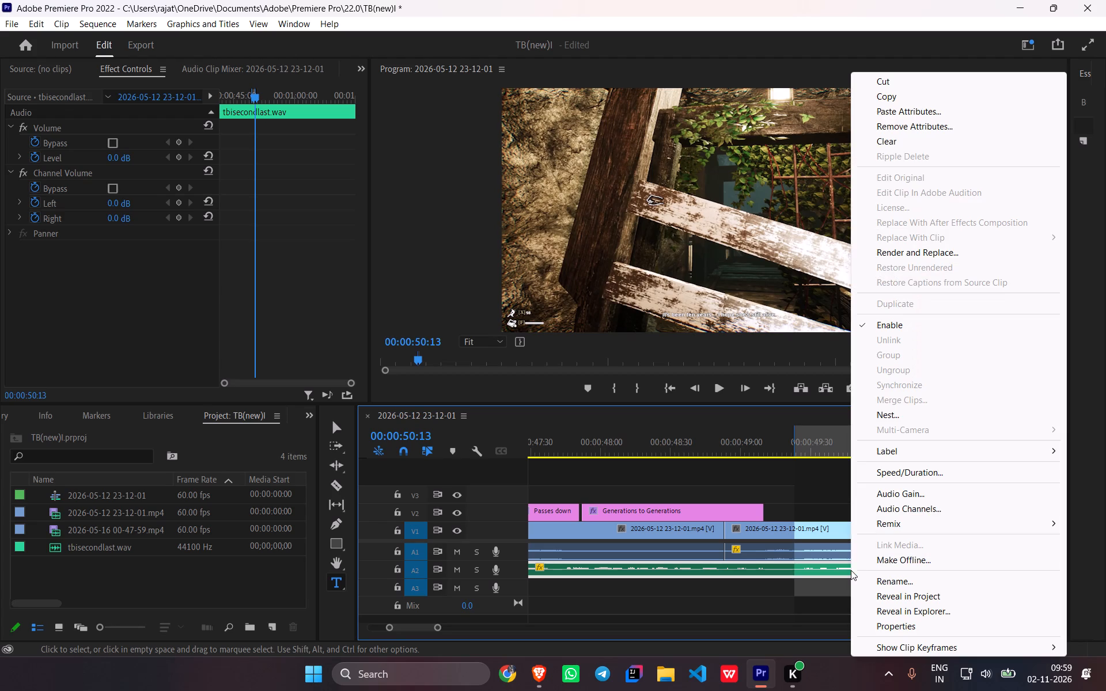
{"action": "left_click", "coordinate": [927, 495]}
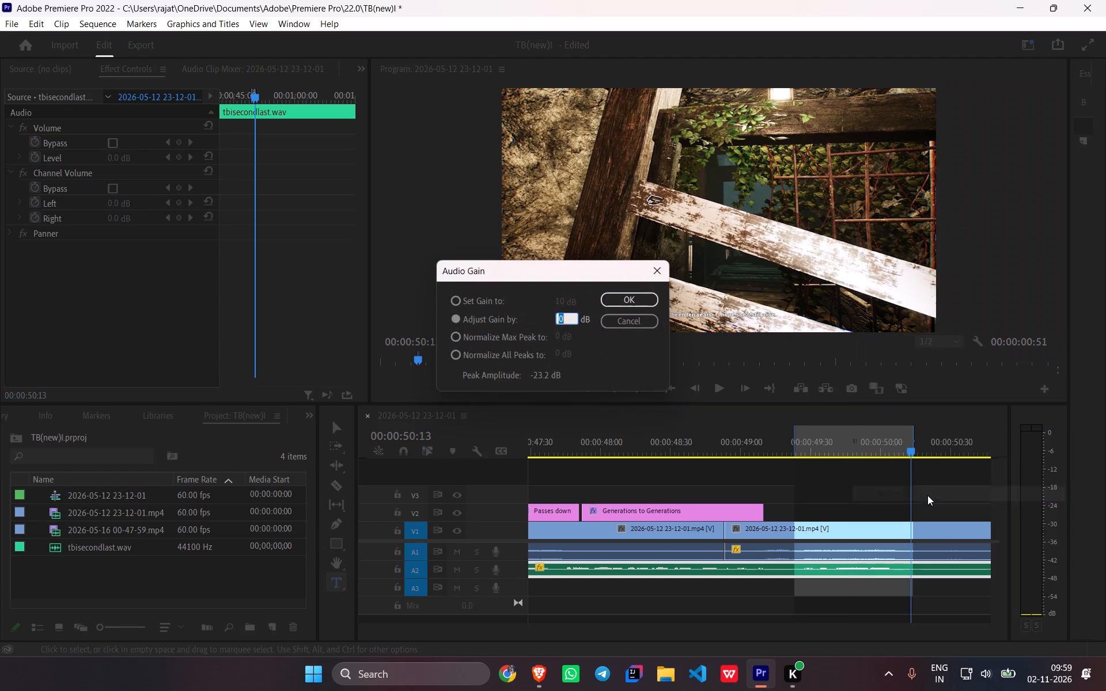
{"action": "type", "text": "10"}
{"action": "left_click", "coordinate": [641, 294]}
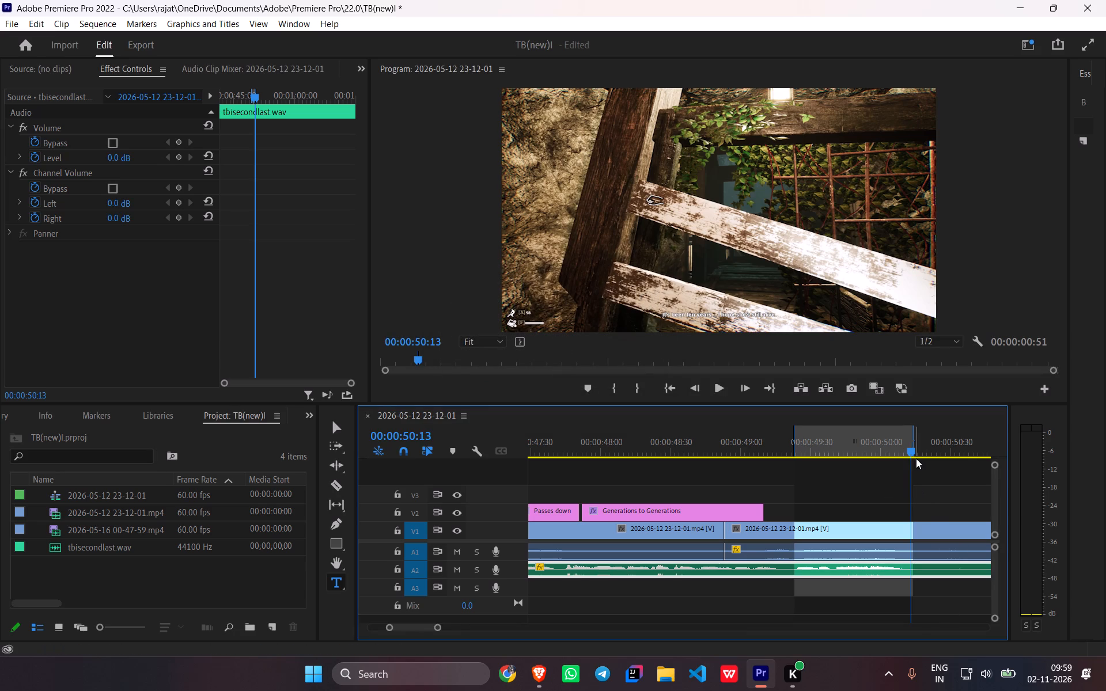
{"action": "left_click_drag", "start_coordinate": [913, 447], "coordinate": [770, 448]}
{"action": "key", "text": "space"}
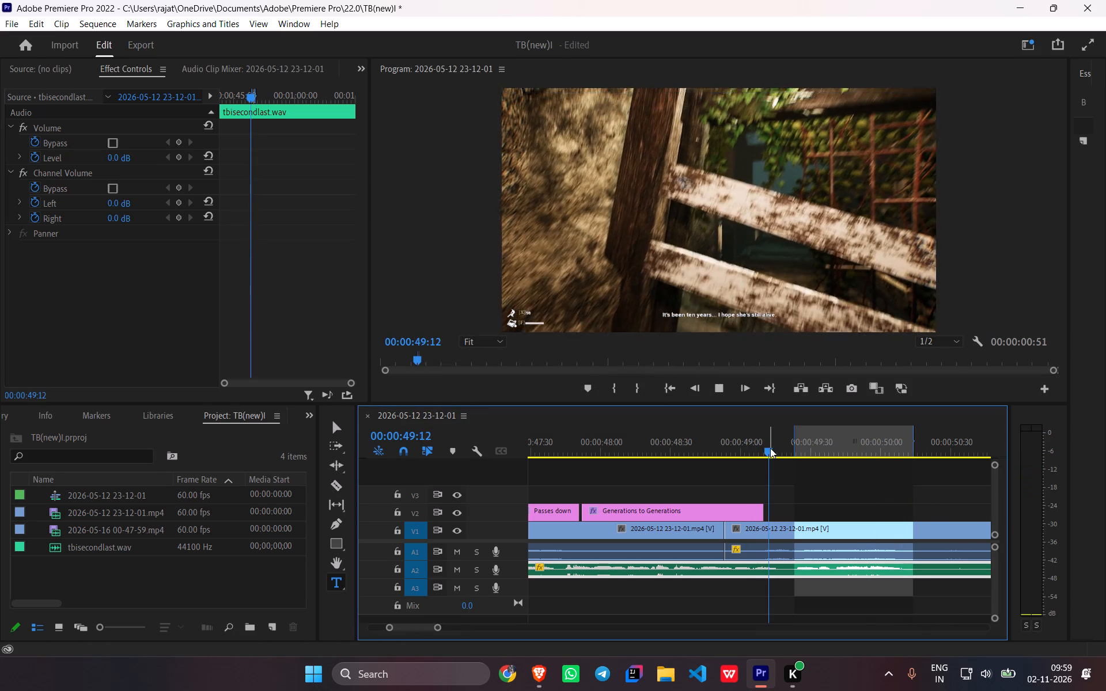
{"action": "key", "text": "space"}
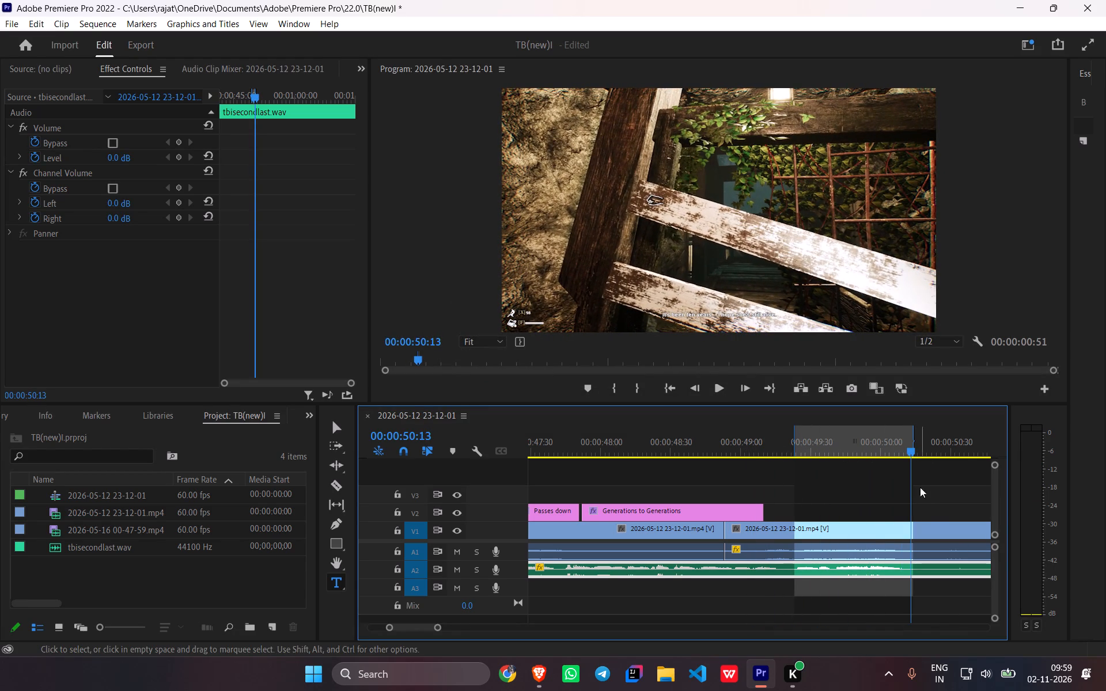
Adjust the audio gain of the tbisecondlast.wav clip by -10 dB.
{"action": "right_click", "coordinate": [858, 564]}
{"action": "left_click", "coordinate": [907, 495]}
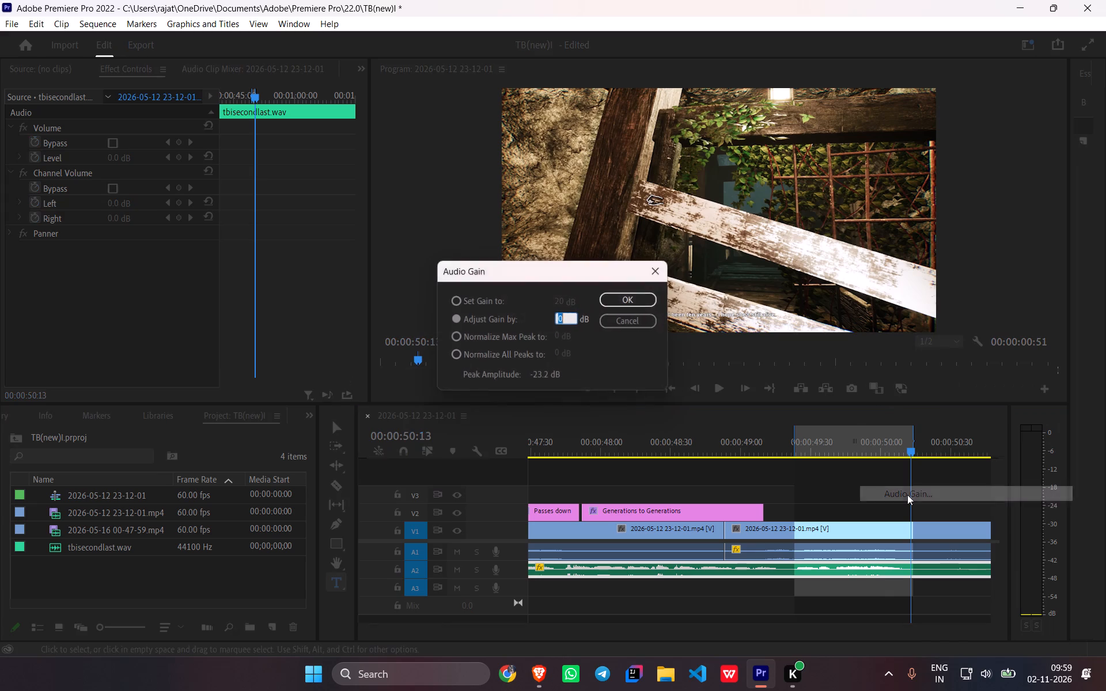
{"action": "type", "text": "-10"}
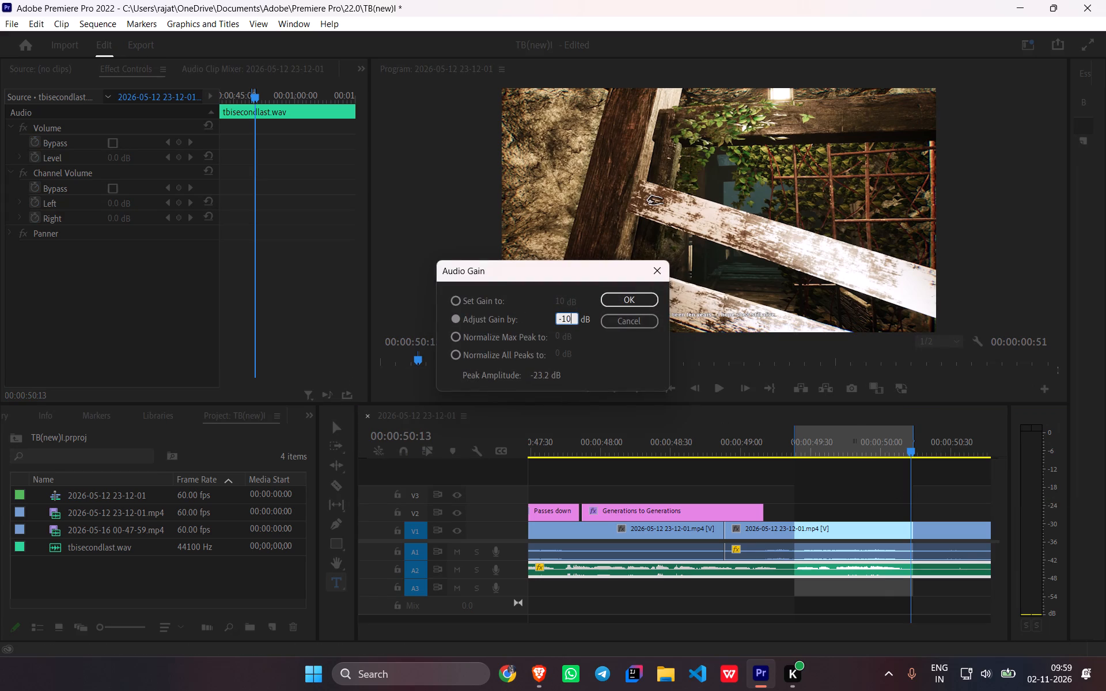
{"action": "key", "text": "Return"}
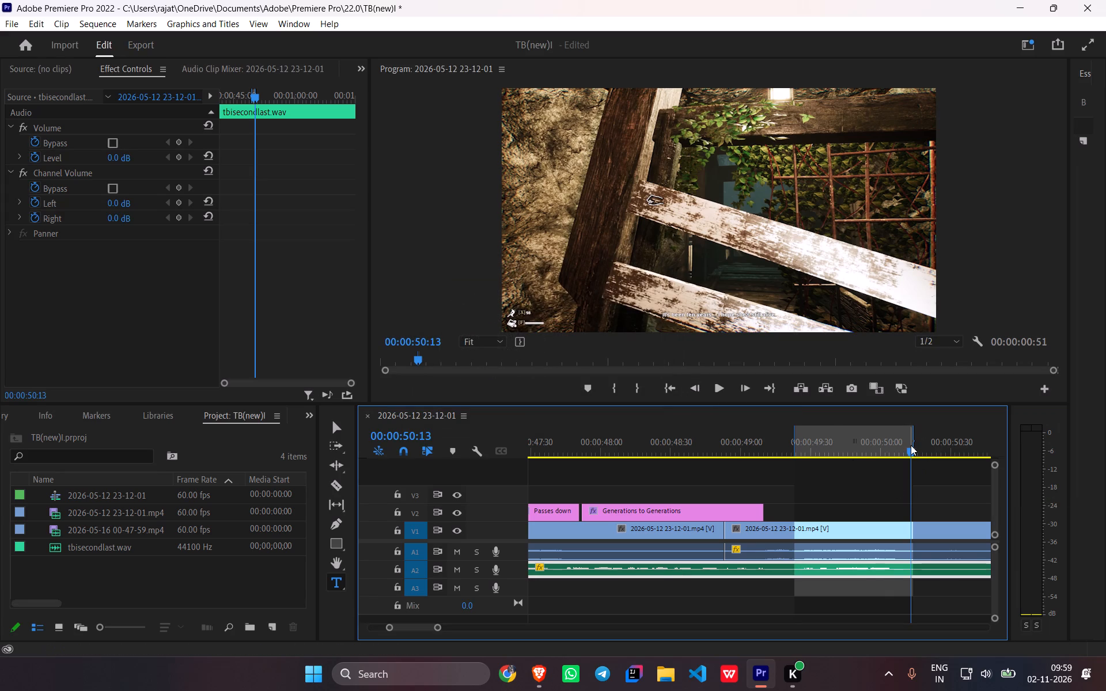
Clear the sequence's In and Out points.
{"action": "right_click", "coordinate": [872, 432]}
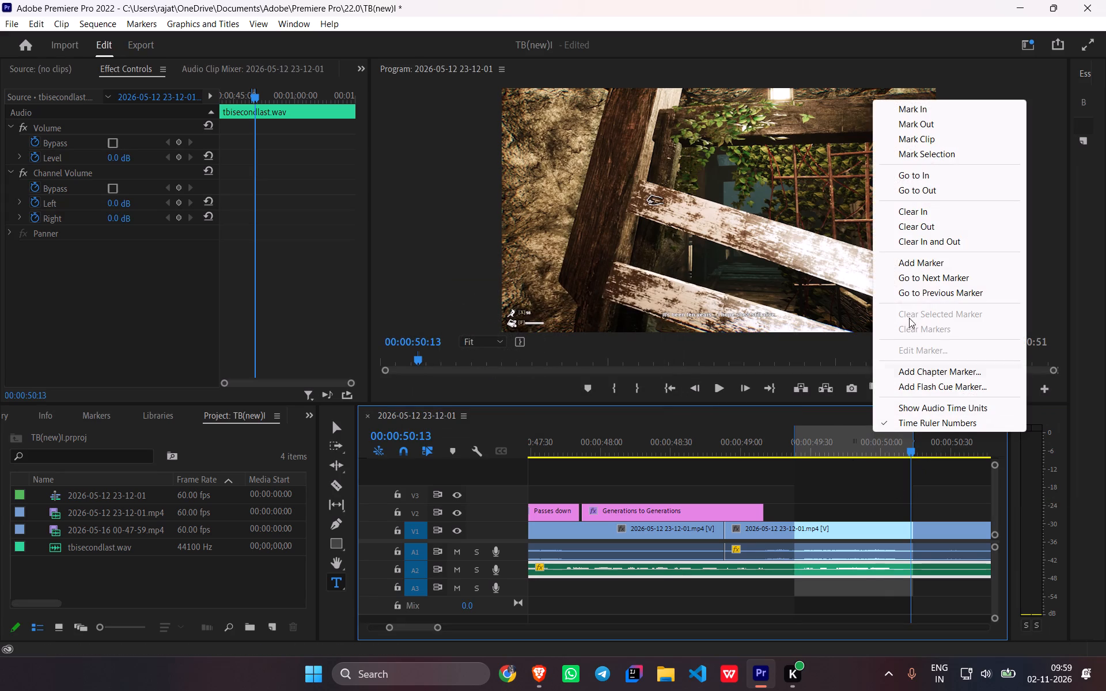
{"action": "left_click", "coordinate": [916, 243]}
Replay the line following "Generations to Generations" and paste a caption copy on V2 at 00:00:49:29.
{"action": "left_click_drag", "start_coordinate": [911, 457], "coordinate": [784, 448]}
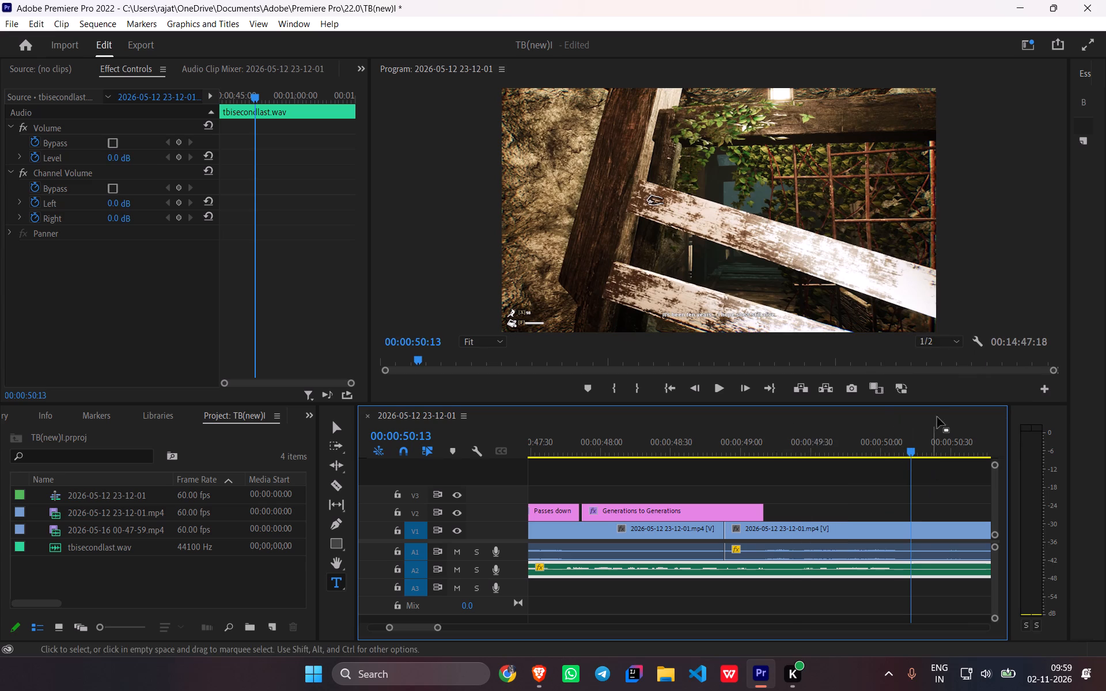
{"action": "left_click_drag", "start_coordinate": [910, 450], "coordinate": [810, 460]}
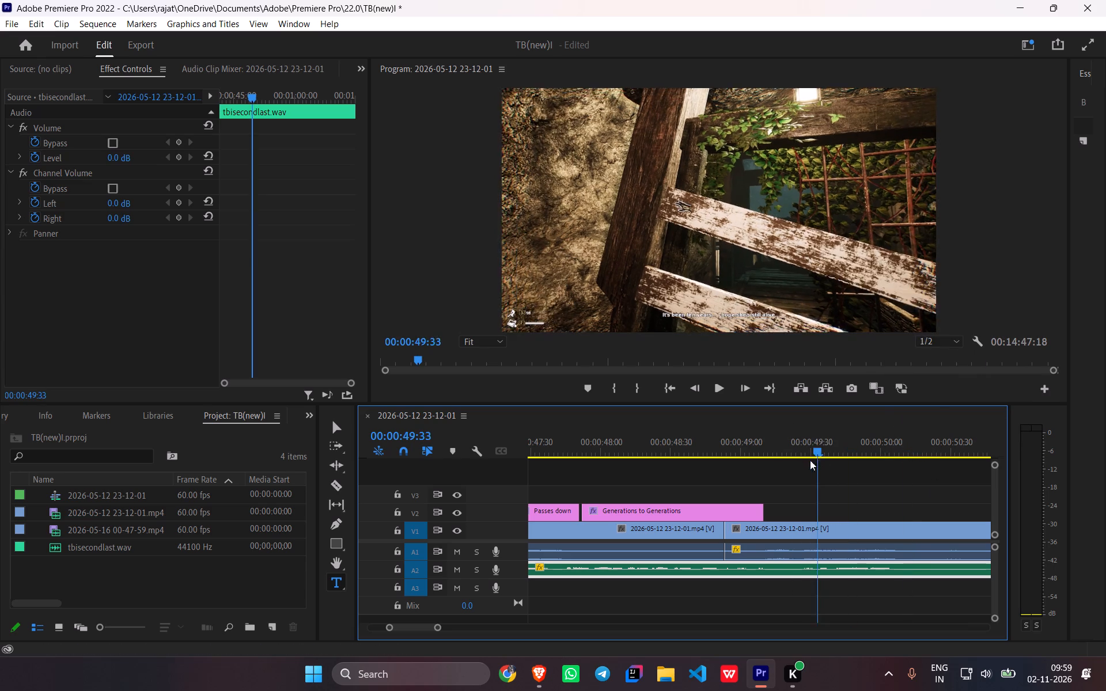
{"action": "left_click_drag", "start_coordinate": [810, 460], "coordinate": [757, 461]}
{"action": "key", "text": "space"}
{"action": "key", "text": "space"}
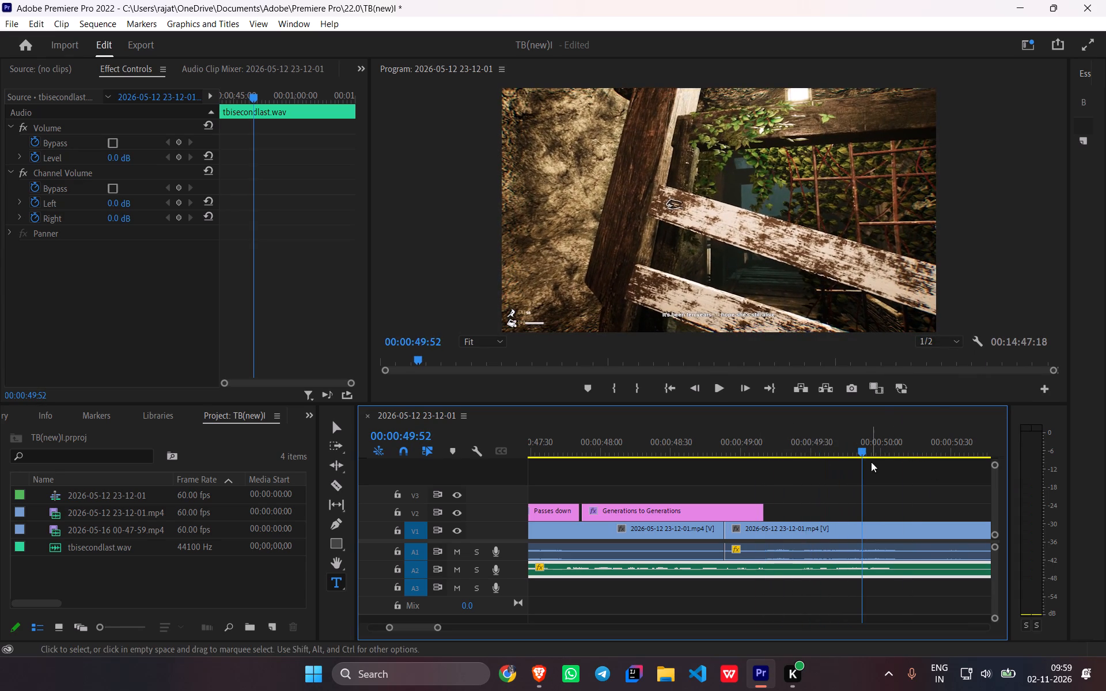
{"action": "left_click_drag", "start_coordinate": [859, 452], "coordinate": [806, 451]}
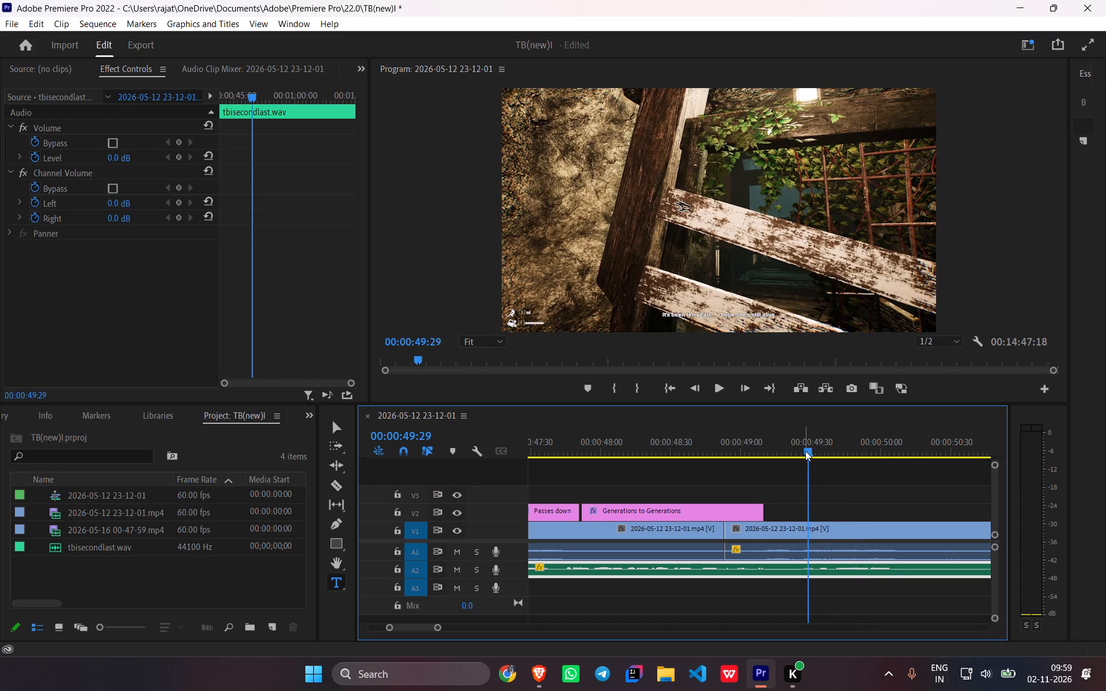
{"action": "key", "text": "ctrl+v"}
Replace the text of the caption copy at 00:00:49:29 with "Father to Son".
{"action": "left_click_drag", "start_coordinate": [915, 453], "coordinate": [848, 447]}
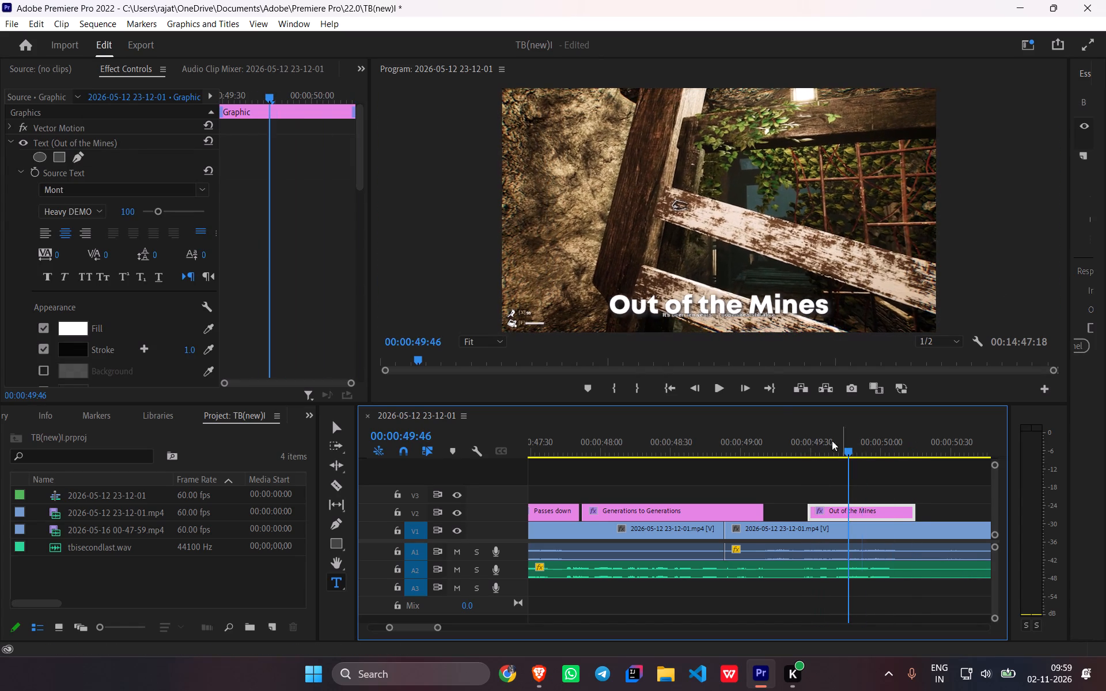
{"action": "triple_click", "coordinate": [714, 299]}
{"action": "type", "text": "FGath"}
{"action": "key", "text": "BackSpace"}
{"action": "key", "text": "BackSpace"}
{"action": "key", "text": "BackSpace"}
{"action": "key", "text": "BackSpace"}
{"action": "type", "text": "ather to SOn"}
{"action": "key", "text": "BackSpace"}
{"action": "key", "text": "BackSpace"}
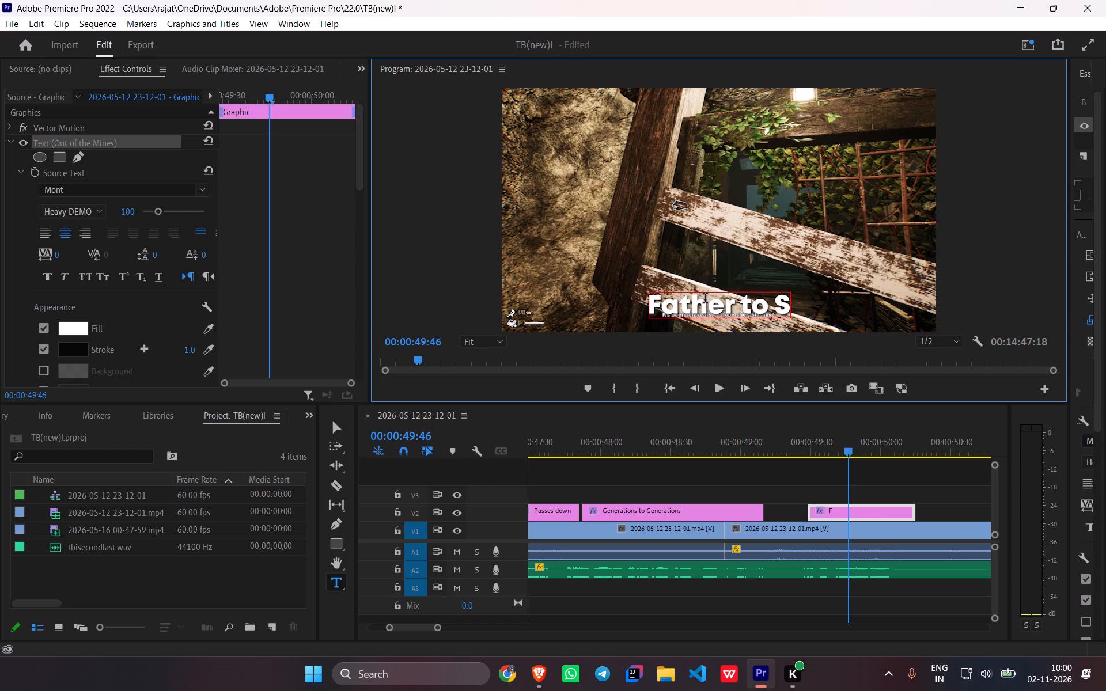
{"action": "type", "text": "on"}
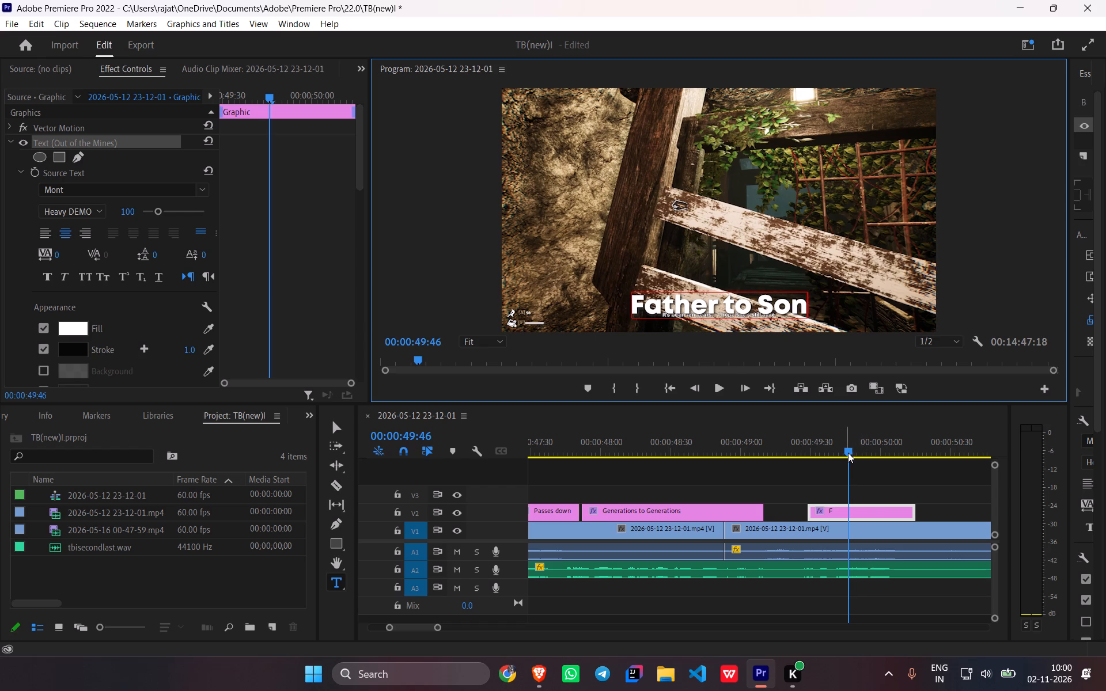
Replay from the "Father to Son" caption through the next line and paste another caption copy on V2 at about 00:00:51:10.
{"action": "left_click_drag", "start_coordinate": [848, 453], "coordinate": [801, 459]}
{"action": "key", "text": "space"}
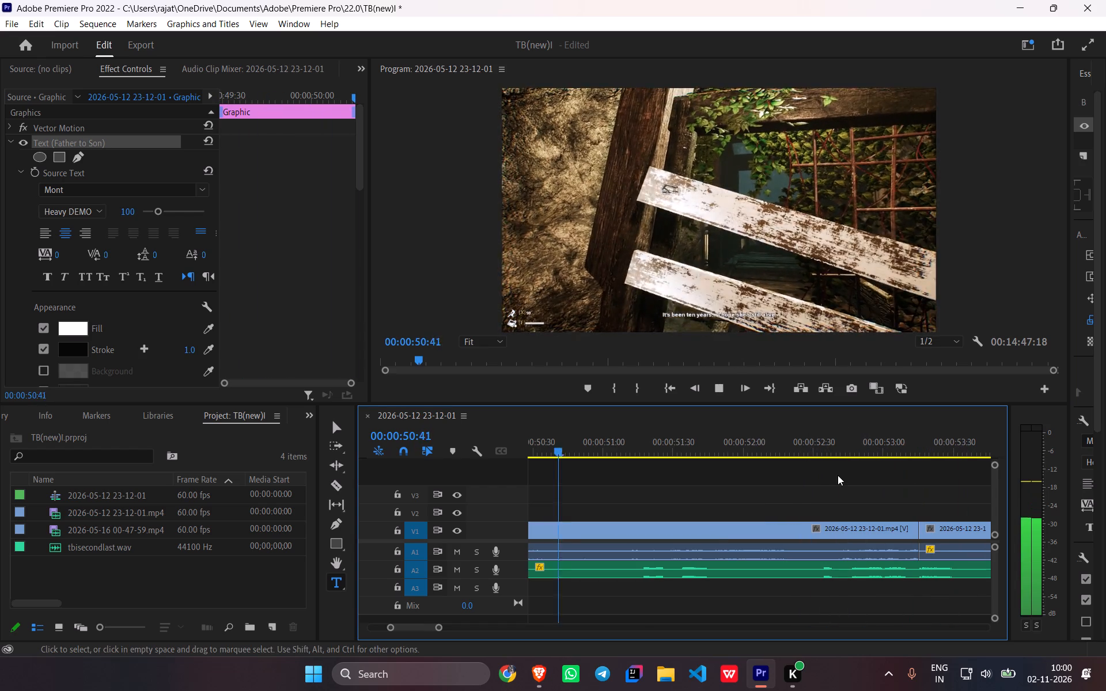
{"action": "key", "text": "space"}
{"action": "key", "text": "space"}
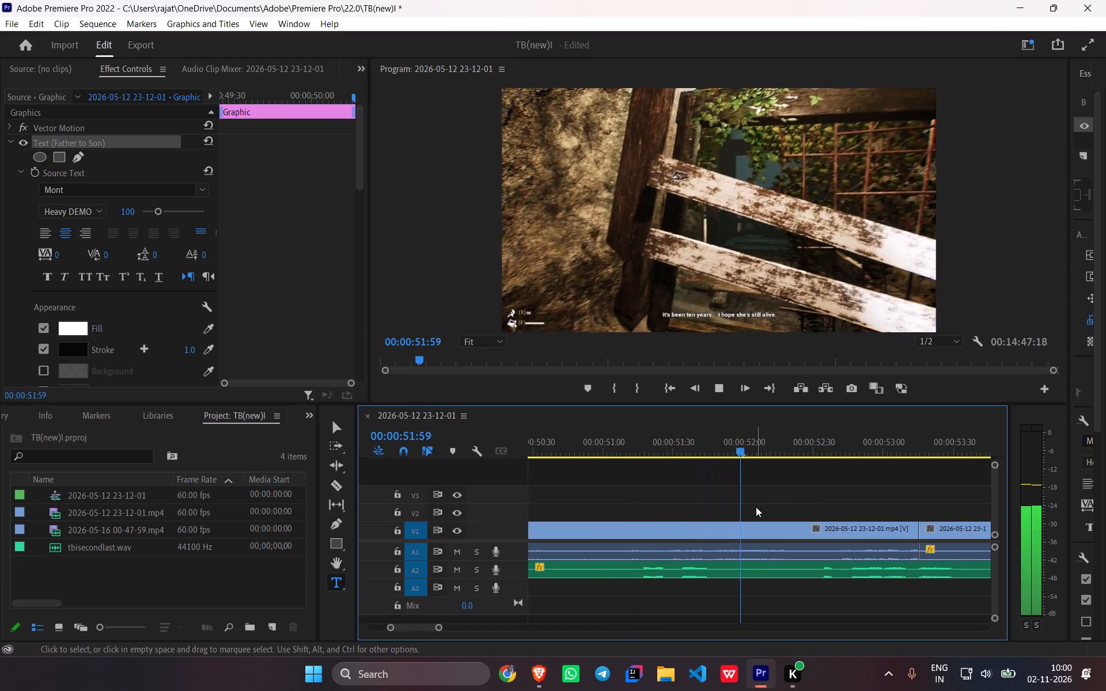
{"action": "key", "text": "space"}
{"action": "left_click_drag", "start_coordinate": [779, 454], "coordinate": [624, 478]}
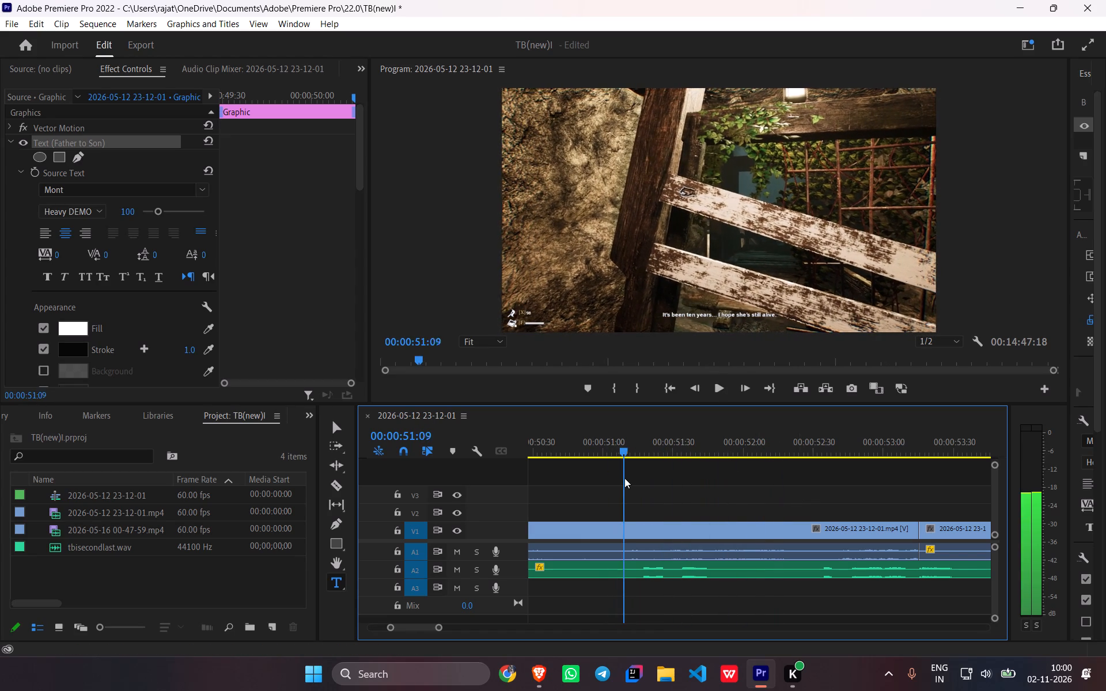
{"action": "left_click_drag", "start_coordinate": [624, 478], "coordinate": [626, 479]}
{"action": "key", "text": "ctrl+v"}
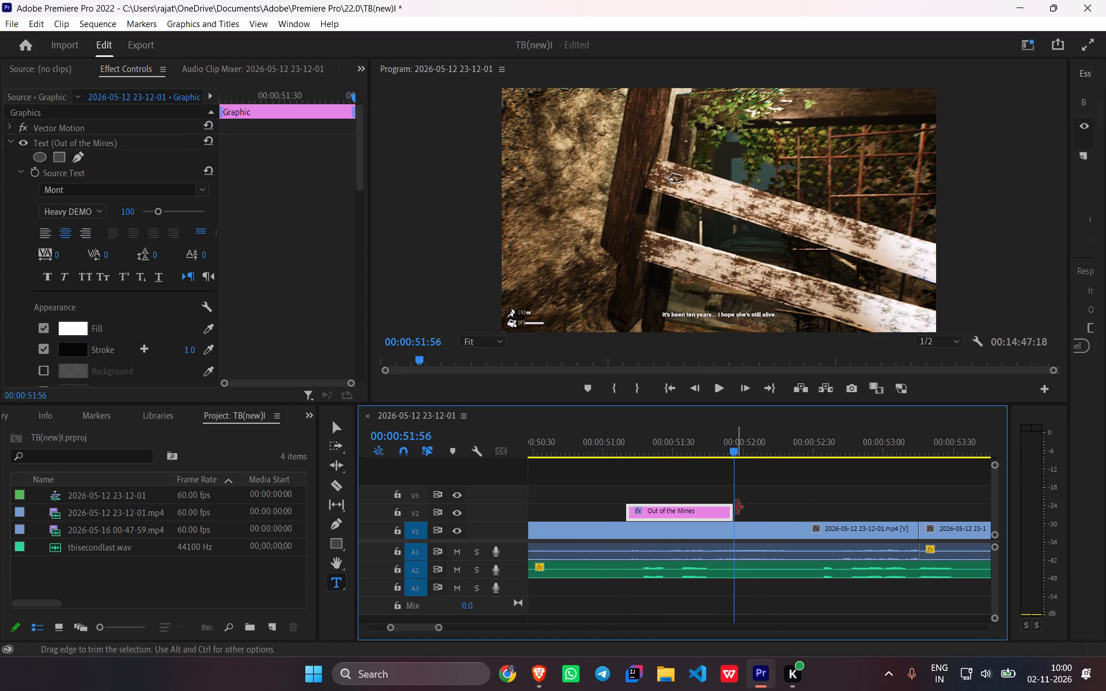
Replace the text of the caption copy at 00:00:51:10 with "Like a Curse".
{"action": "left_click_drag", "start_coordinate": [737, 449], "coordinate": [698, 445]}
{"action": "triple_click", "coordinate": [714, 309]}
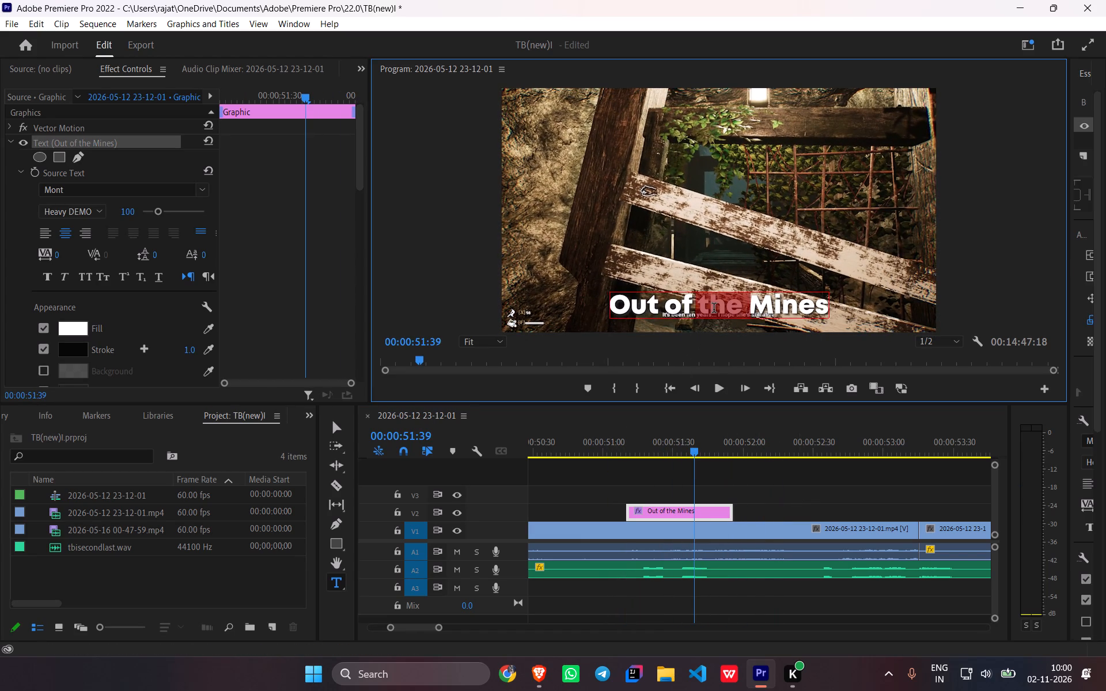
{"action": "type", "text": "Like a Cues"}
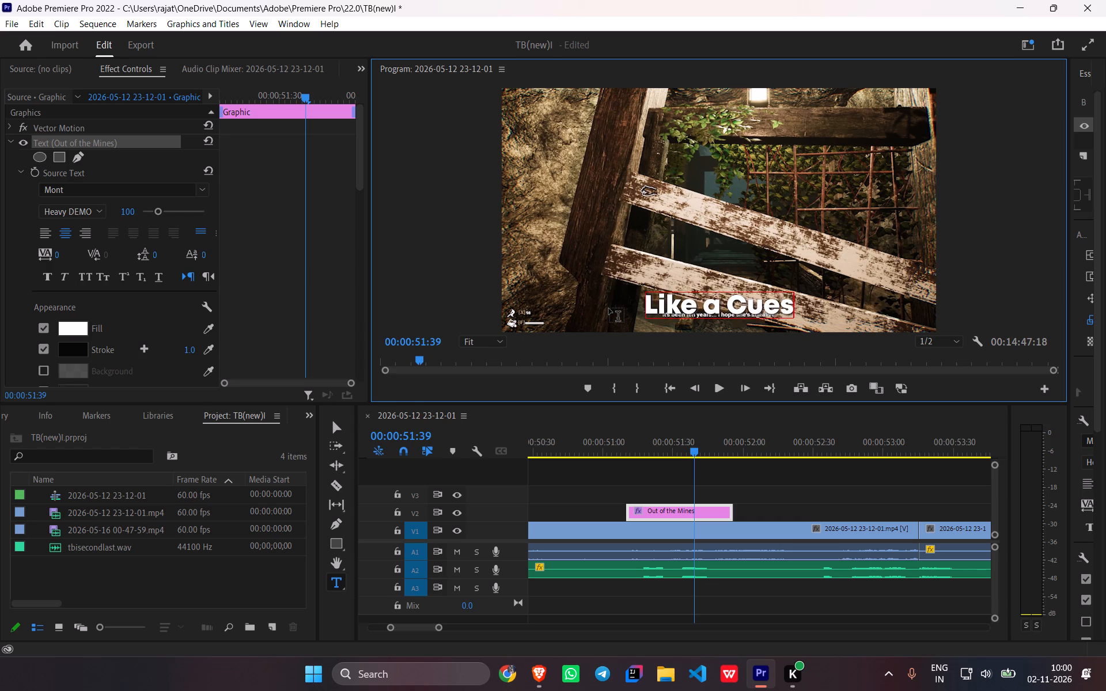
{"action": "key", "text": "BackSpace"}
{"action": "key", "text": "BackSpace"}
{"action": "type", "text": "rse"}
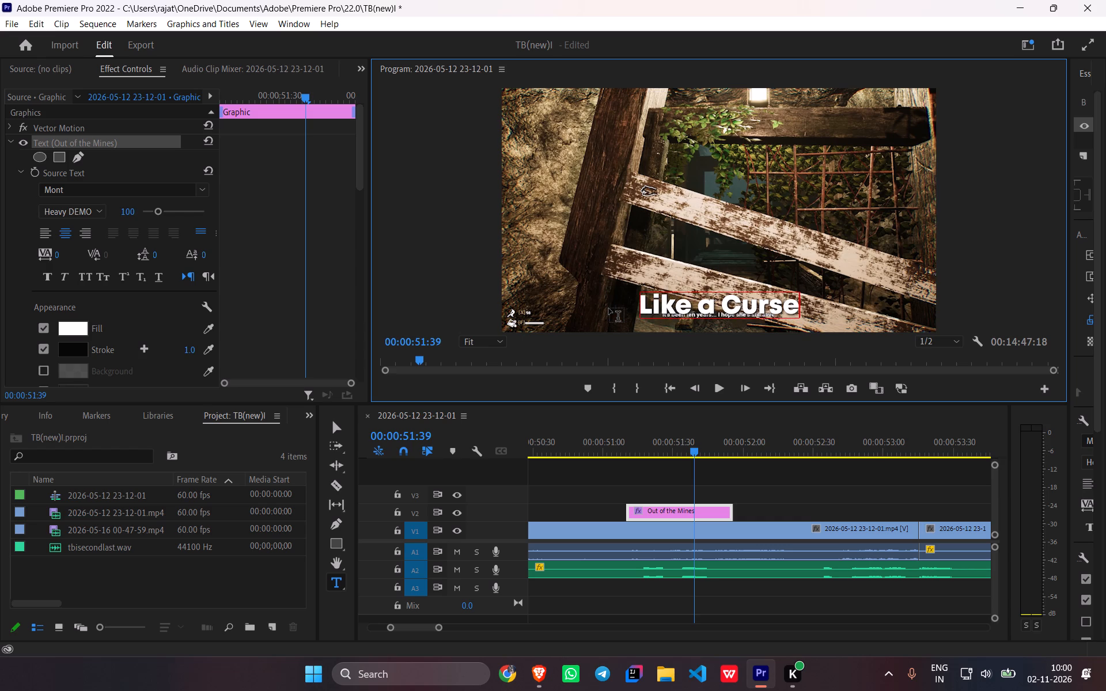
Replay from the "Like a Curse" caption through the next line and paste a caption copy on V2 at 00:00:52:33.
{"action": "left_click_drag", "start_coordinate": [694, 450], "coordinate": [661, 456]}
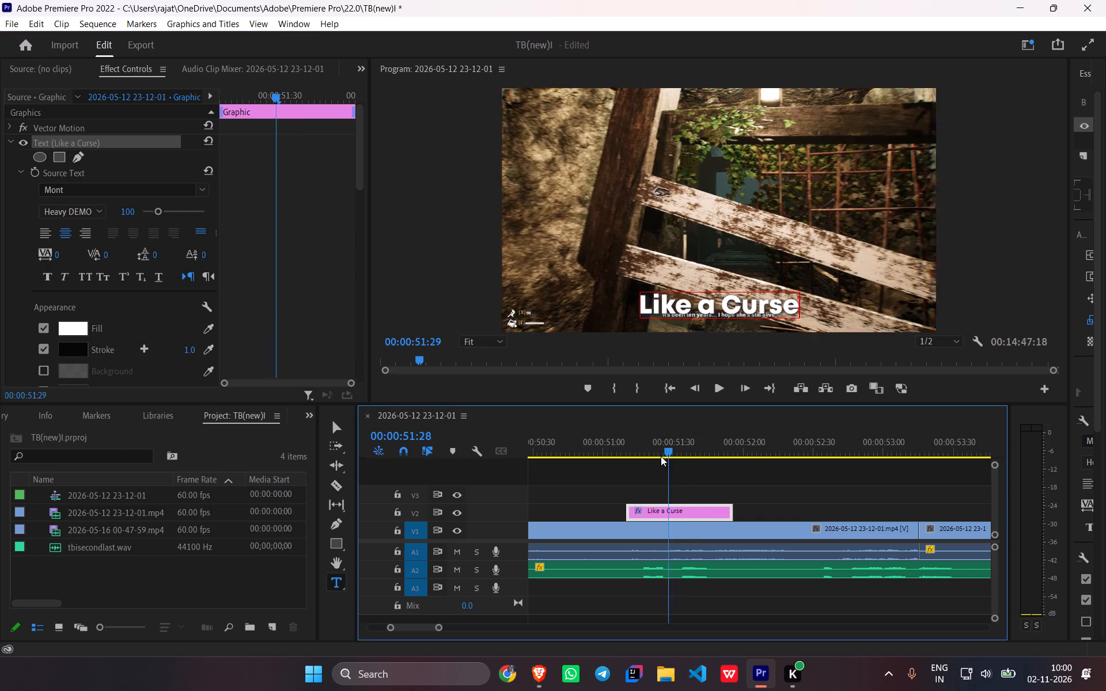
{"action": "left_click_drag", "start_coordinate": [661, 456], "coordinate": [612, 458]}
{"action": "key", "text": "space"}
{"action": "key", "text": "space"}
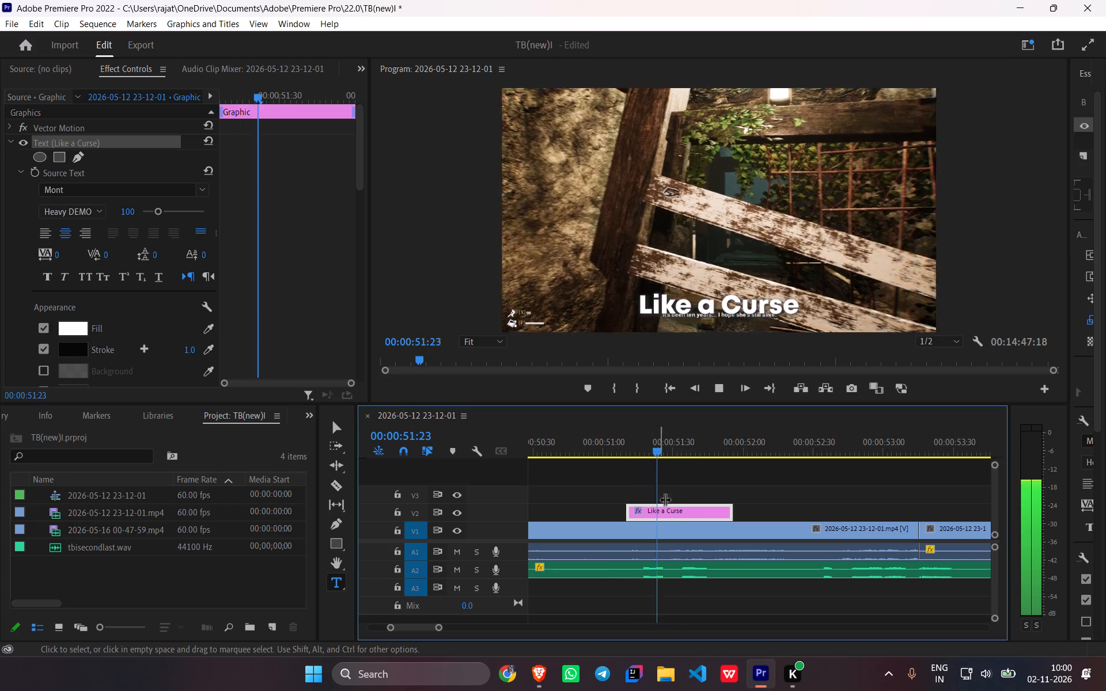
{"action": "key", "text": "space"}
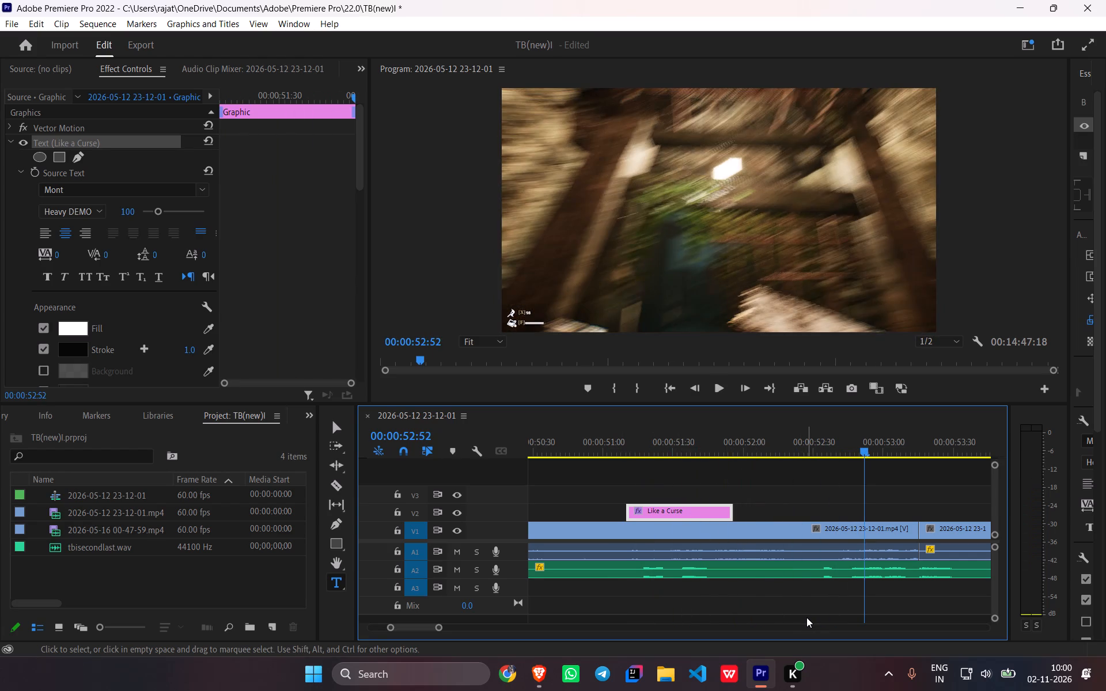
{"action": "key", "text": "space"}
{"action": "key", "text": "space"}
{"action": "left_click_drag", "start_coordinate": [966, 448], "coordinate": [880, 462]}
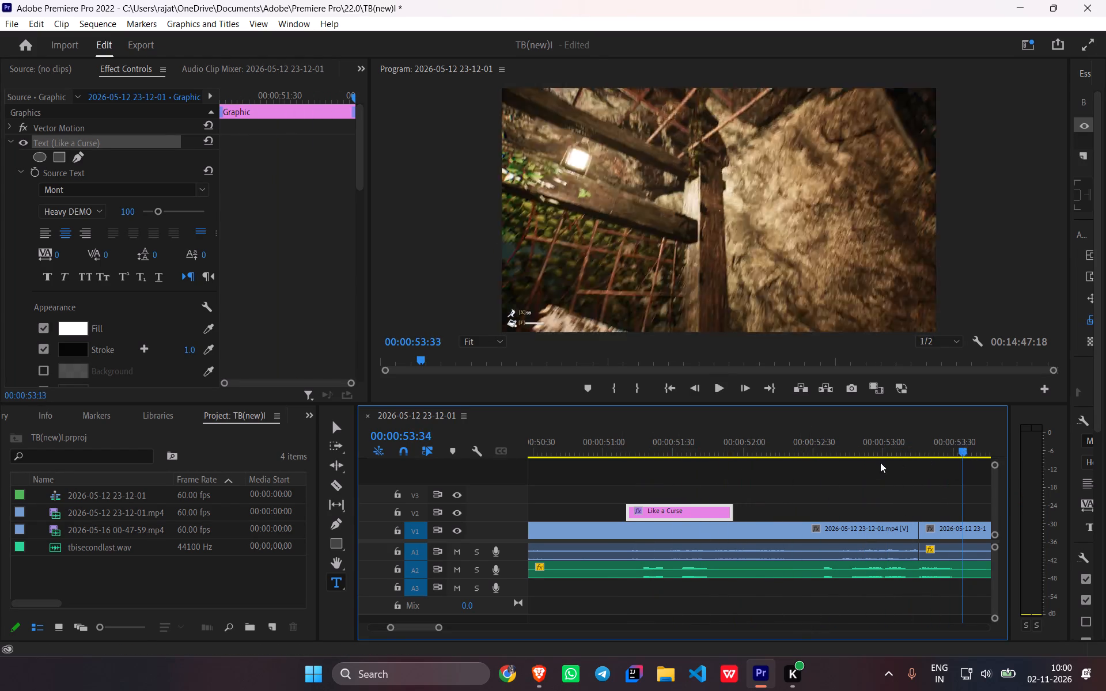
{"action": "left_click_drag", "start_coordinate": [880, 462], "coordinate": [820, 479]}
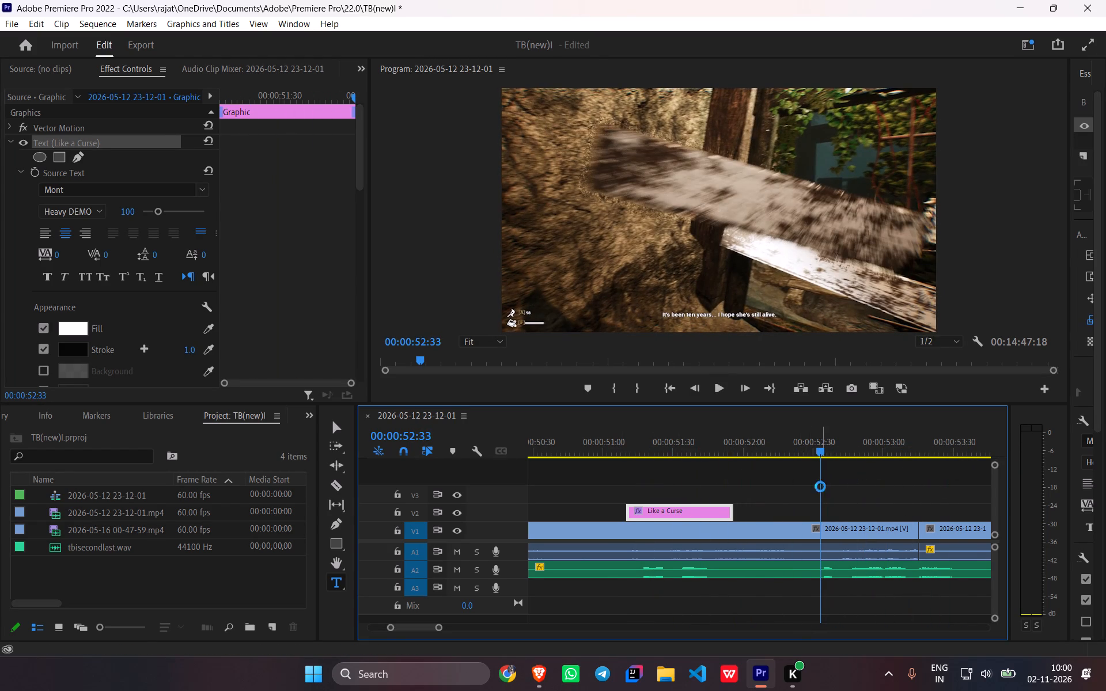
{"action": "key", "text": "ctrl+v"}
Replace the text of the caption copy at 00:00:52:33 with "That Never Dies".
{"action": "left_click_drag", "start_coordinate": [926, 445], "coordinate": [866, 447]}
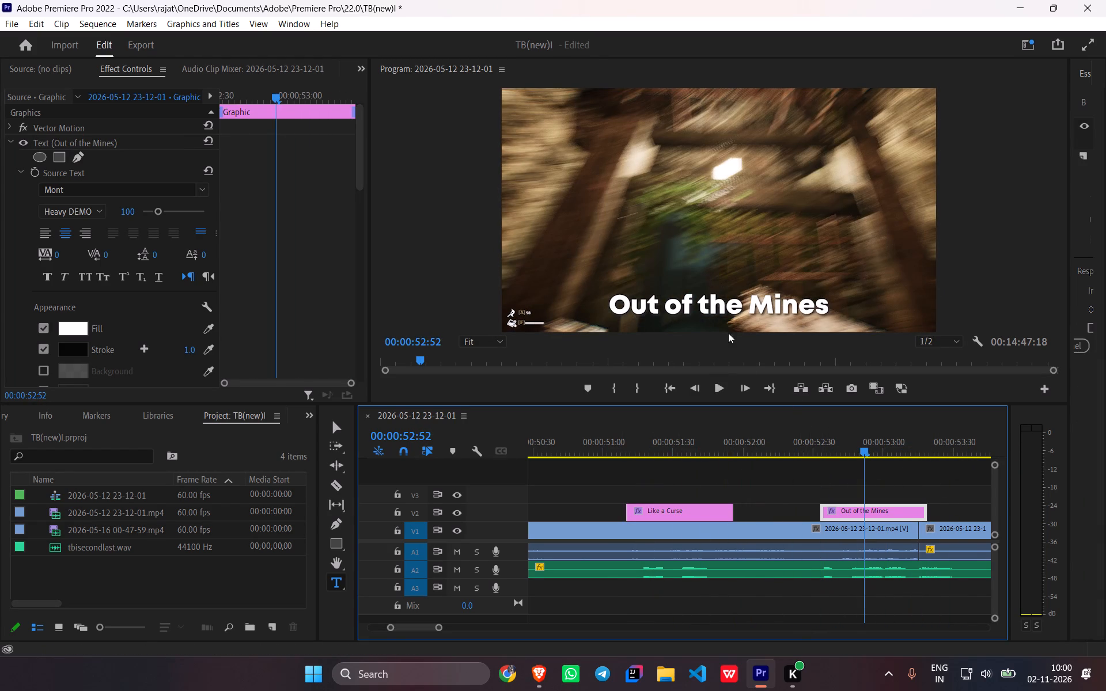
{"action": "triple_click", "coordinate": [721, 306]}
{"action": "type", "text": "That Never Dies"}
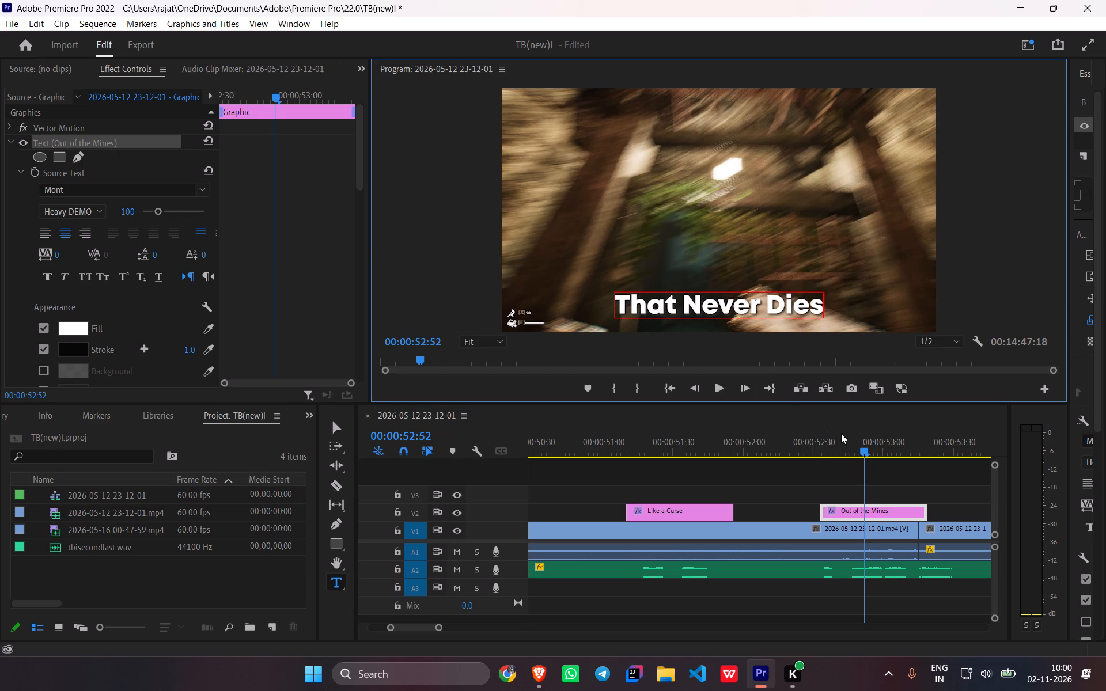
Replay the "That Never Dies" caption against the narration and extend its end to about 00:00:53:29.
{"action": "left_click_drag", "start_coordinate": [863, 454], "coordinate": [796, 453]}
{"action": "key", "text": "space"}
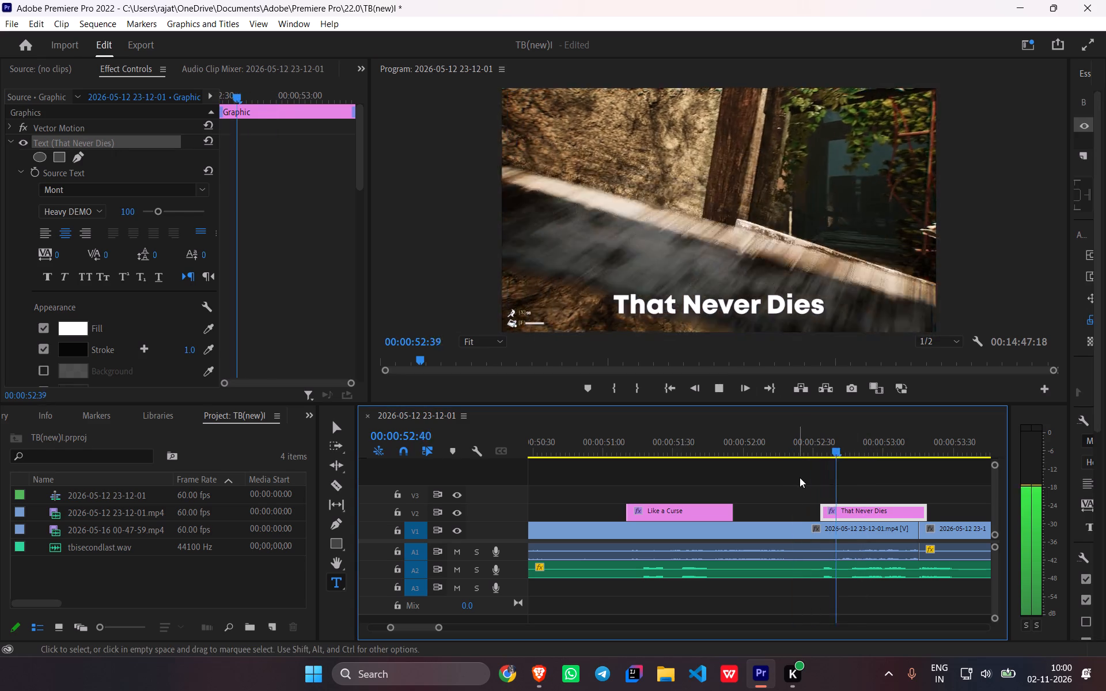
{"action": "key", "text": "space"}
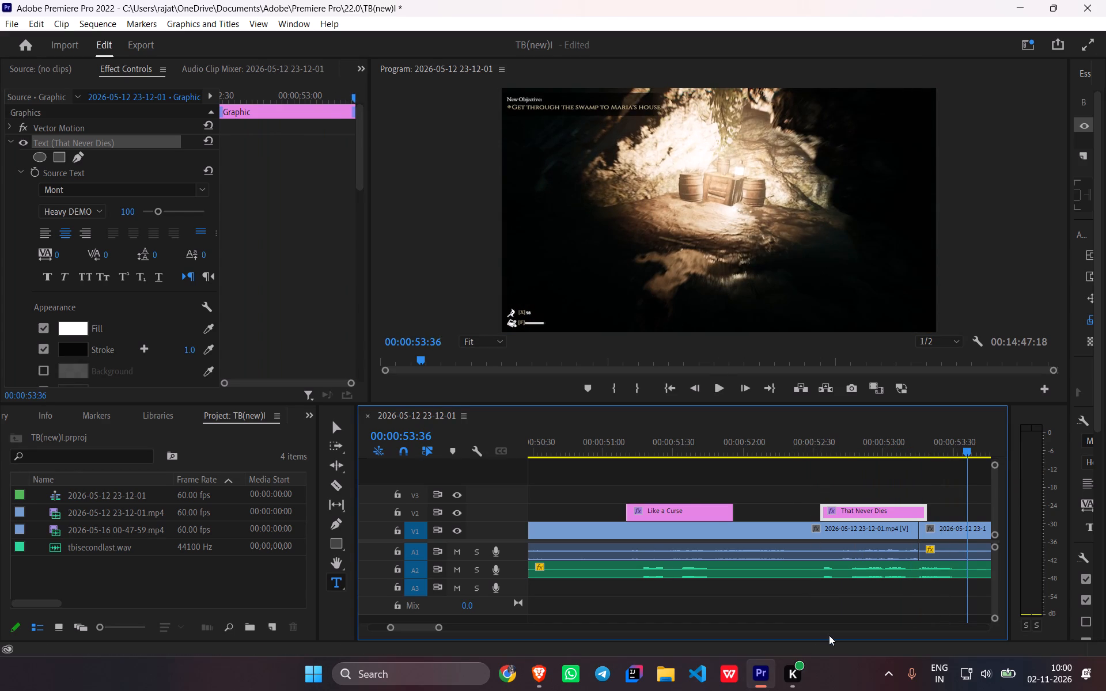
{"action": "scroll", "coordinate": [831, 603], "scroll_direction": "up", "scroll_amount": 3}
{"action": "scroll", "coordinate": [831, 603], "scroll_direction": "down", "scroll_amount": 8}
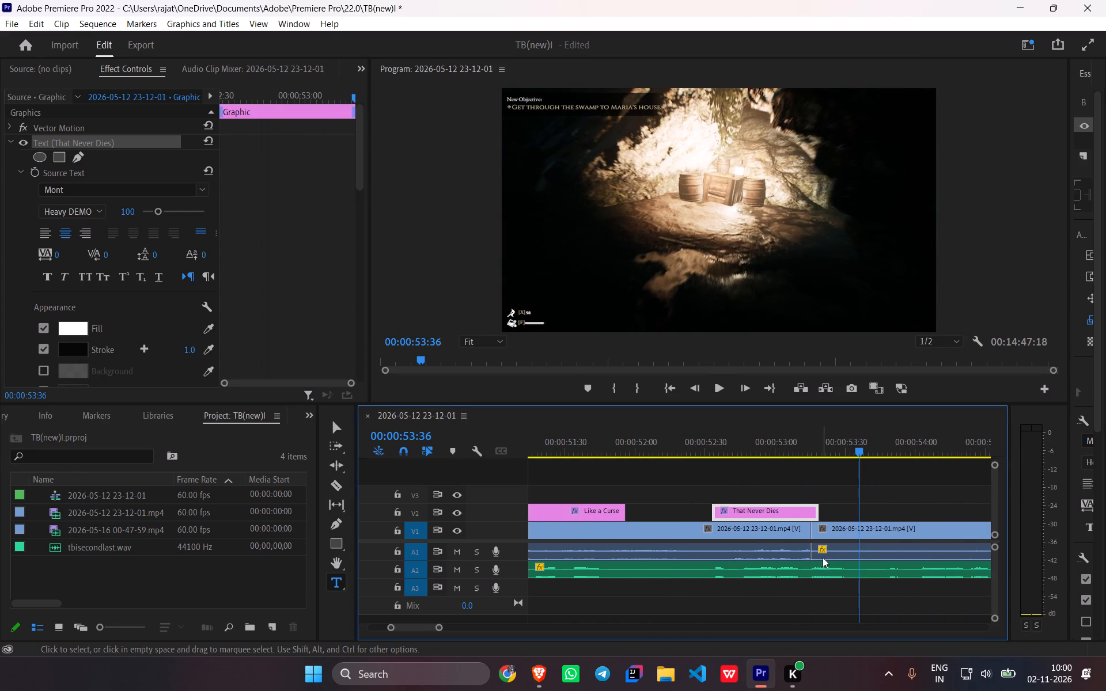
{"action": "left_click_drag", "start_coordinate": [819, 514], "coordinate": [843, 514]}
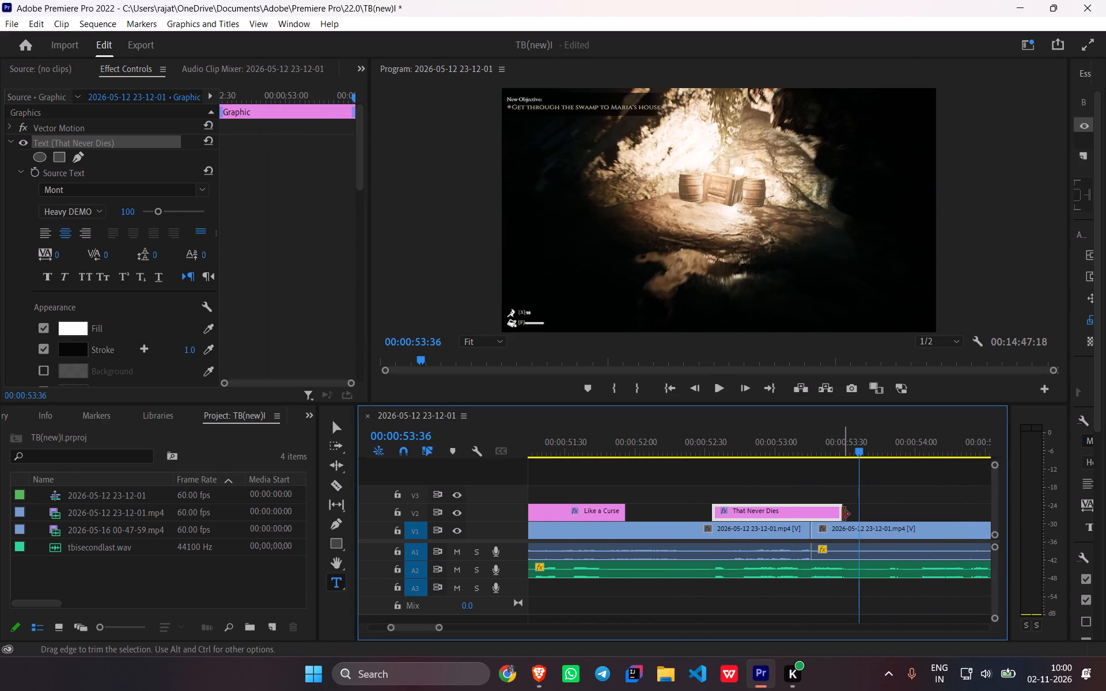
Play the line after "That Never Dies" and paste a caption copy on V2 at about 00:00:53:45.
{"action": "key", "text": "space"}
{"action": "scroll", "coordinate": [824, 545], "scroll_direction": "down", "scroll_amount": 4}
{"action": "key", "text": "space"}
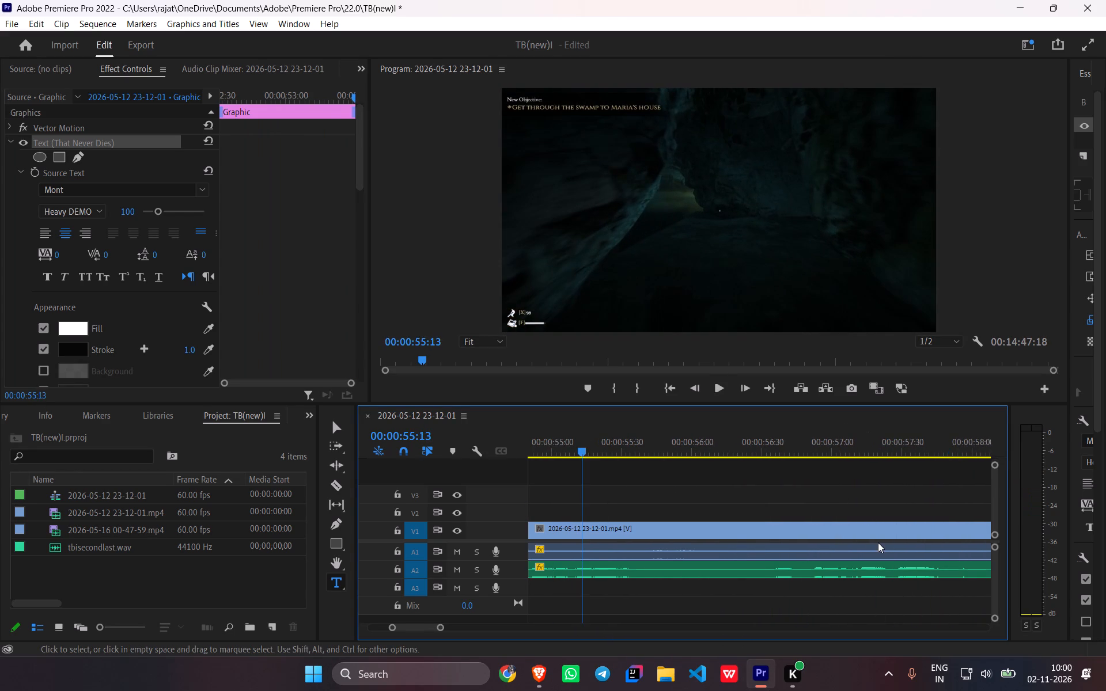
{"action": "scroll", "coordinate": [757, 582], "scroll_direction": "up", "scroll_amount": 13}
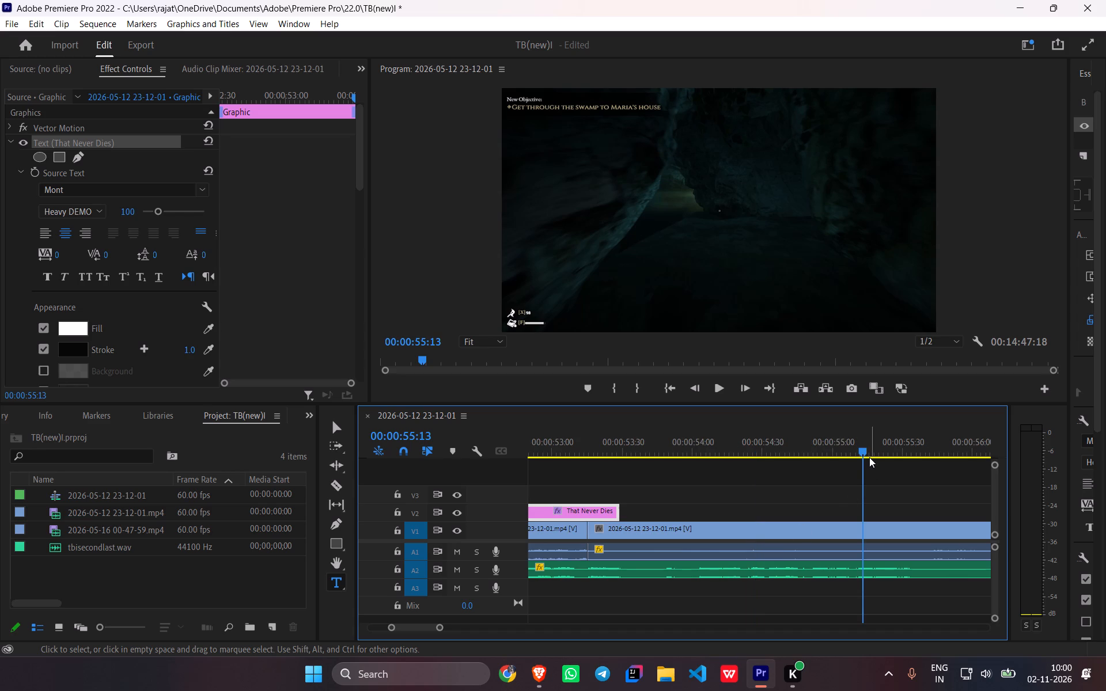
{"action": "left_click_drag", "start_coordinate": [857, 447], "coordinate": [659, 462]}
{"action": "key", "text": "ctrl+v"}
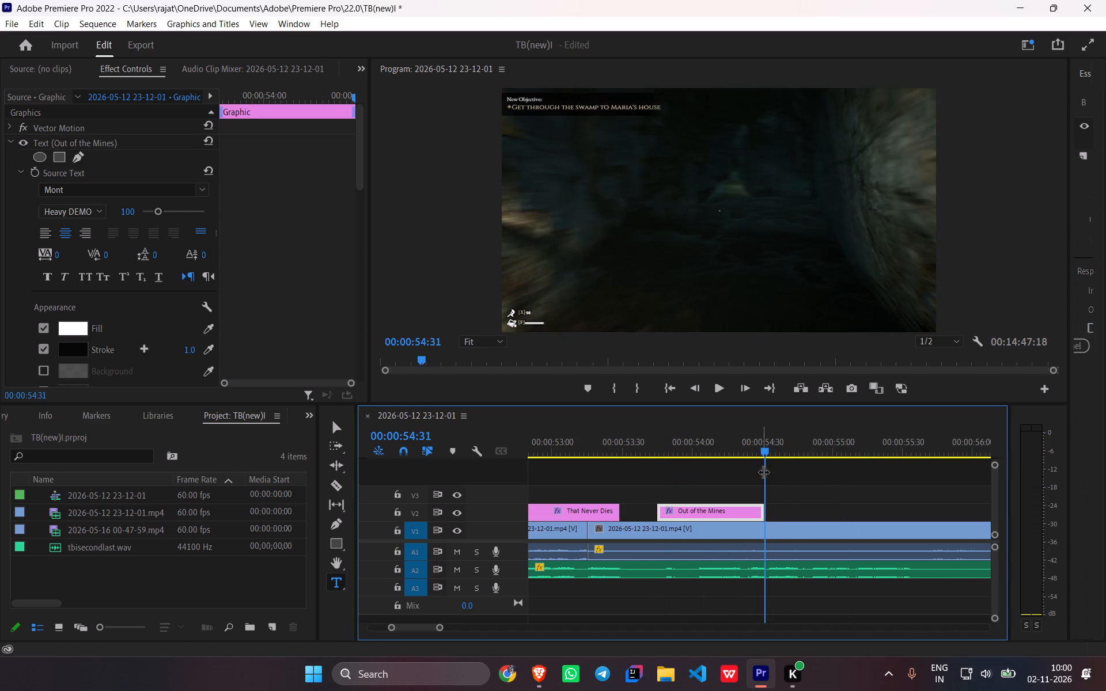
Replace the text of the caption copy at about 00:00:53:45 with "A BEAST".
{"action": "left_click_drag", "start_coordinate": [768, 450], "coordinate": [738, 450]}
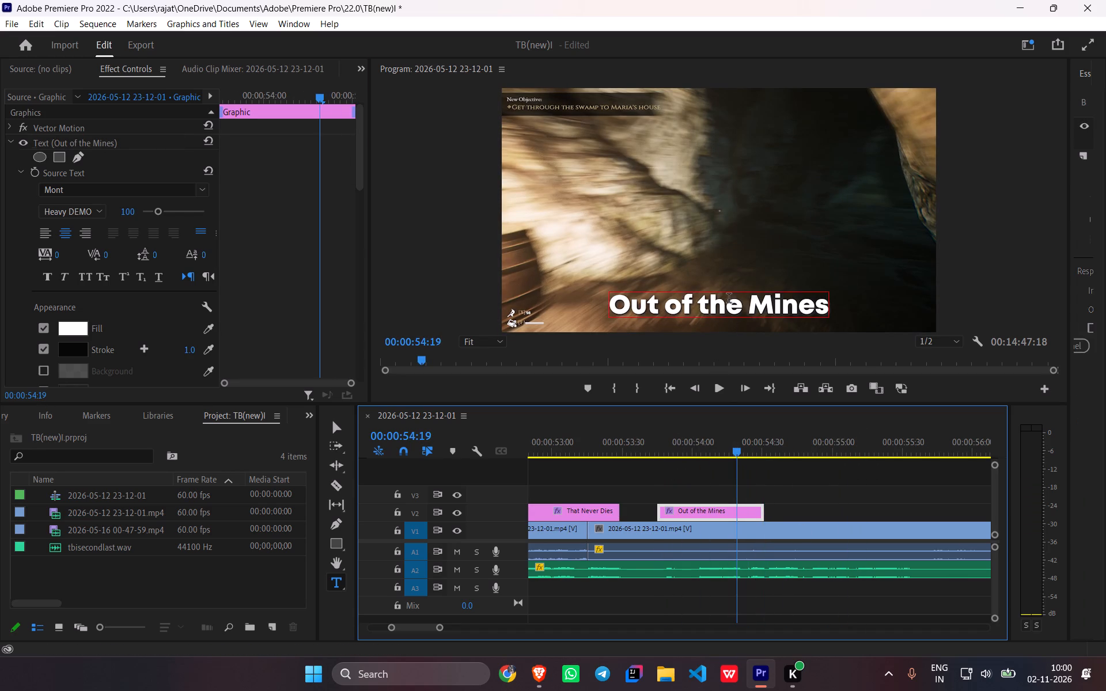
{"action": "triple_click", "coordinate": [729, 299]}
{"action": "type", "text": "A b"}
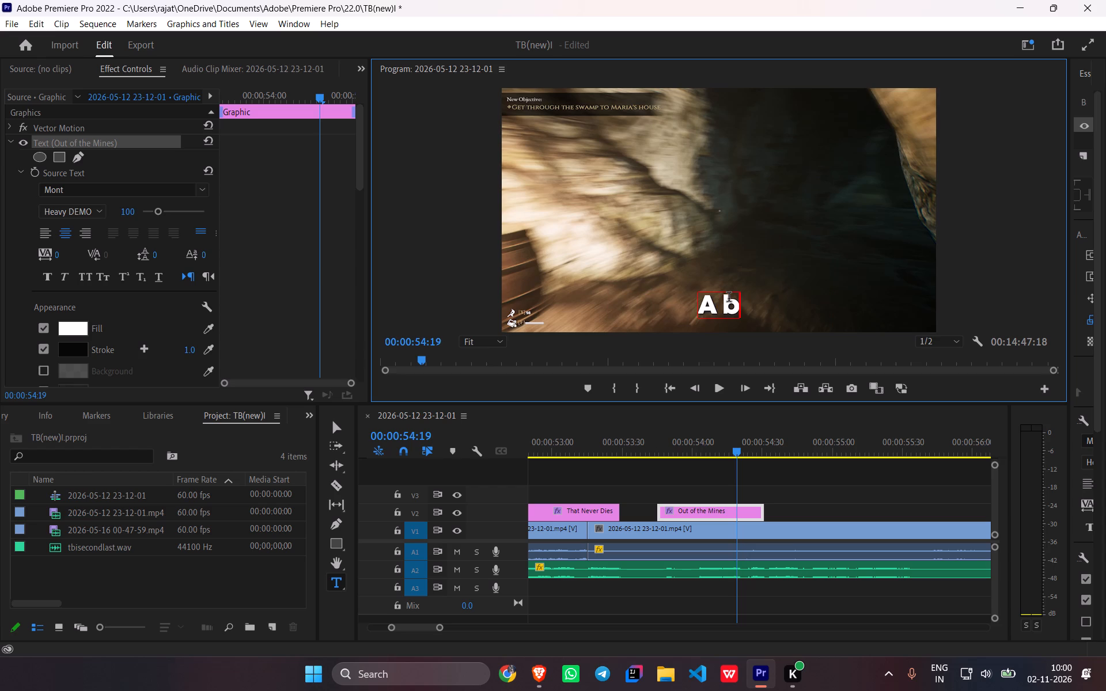
{"action": "key", "text": "BackSpace"}
{"action": "type", "text": "BEAST"}
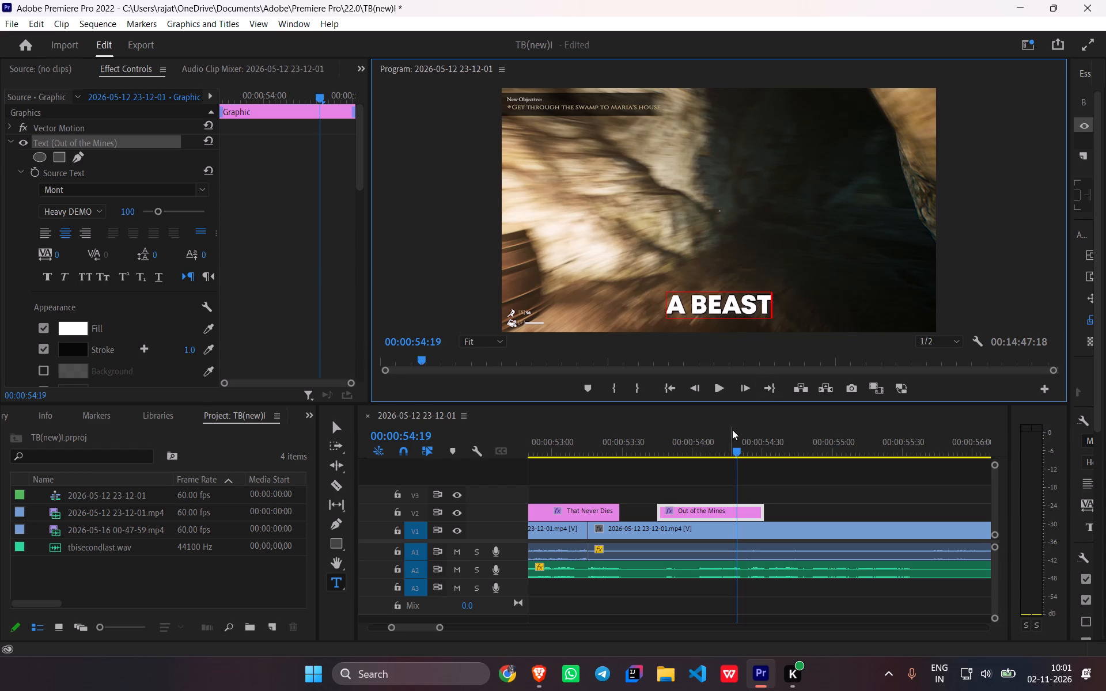
Replay the "A BEAST" caption and paste another caption copy on V2 at 00:00:54:26, cutting off its end.
{"action": "left_click_drag", "start_coordinate": [738, 451], "coordinate": [666, 450]}
{"action": "key", "text": "space"}
{"action": "key", "text": "space"}
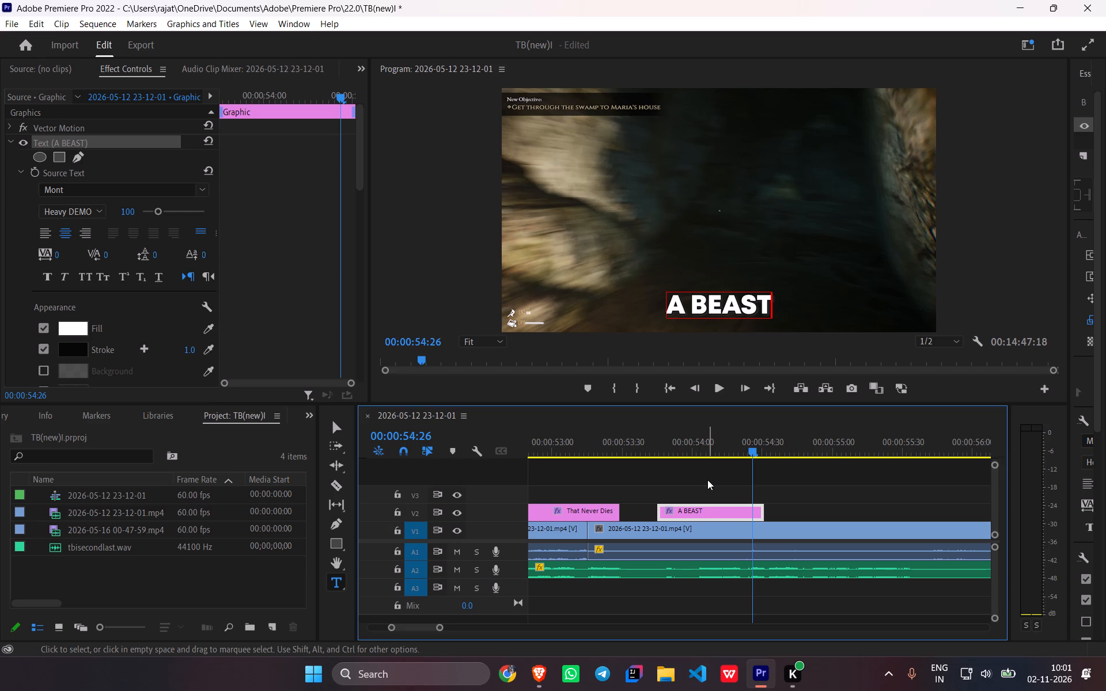
{"action": "key", "text": "ctrl+v"}
Replace the text of the caption copy at 00:00:54:26 with "Living".
{"action": "left_click_drag", "start_coordinate": [859, 445], "coordinate": [827, 442]}
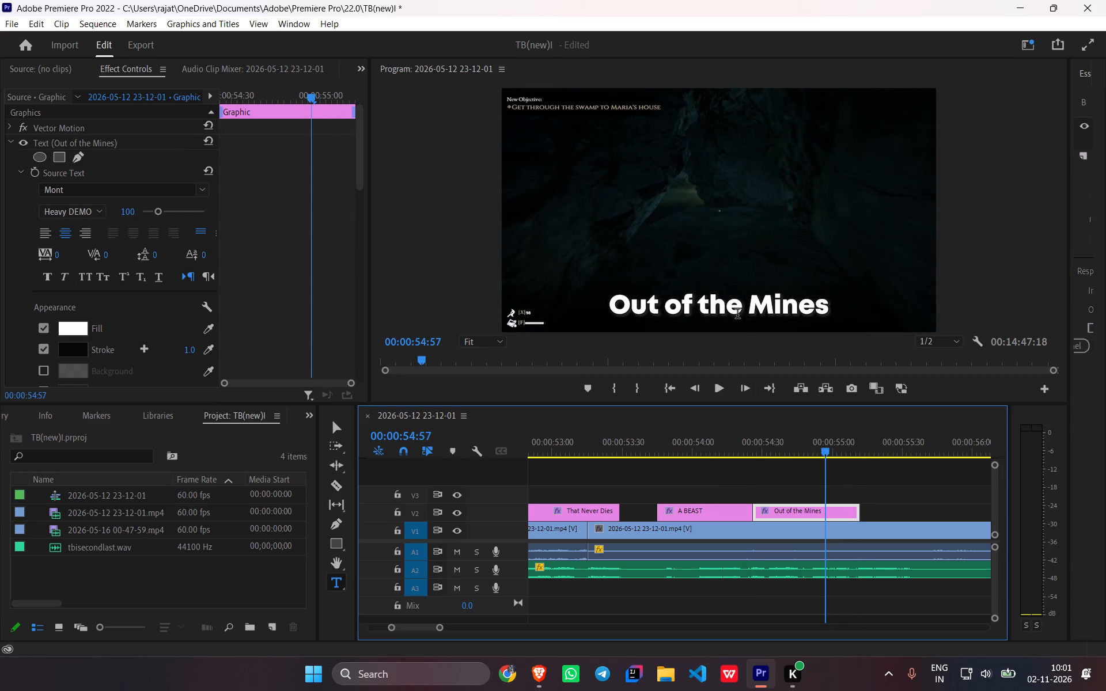
{"action": "triple_click", "coordinate": [734, 298]}
{"action": "type", "text": "Living"}
{"action": "key", "text": "space"}
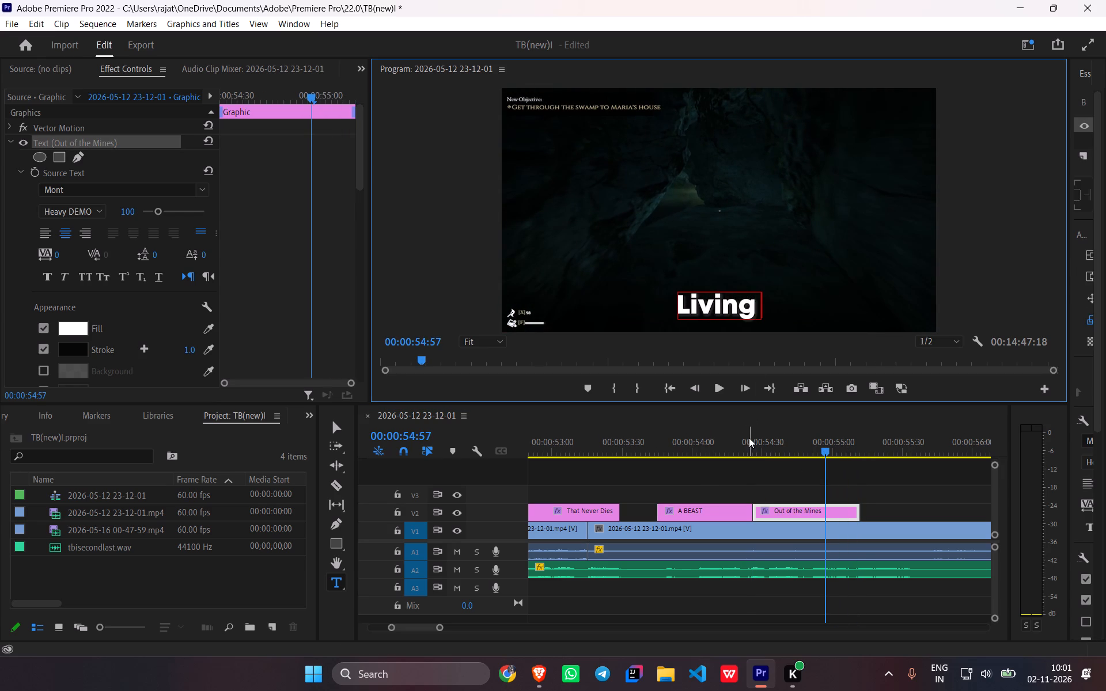
Replay from "A BEAST" through "Living" and paste another caption copy on V2 at 00:00:55:00.
{"action": "left_click_drag", "start_coordinate": [824, 450], "coordinate": [702, 449]}
{"action": "key", "text": "space"}
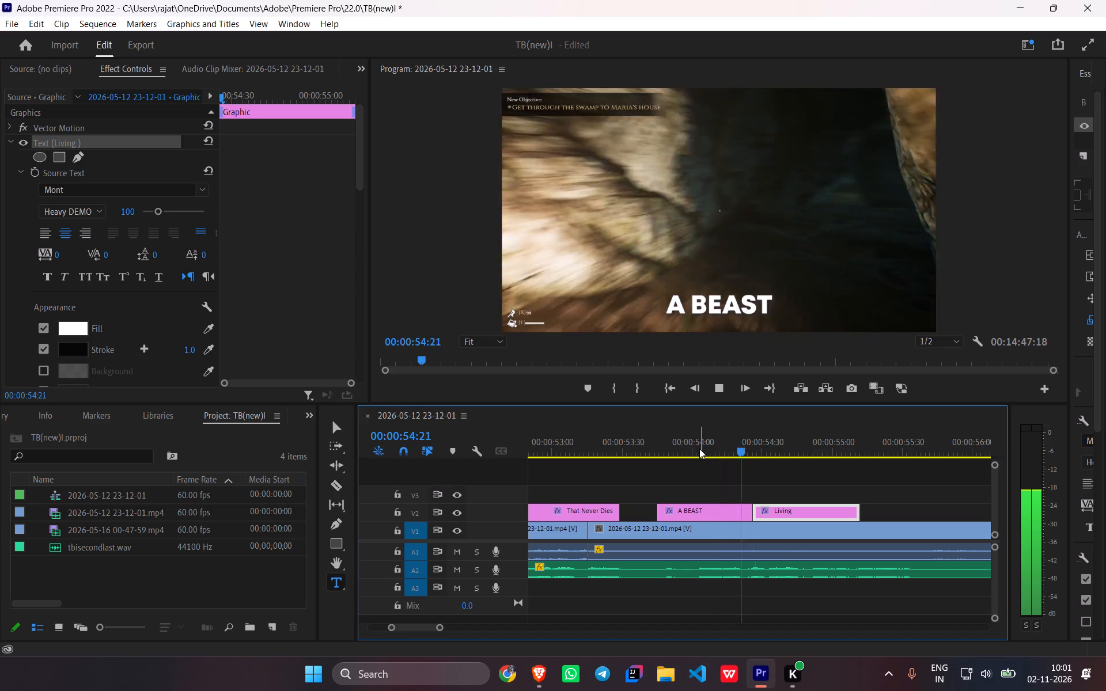
{"action": "key", "text": "space"}
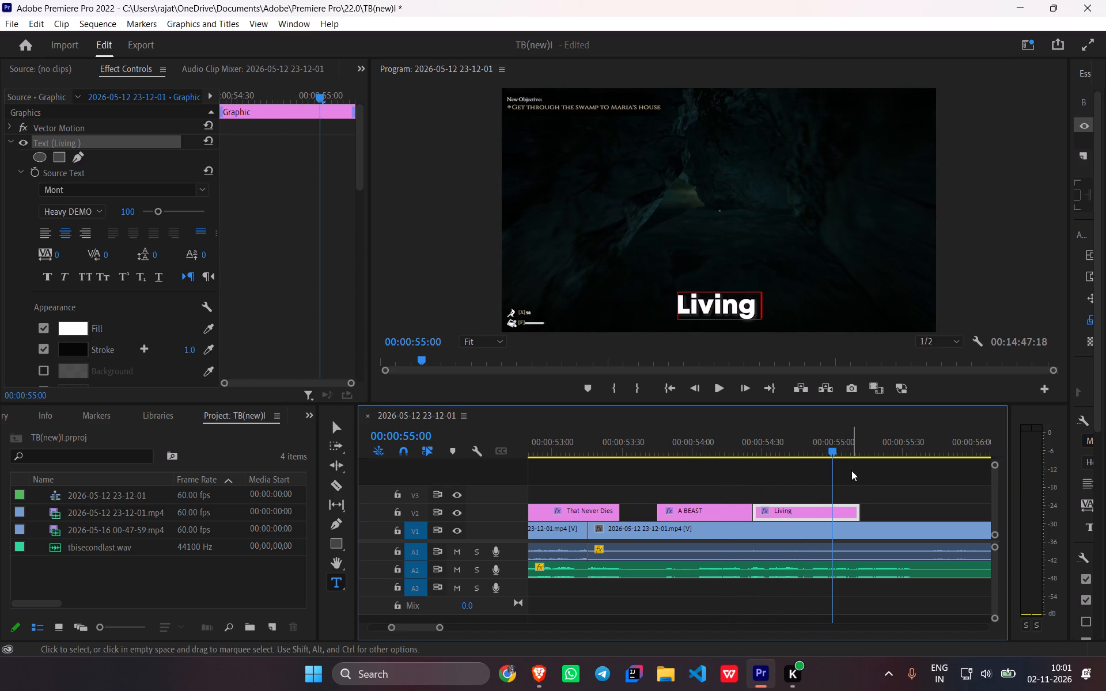
{"action": "key", "text": "ctrl+v"}
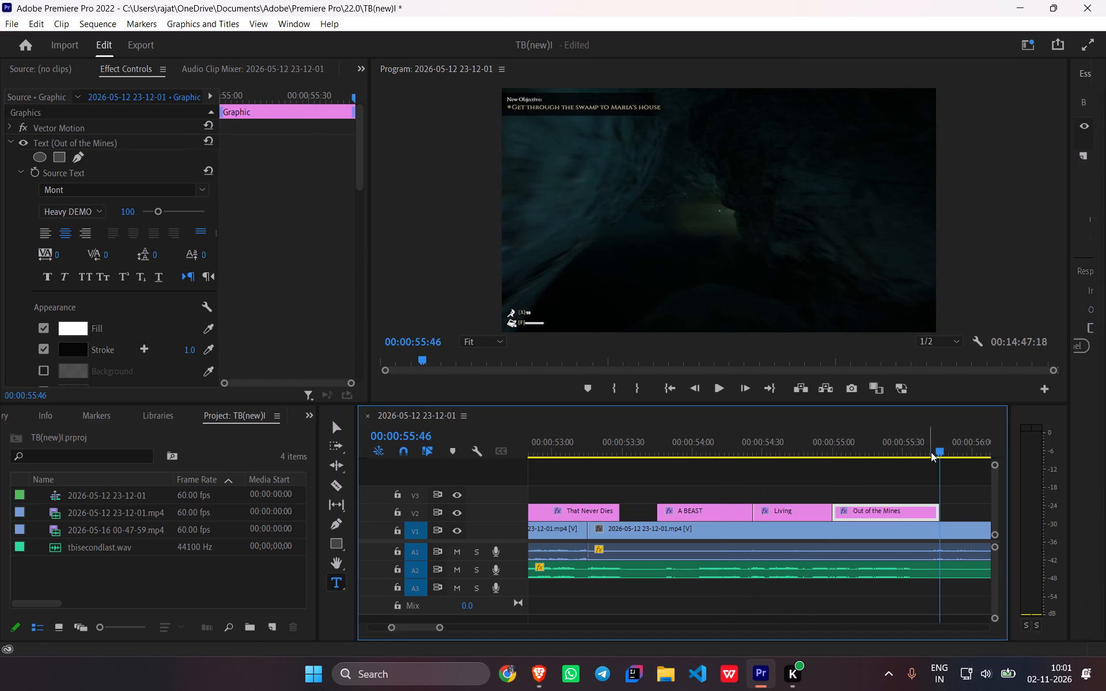
Replay the line at 00:00:55:00 and replace the text of its caption copy with "Inside The Bloodline".
{"action": "left_click_drag", "start_coordinate": [941, 446], "coordinate": [773, 469]}
{"action": "key", "text": "space"}
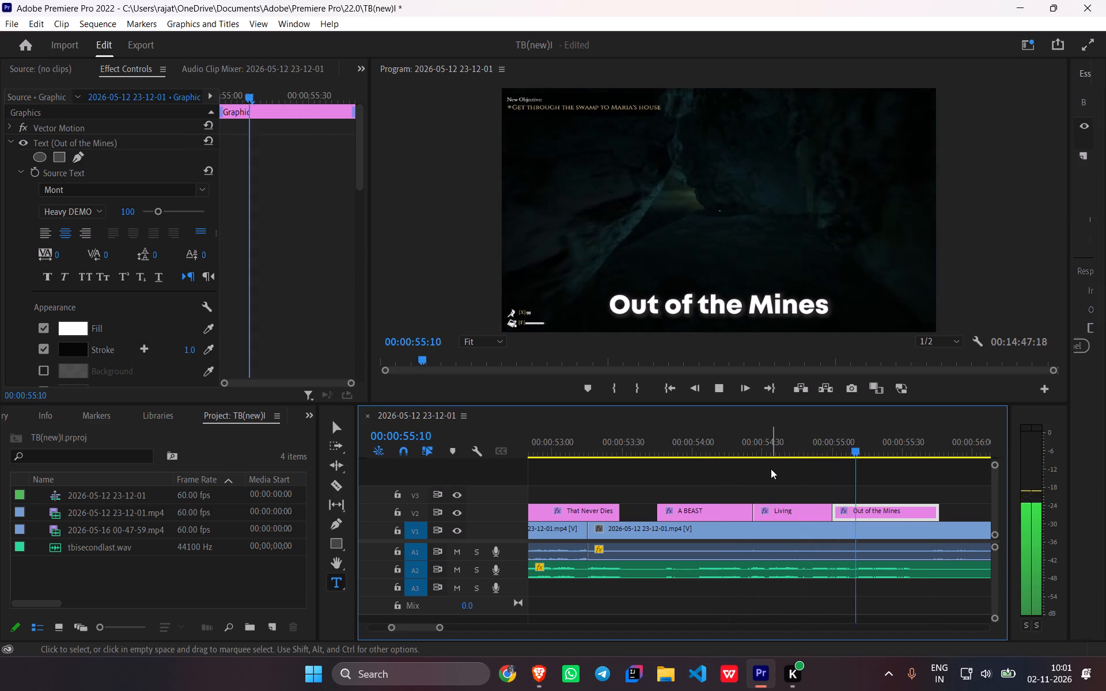
{"action": "key", "text": "space"}
{"action": "left_click_drag", "start_coordinate": [919, 451], "coordinate": [909, 450]}
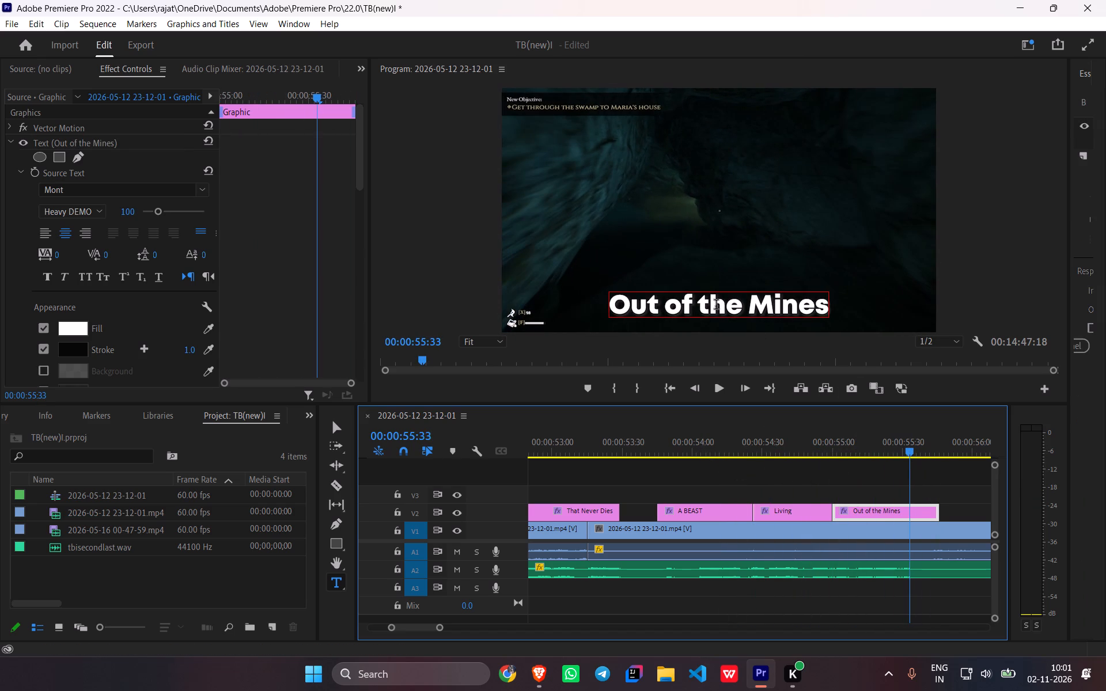
{"action": "triple_click", "coordinate": [716, 306]}
{"action": "type", "text": "Inside"}
{"action": "key", "text": "space"}
{"action": "type", "text": "The"}
{"action": "key", "text": "space"}
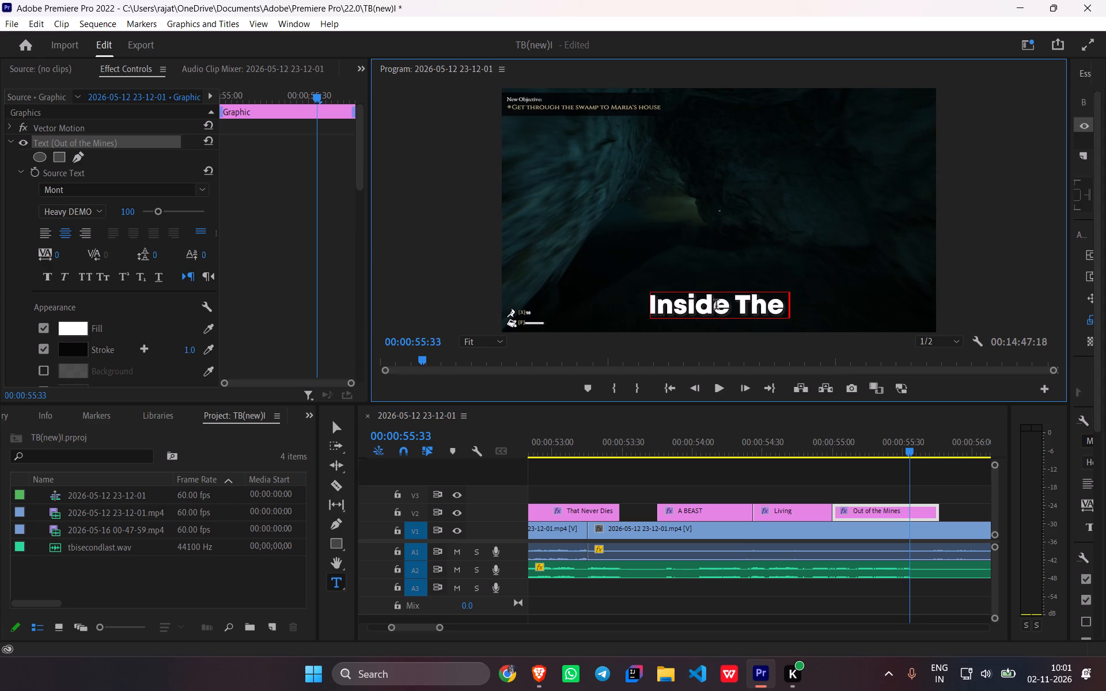
{"action": "type", "text": "Blood lIne"}
{"action": "key", "text": "BackSpace"}
{"action": "key", "text": "BackSpace"}
{"action": "key", "text": "BackSpace"}
{"action": "key", "text": "BackSpace"}
{"action": "key", "text": "BackSpace"}
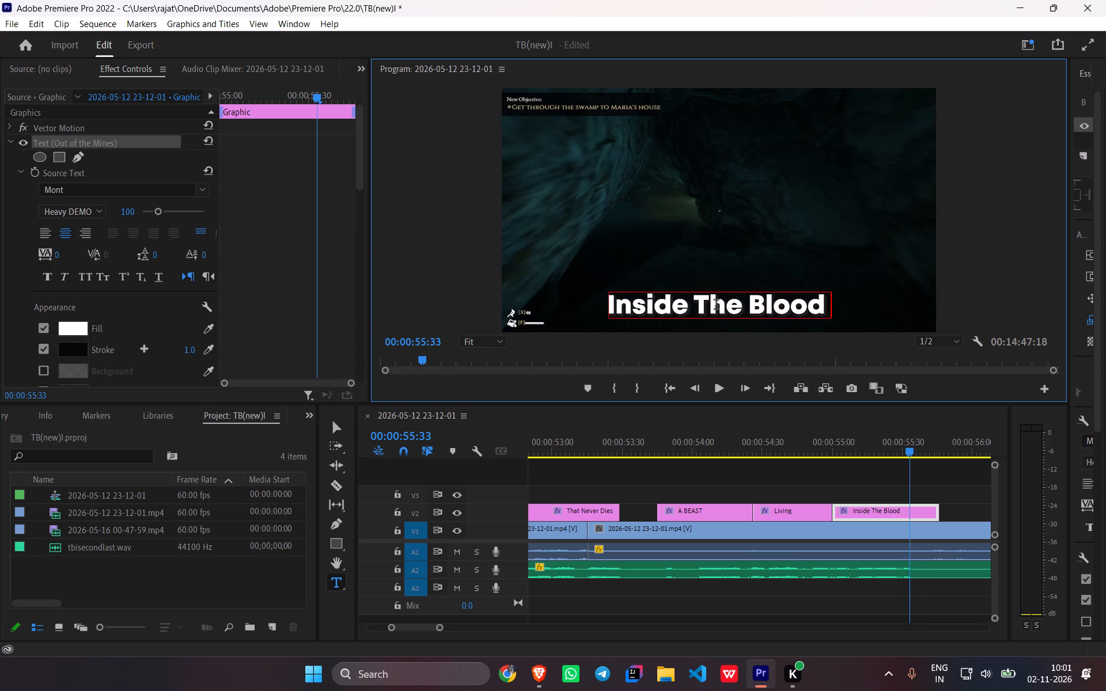
{"action": "key", "text": "BackSpace"}
{"action": "type", "text": "dline"}
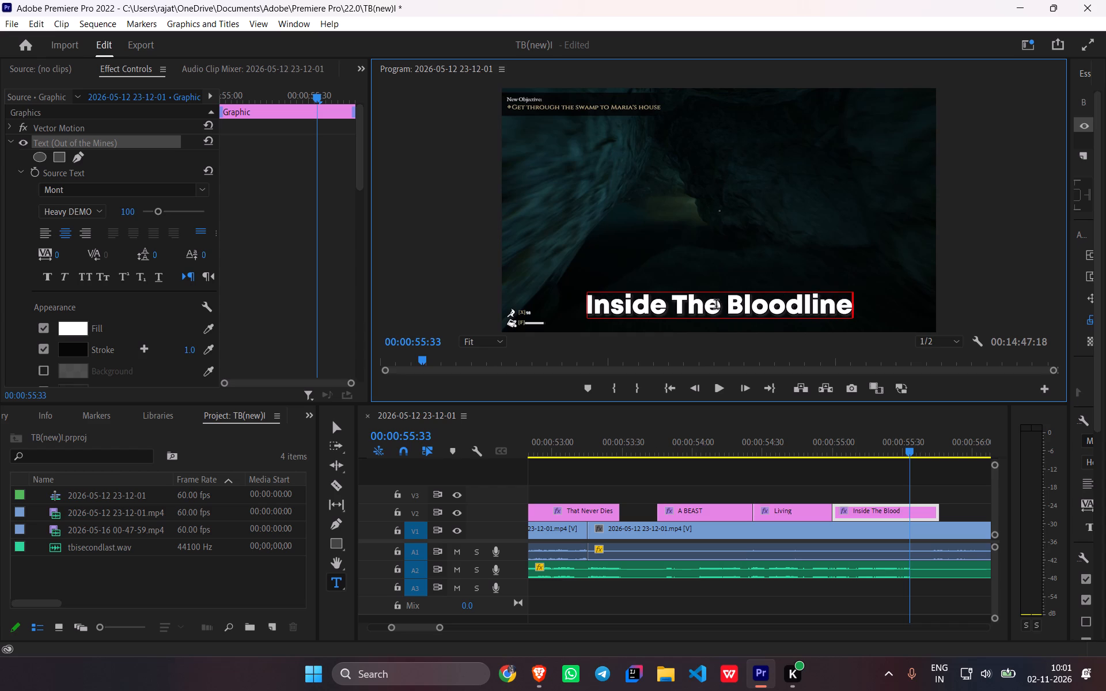
Play the narration on from the end of the "Inside The Bloodline" caption to check where that caption's line stops.
{"action": "scroll", "coordinate": [910, 487], "scroll_direction": "down", "scroll_amount": 4}
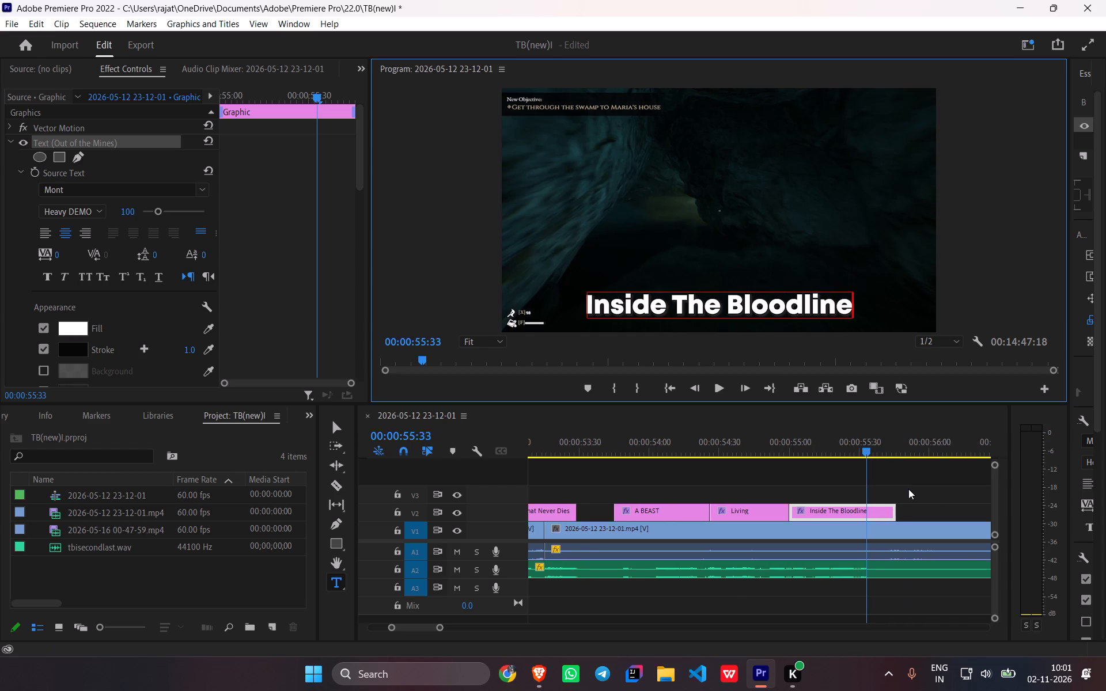
{"action": "scroll", "coordinate": [908, 489], "scroll_direction": "down", "scroll_amount": 4}
{"action": "scroll", "coordinate": [781, 462], "scroll_direction": "down", "scroll_amount": 4}
{"action": "left_click_drag", "start_coordinate": [650, 447], "coordinate": [665, 449]}
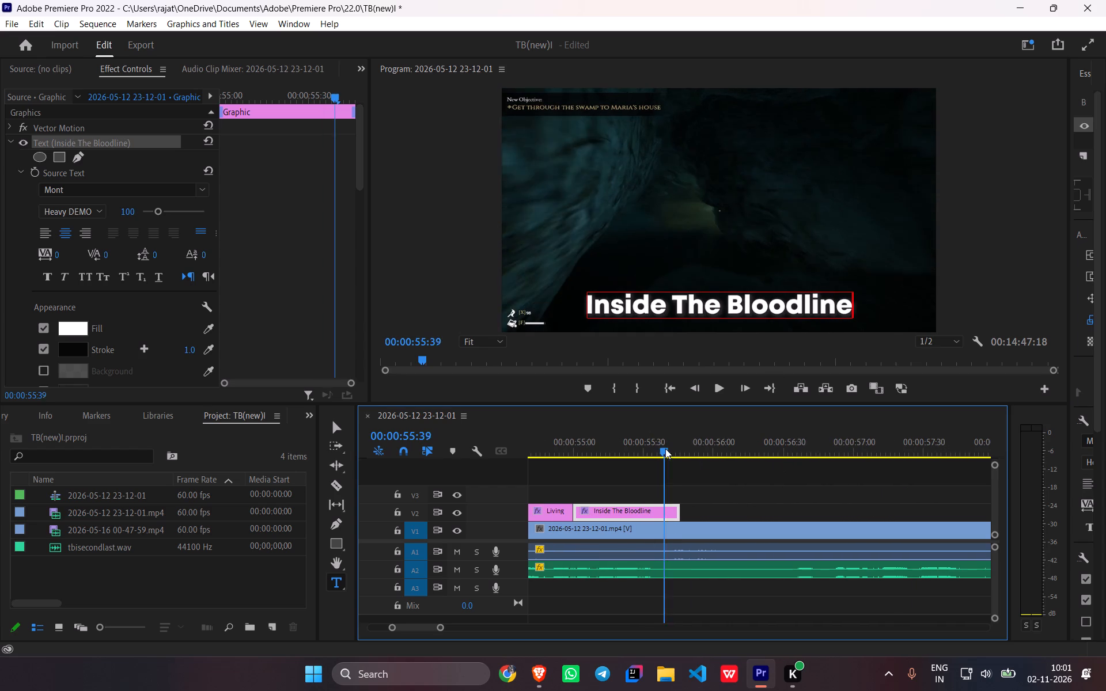
{"action": "left_click_drag", "start_coordinate": [665, 449], "coordinate": [675, 450]}
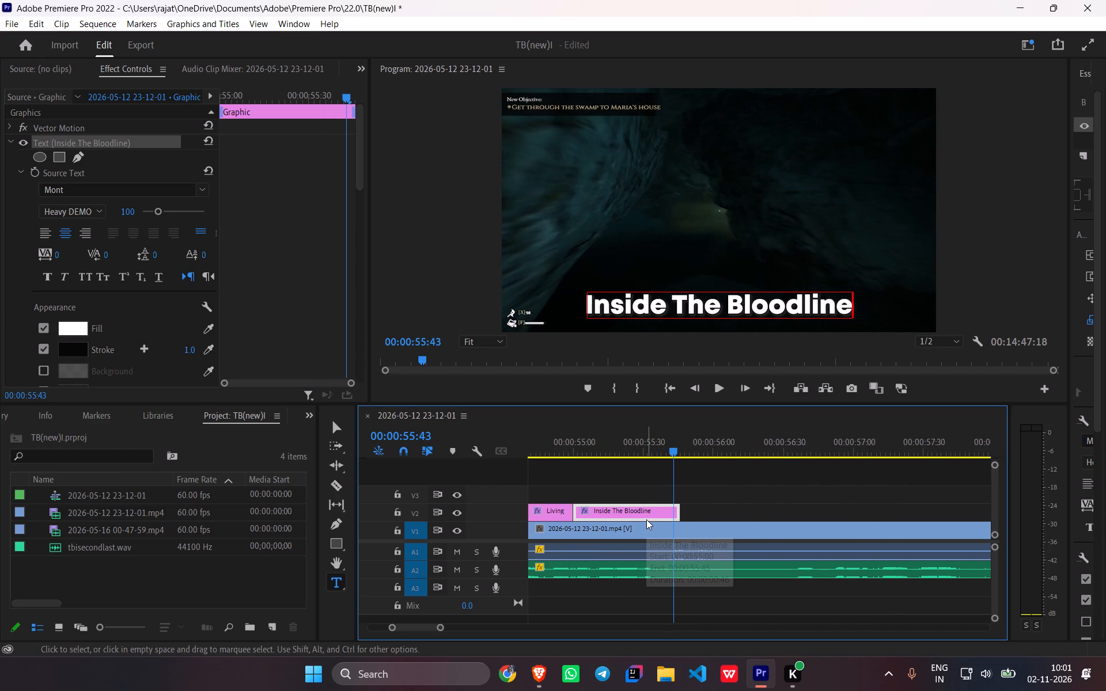
{"action": "key", "text": "space"}
{"action": "key", "text": "space"}
{"action": "key", "text": "space"}
{"action": "key", "text": "space"}
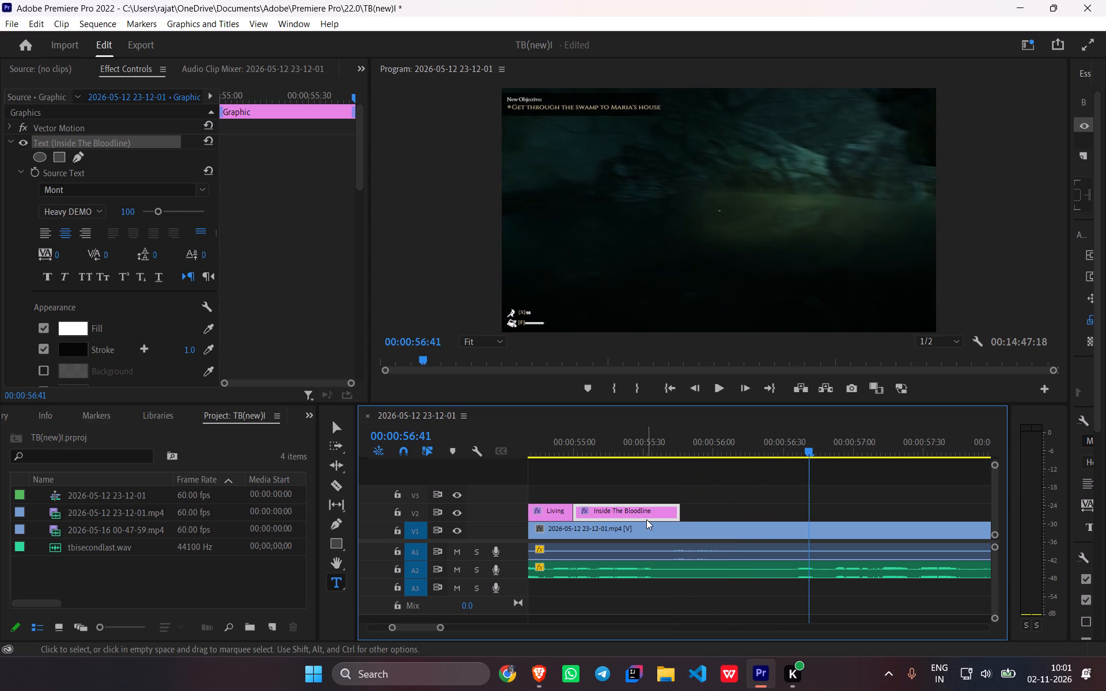
Step back to 00:00:55:23 and replay through to about 00:00:58:04, listening for the next spoken line.
{"action": "key", "text": "Left"}
{"action": "key", "text": "Left"}
{"action": "key", "text": "Left"}
{"action": "key", "text": "Left"}
{"action": "key", "text": "Left"}
{"action": "key", "text": "Left"}
{"action": "key", "text": "Left"}
{"action": "key", "text": "Left"}
{"action": "key", "text": "Left"}
{"action": "key", "text": "Left"}
{"action": "key", "text": "Left"}
{"action": "key", "text": "Left"}
{"action": "key", "text": "Left"}
{"action": "key", "text": "Left"}
{"action": "key", "text": "Left"}
{"action": "key", "text": "Left"}
{"action": "key", "text": "Left"}
{"action": "key", "text": "Left"}
{"action": "key", "text": "Left"}
{"action": "key", "text": "Left"}
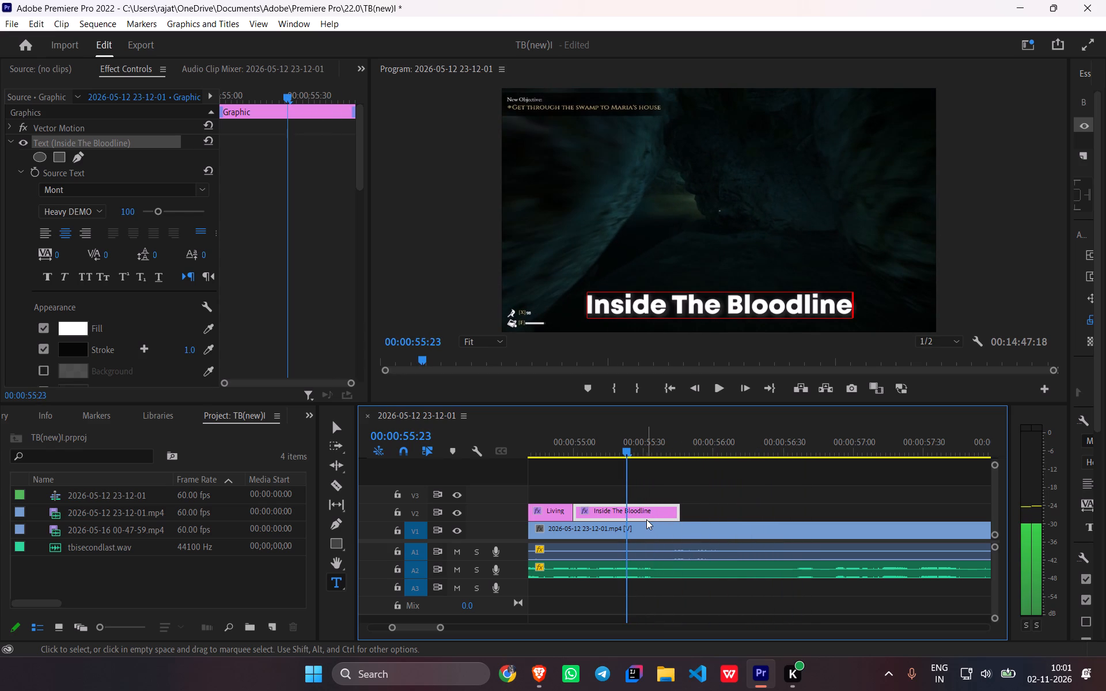
{"action": "key", "text": "space"}
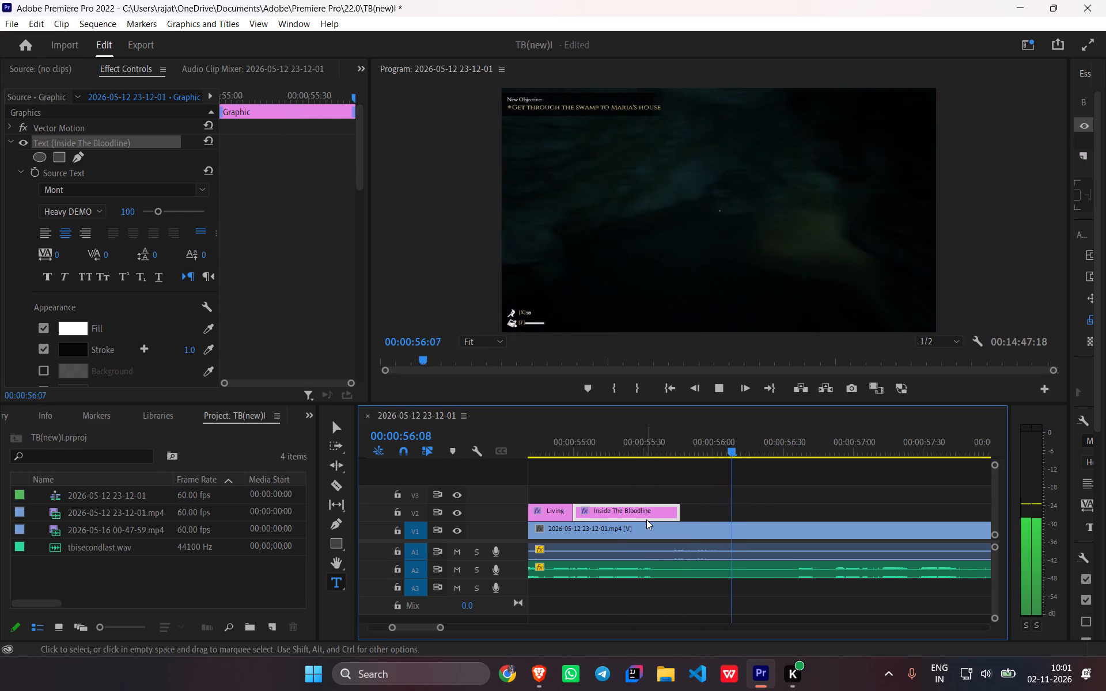
{"action": "key", "text": "space"}
{"action": "key", "text": "space"}
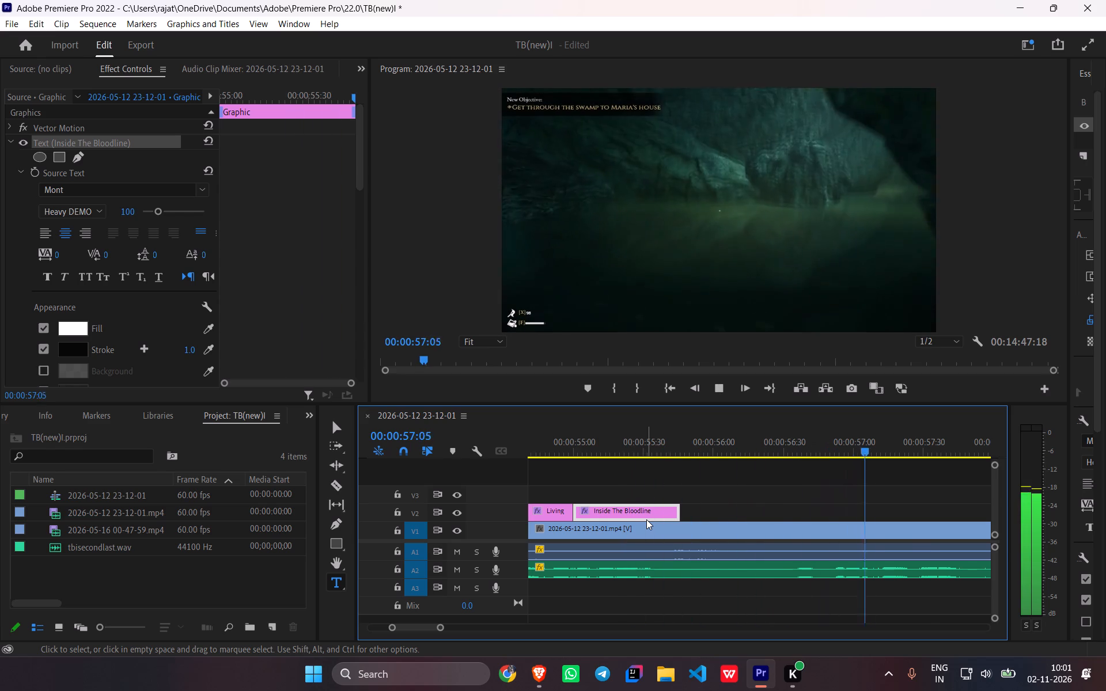
{"action": "key", "text": "space"}
{"action": "key", "text": "space"}
{"action": "key", "text": "space"}
{"action": "key", "text": "space"}
{"action": "key", "text": "space"}
{"action": "key", "text": "space"}
{"action": "key", "text": "space"}
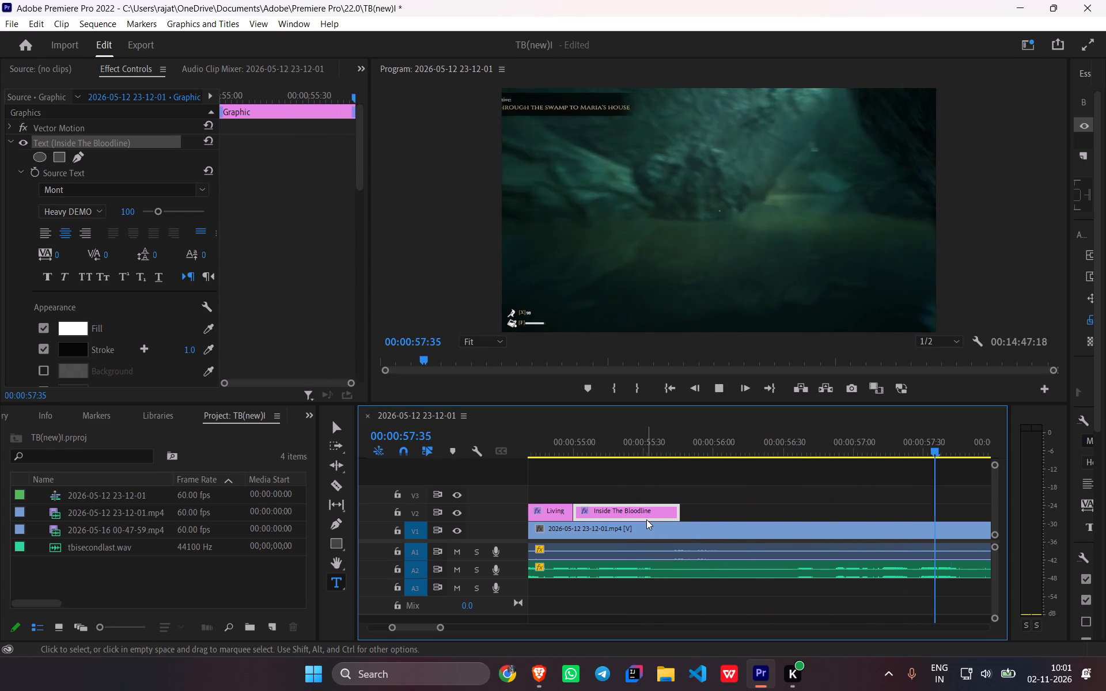
{"action": "key", "text": "space"}
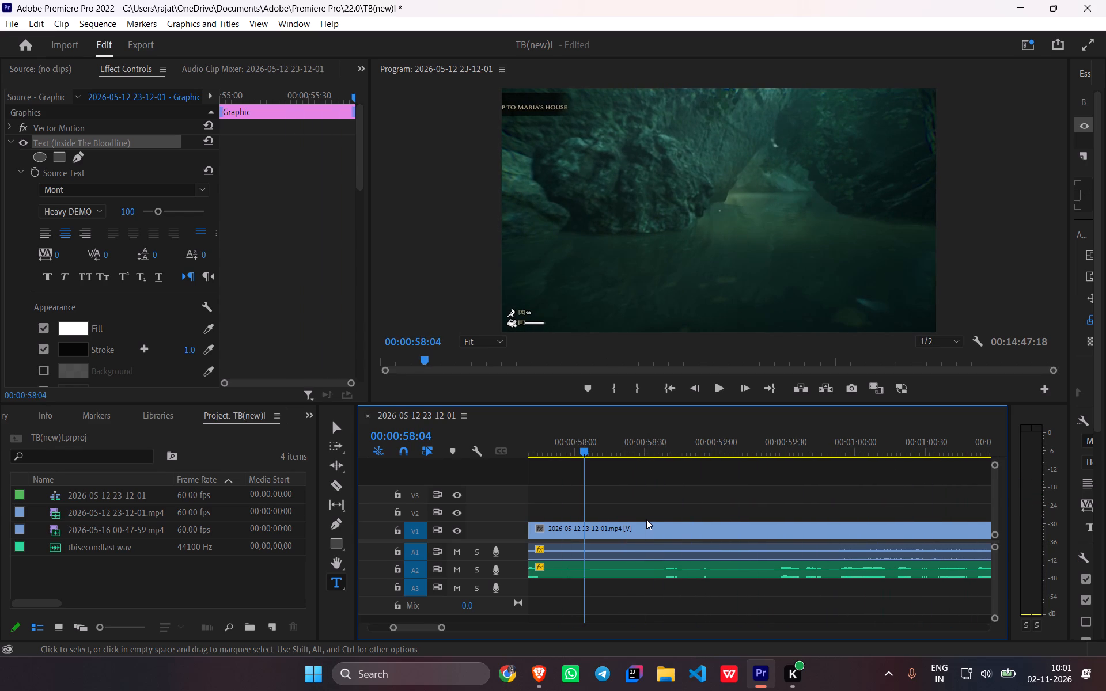
Paste another caption copy on V2 at about 00:00:56:34 and trim its end back to about 00:00:57:04.
{"action": "scroll", "coordinate": [642, 518], "scroll_direction": "up", "scroll_amount": 9}
{"action": "scroll", "coordinate": [698, 518], "scroll_direction": "up", "scroll_amount": 6}
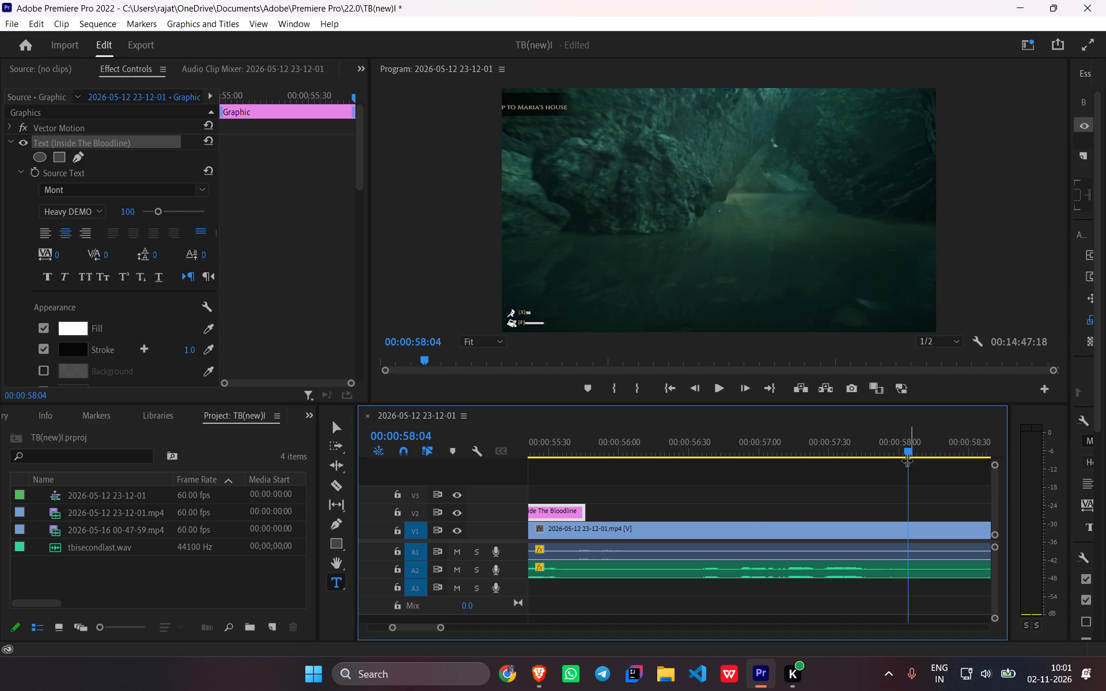
{"action": "left_click_drag", "start_coordinate": [908, 450], "coordinate": [698, 473]}
{"action": "key", "text": "ctrl+v"}
{"action": "left_click_drag", "start_coordinate": [804, 513], "coordinate": [768, 516]}
{"action": "left_click_drag", "start_coordinate": [801, 450], "coordinate": [732, 454]}
Replace the text of the caption copy at about 00:00:56:34 with "That's The".
{"action": "triple_click", "coordinate": [700, 307]}
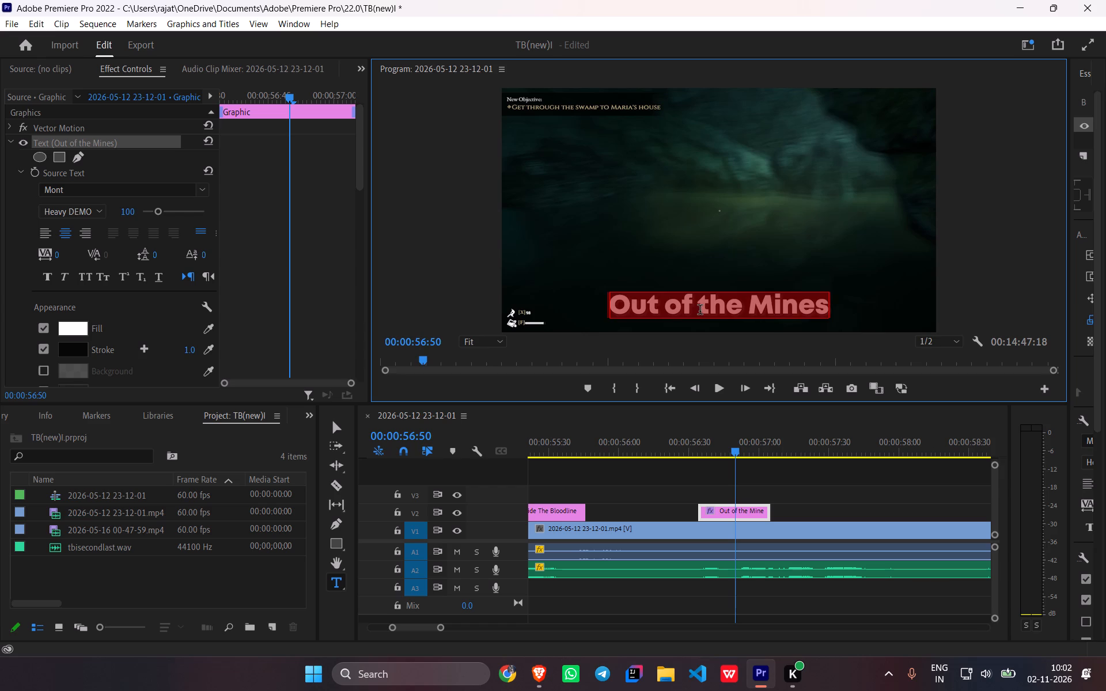
{"action": "type", "text": "That"}
{"action": "type", "text": "'s The"}
{"action": "key", "text": "space"}
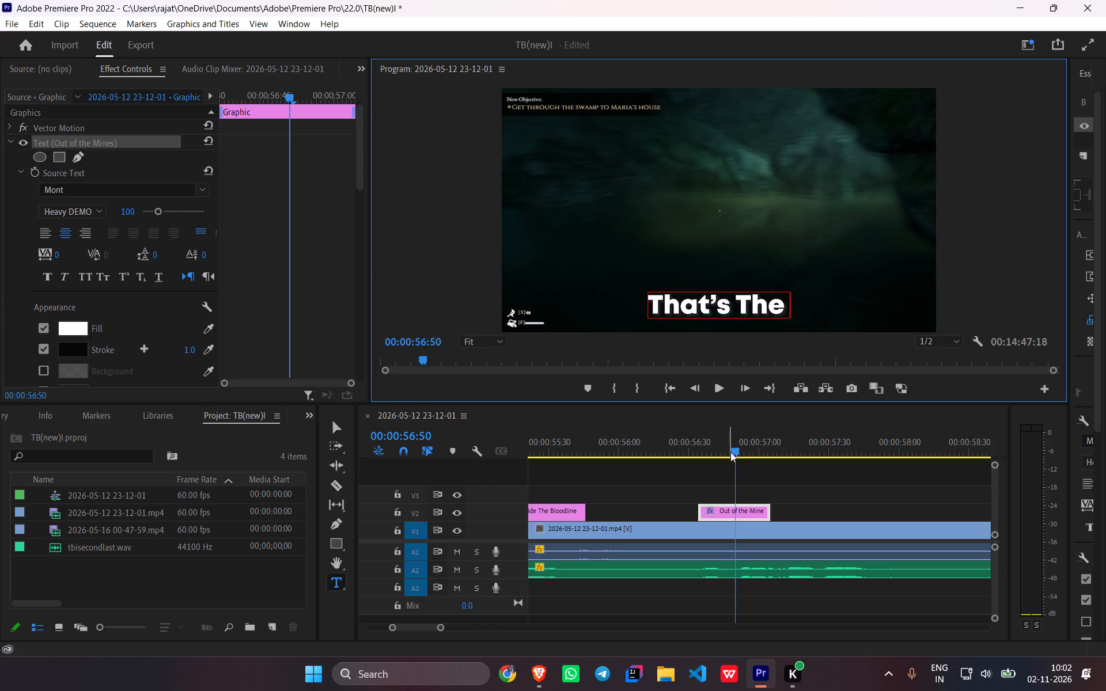
Replay the "That's The" caption and paste another caption copy on V2 at about 00:00:57:04, cutting off its end.
{"action": "left_click_drag", "start_coordinate": [730, 452], "coordinate": [691, 458]}
{"action": "key", "text": "space"}
{"action": "key", "text": "space"}
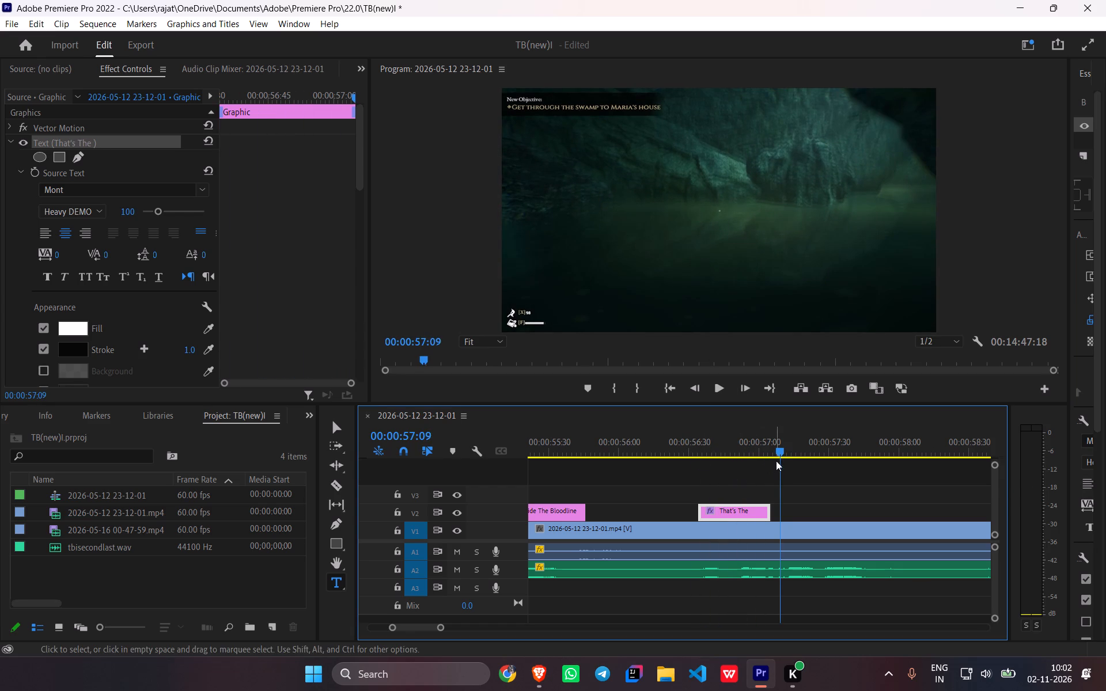
{"action": "left_click_drag", "start_coordinate": [778, 453], "coordinate": [767, 456]}
{"action": "key", "text": "ctrl+v"}
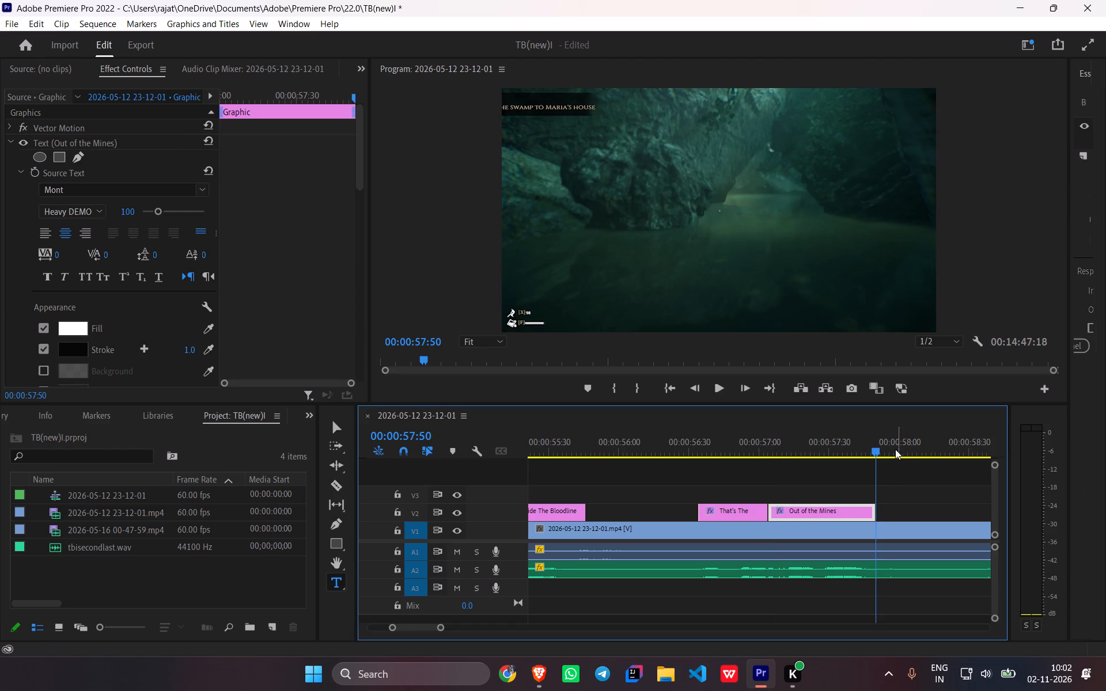
Replace the text of the newest caption copy with "Secret of the Hydes" and extend its end to about 00:00:58:00.
{"action": "left_click_drag", "start_coordinate": [876, 448], "coordinate": [821, 447]}
{"action": "triple_click", "coordinate": [738, 298]}
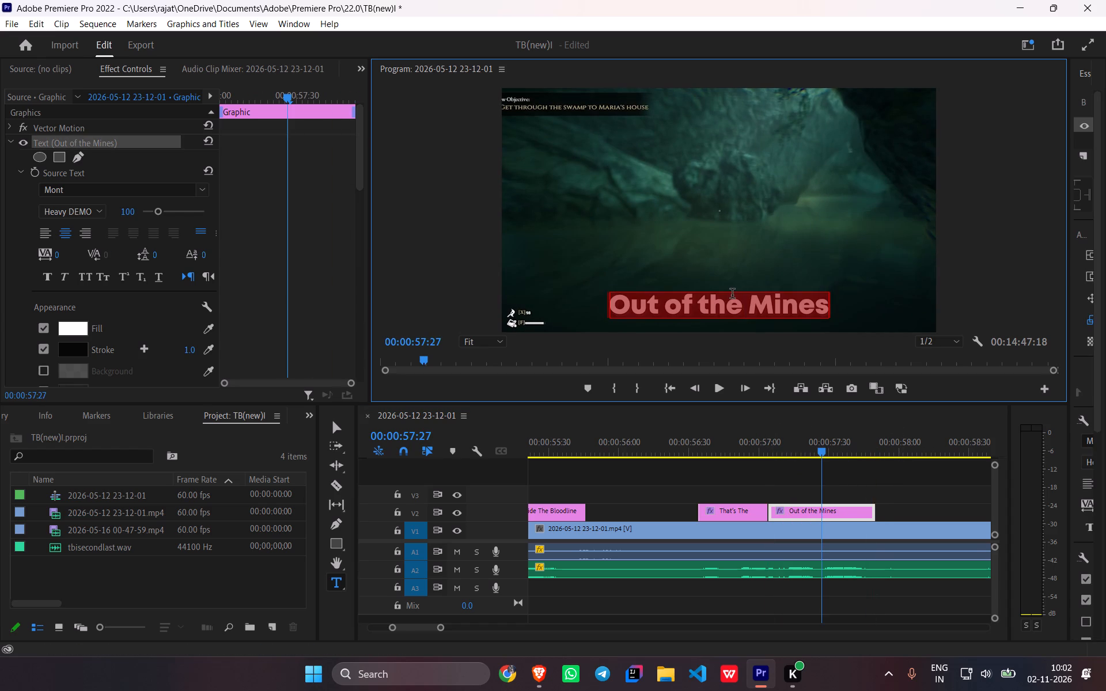
{"action": "type", "text": "Sectre"}
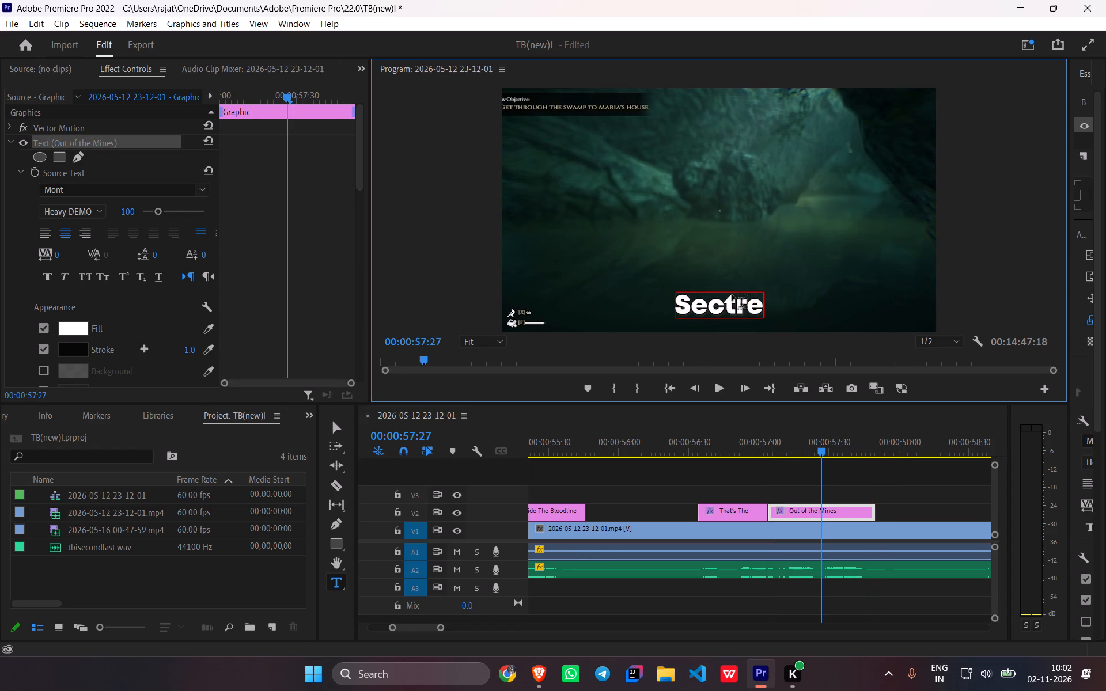
{"action": "key", "text": "BackSpace"}
{"action": "key", "text": "BackSpace"}
{"action": "key", "text": "BackSpace"}
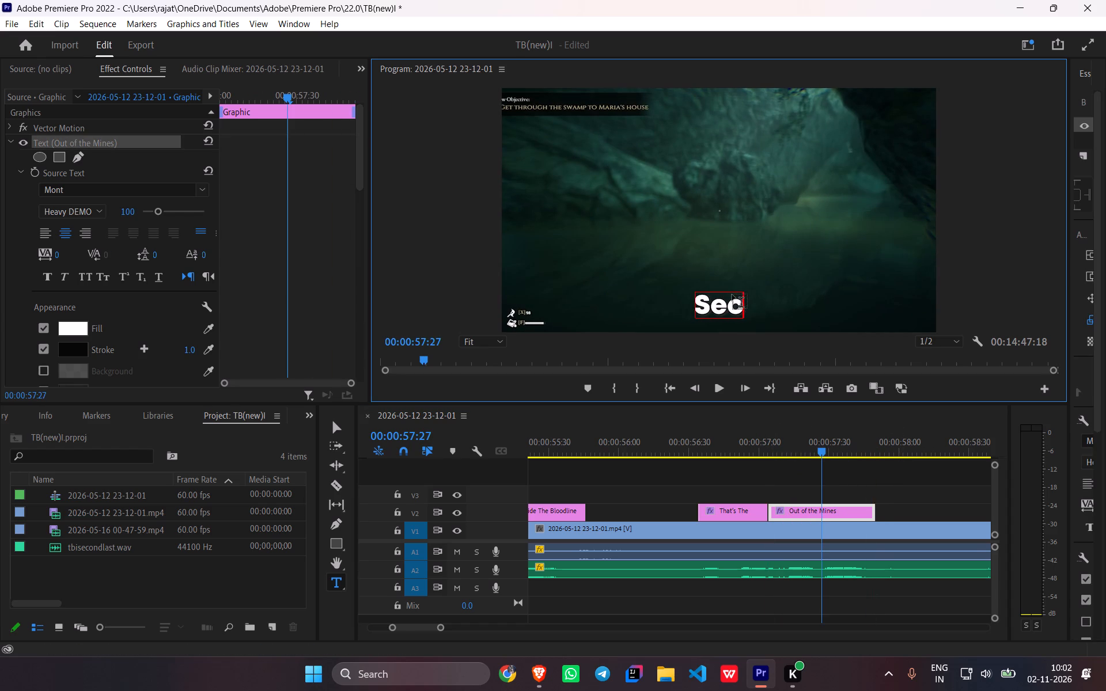
{"action": "type", "text": "ret"}
{"action": "key", "text": "space"}
{"action": "type", "text": "of the Hydes"}
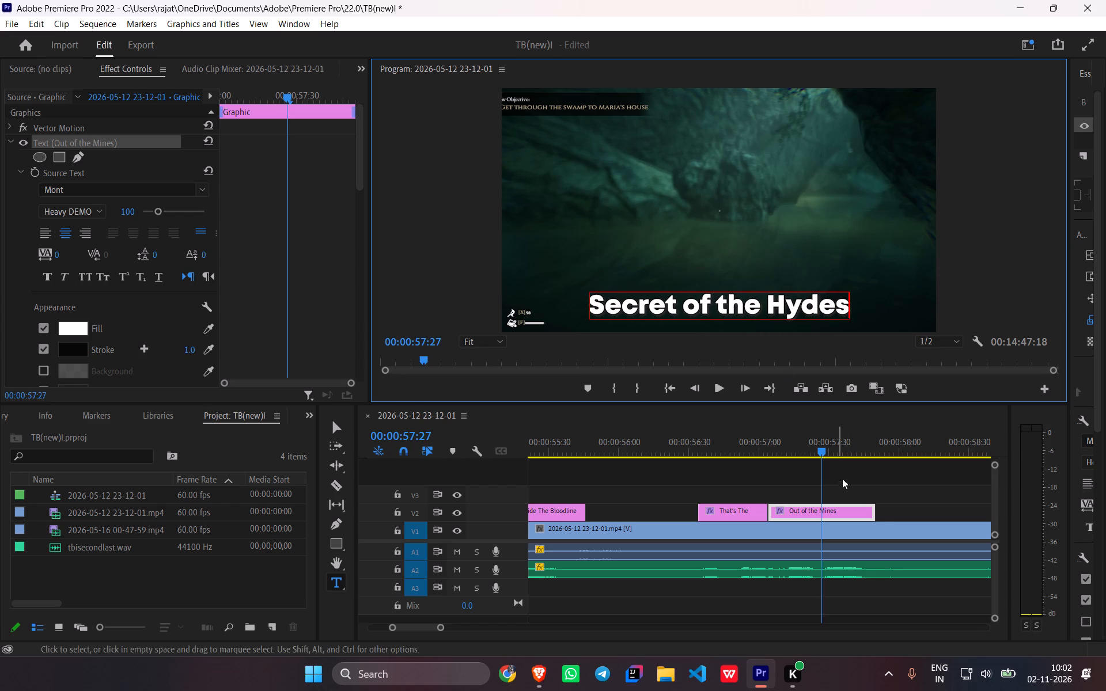
{"action": "left_click_drag", "start_coordinate": [873, 512], "coordinate": [897, 522]}
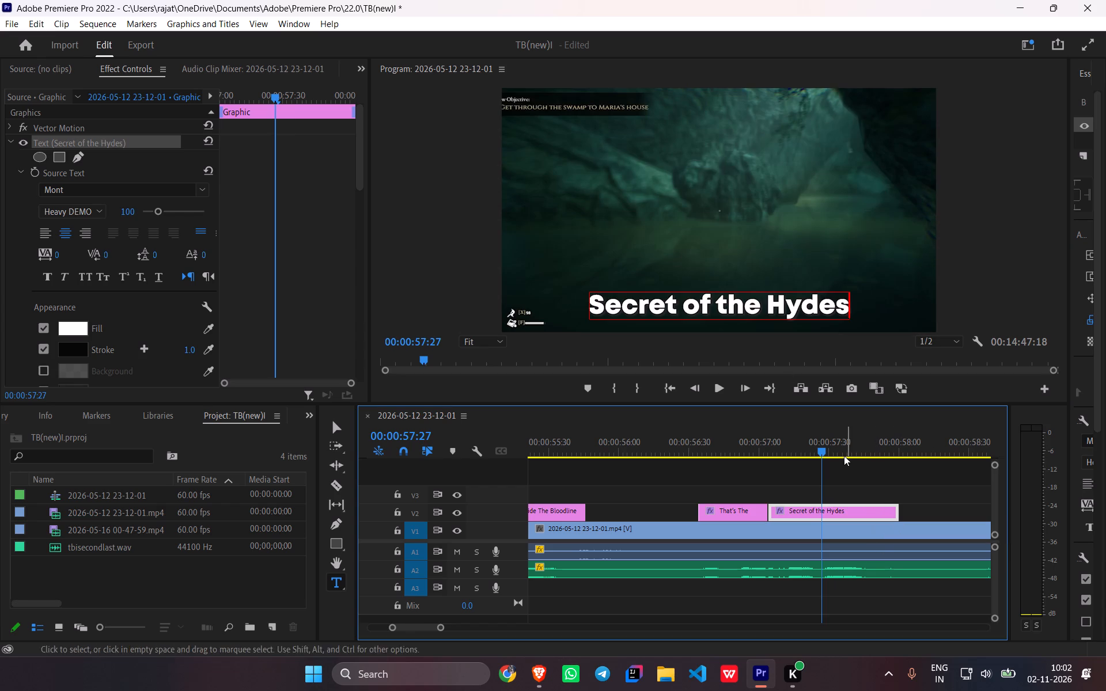
Replay the "That's The" and "Secret of the Hydes" captions to check their timing against the narration.
{"action": "left_click_drag", "start_coordinate": [820, 448], "coordinate": [678, 455]}
{"action": "key", "text": "space"}
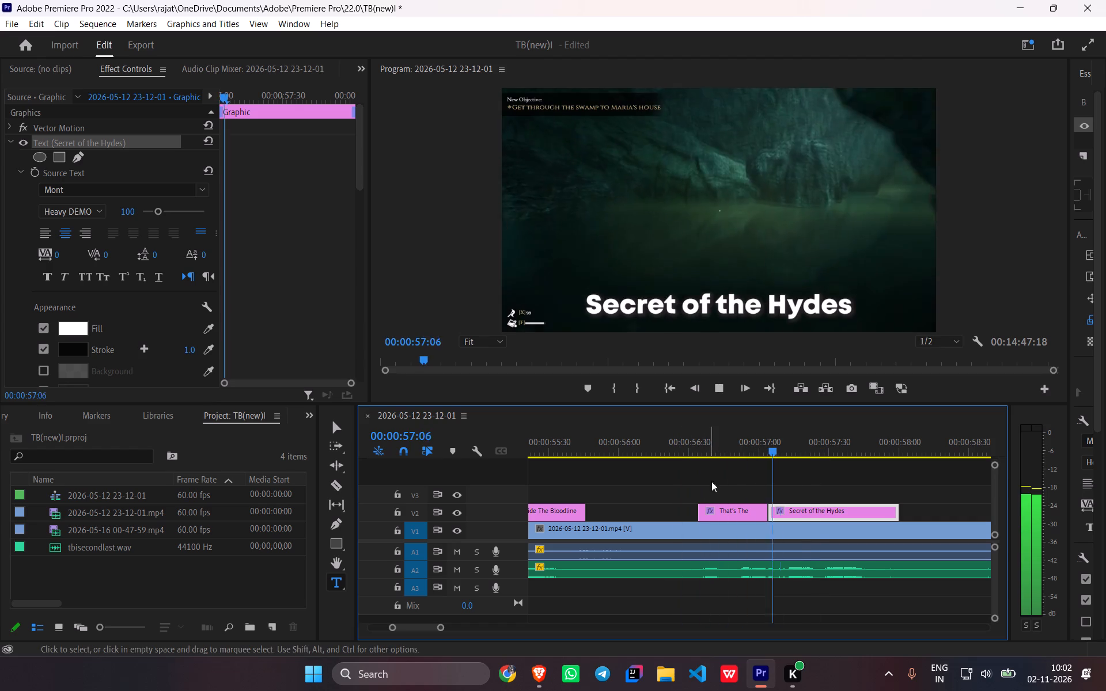
{"action": "key", "text": "space"}
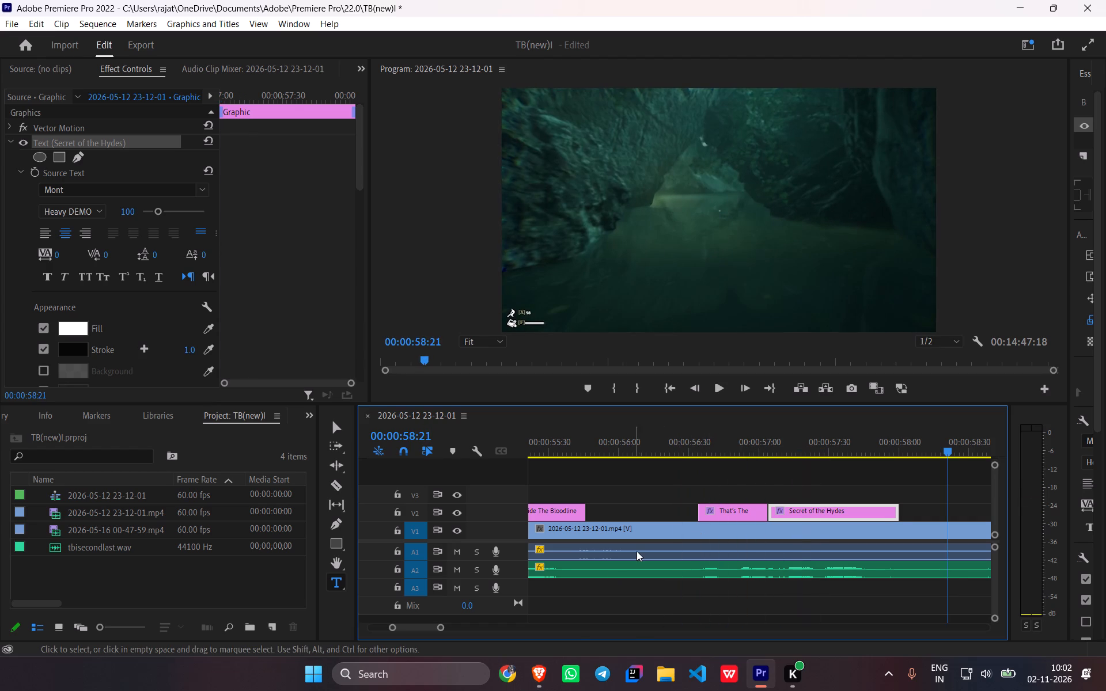
Play and replay the narration following "Secret of the Hydes" up to about 00:01:01:50 to make out the next lines.
{"action": "scroll", "coordinate": [637, 551], "scroll_direction": "down", "scroll_amount": 12}
{"action": "key", "text": "space"}
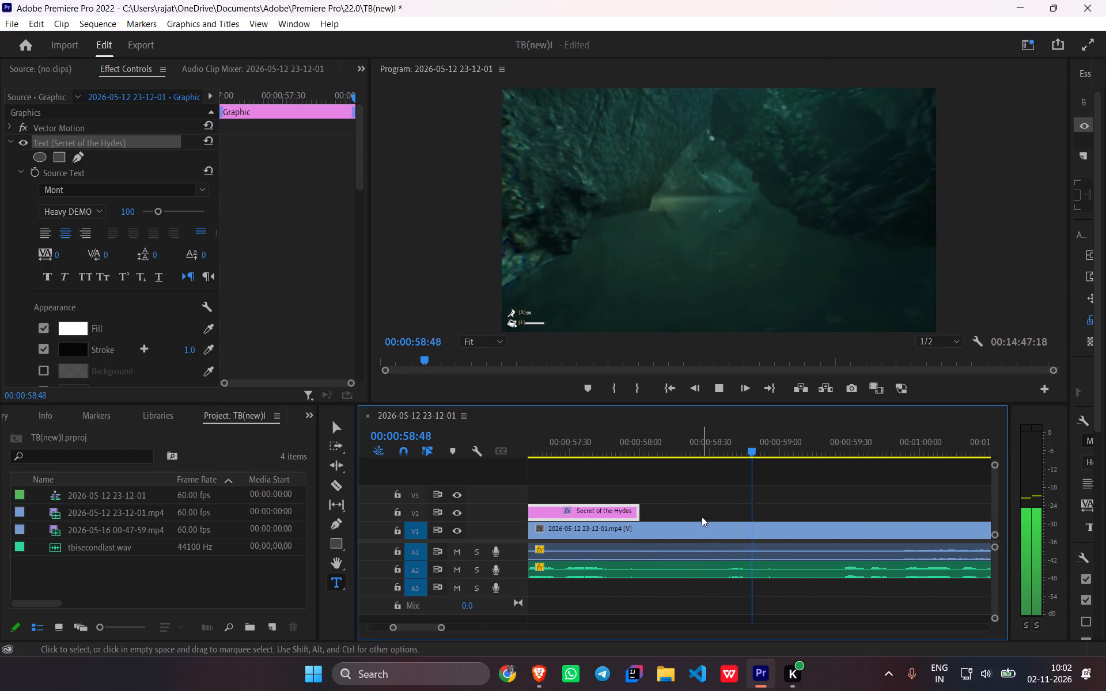
{"action": "key", "text": "space"}
{"action": "key", "text": "space"}
{"action": "key", "text": "space"}
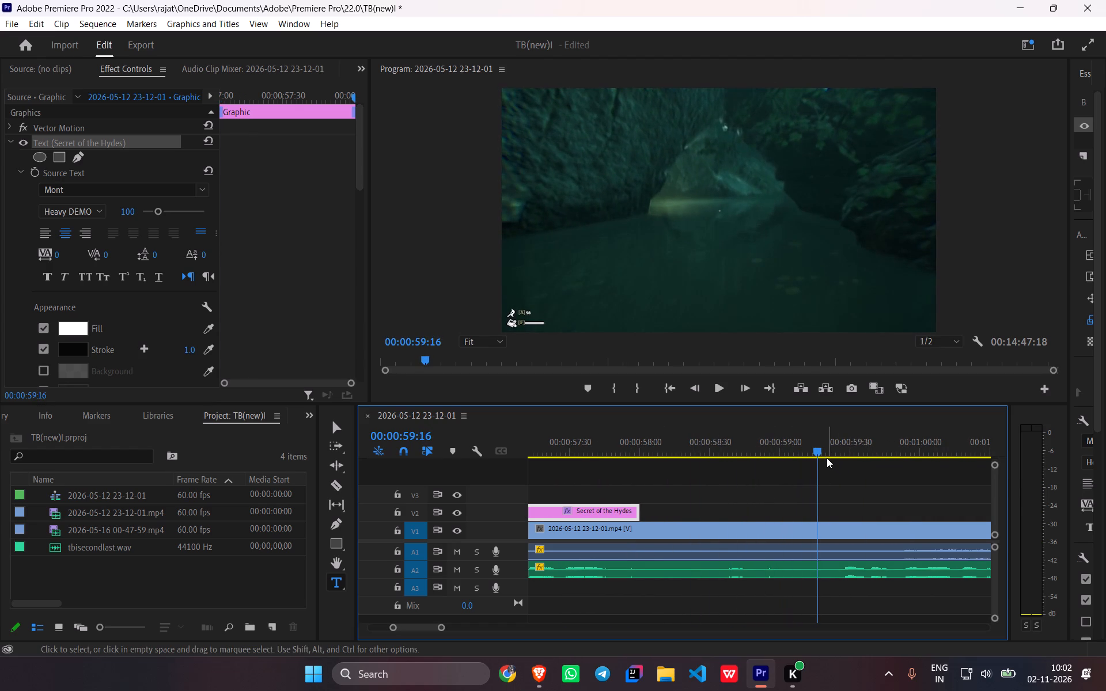
{"action": "left_click_drag", "start_coordinate": [817, 449], "coordinate": [730, 455]}
{"action": "key", "text": "space"}
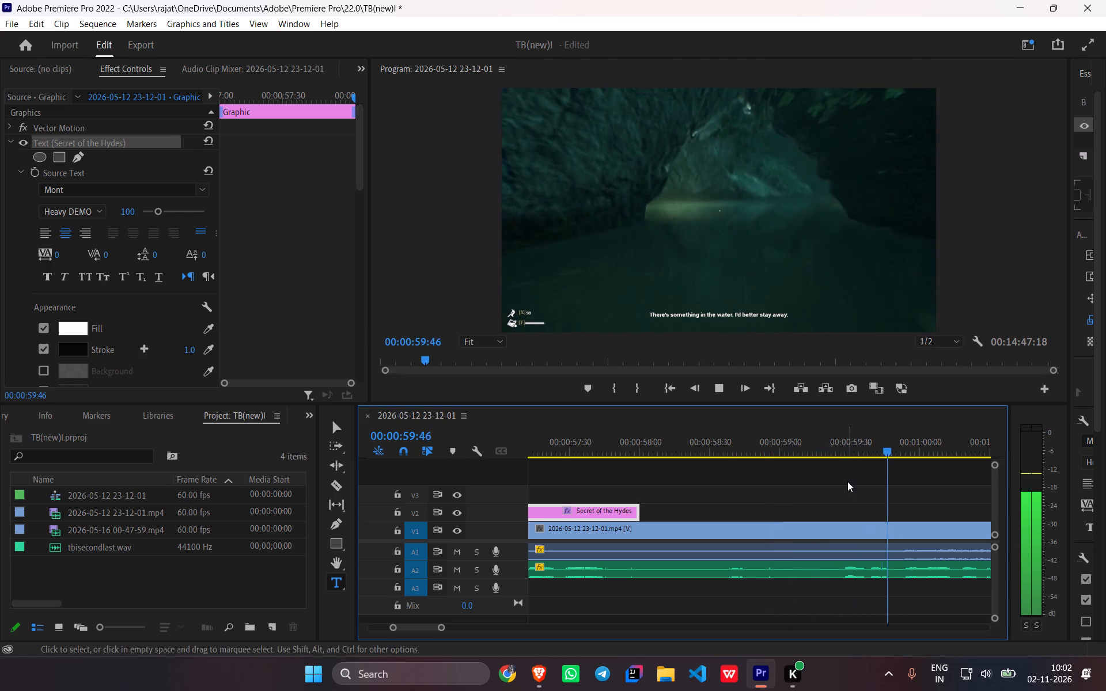
{"action": "key", "text": "space"}
{"action": "key", "text": "space"}
{"action": "key", "text": "space"}
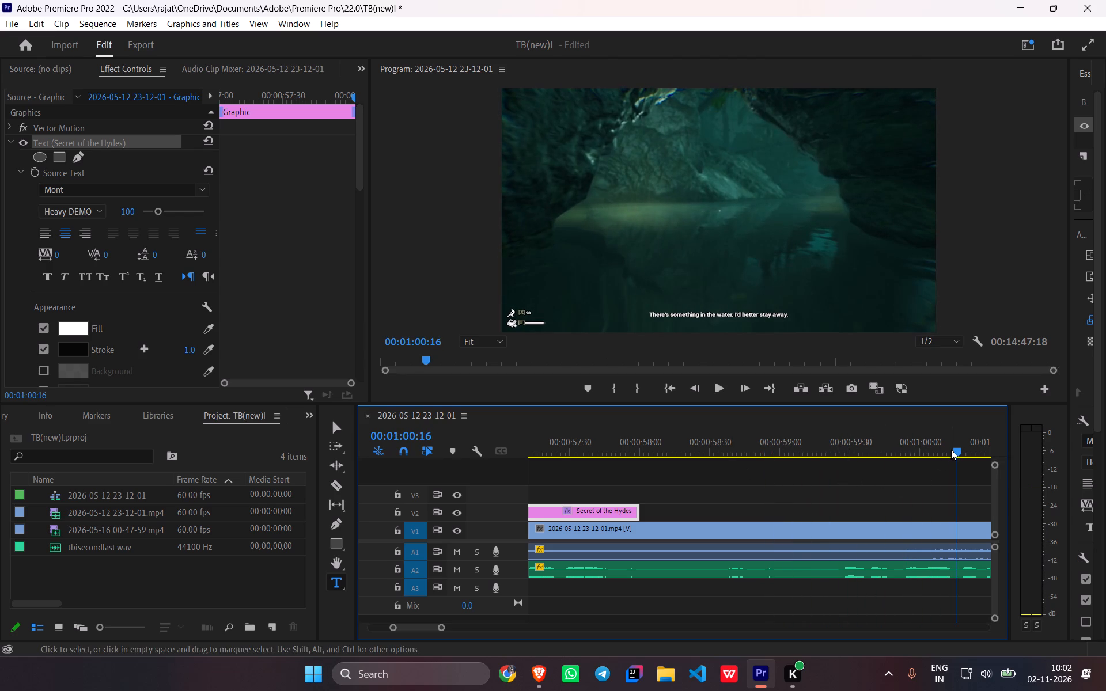
{"action": "left_click_drag", "start_coordinate": [952, 450], "coordinate": [715, 449]}
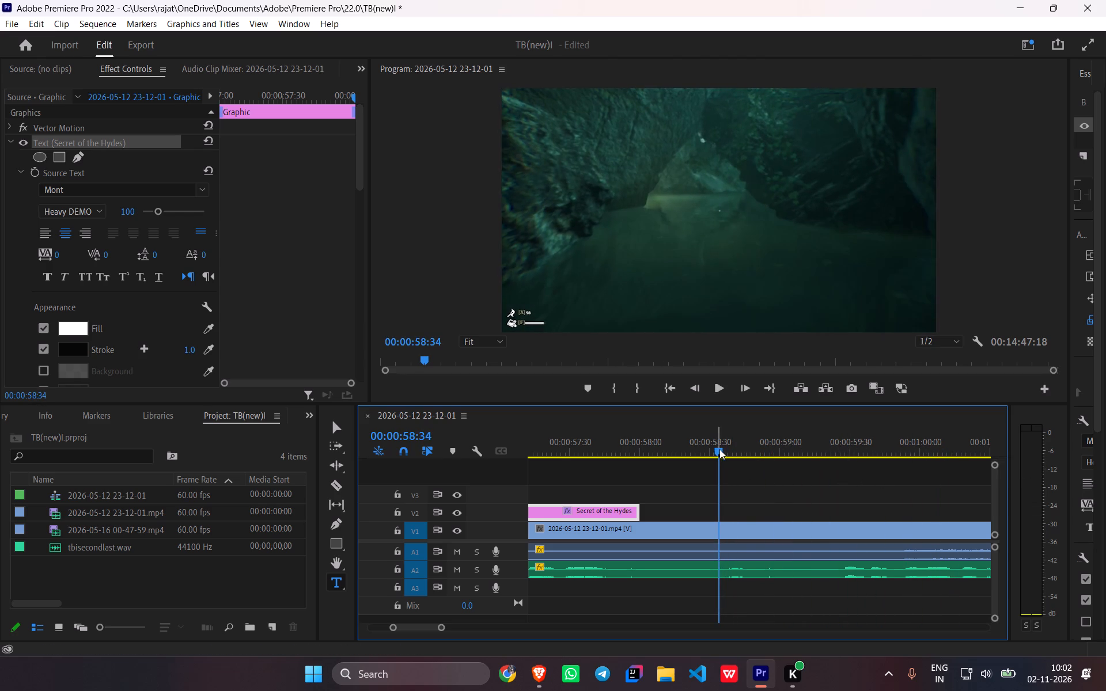
{"action": "key", "text": "space"}
{"action": "key", "text": "space"}
{"action": "key", "text": "space"}
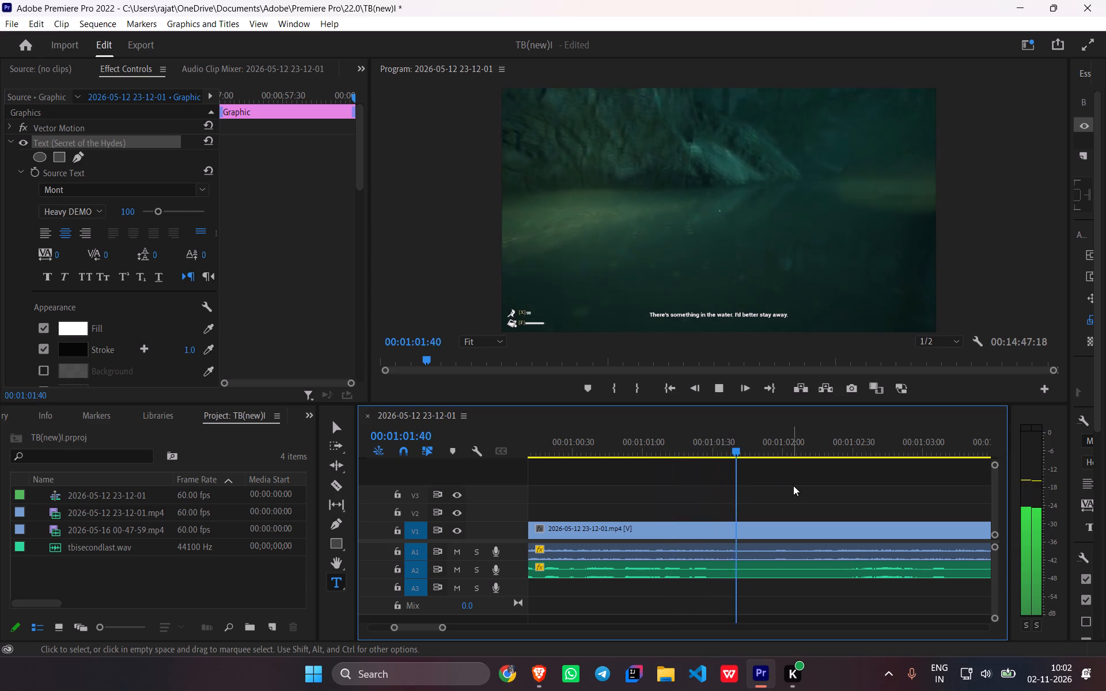
{"action": "key", "text": "space"}
Paste another caption copy on V2 at 00:00:58:33 and trim it to about 34 frames long.
{"action": "scroll", "coordinate": [792, 473], "scroll_direction": "up", "scroll_amount": 10}
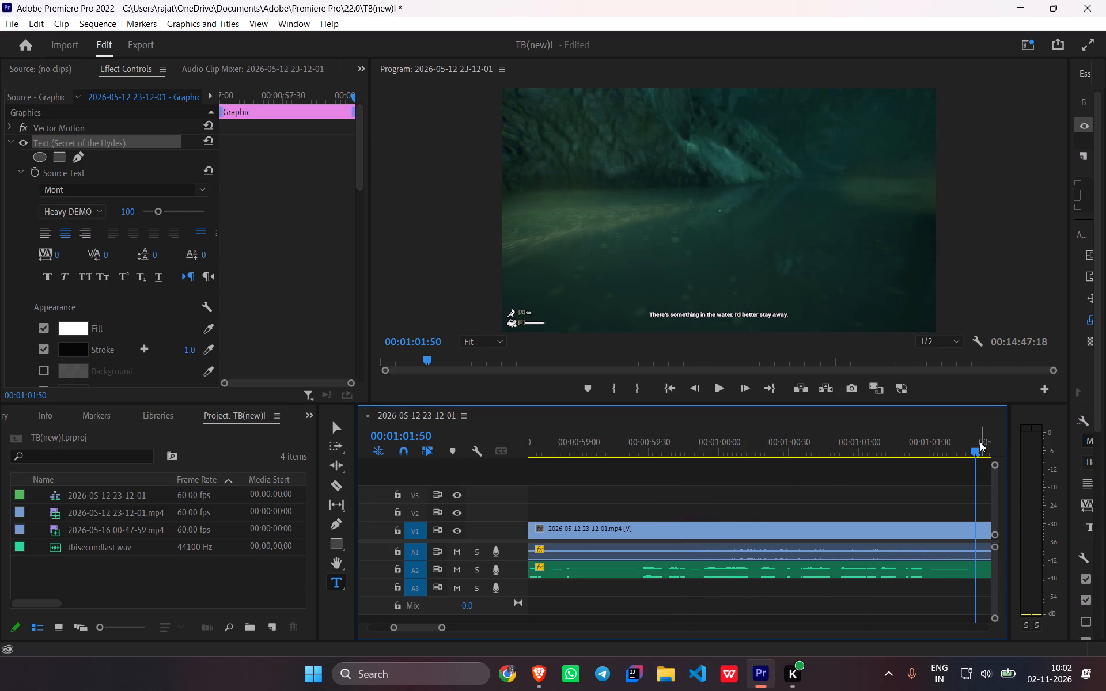
{"action": "left_click_drag", "start_coordinate": [976, 449], "coordinate": [612, 479]}
{"action": "scroll", "coordinate": [681, 575], "scroll_direction": "up", "scroll_amount": 5}
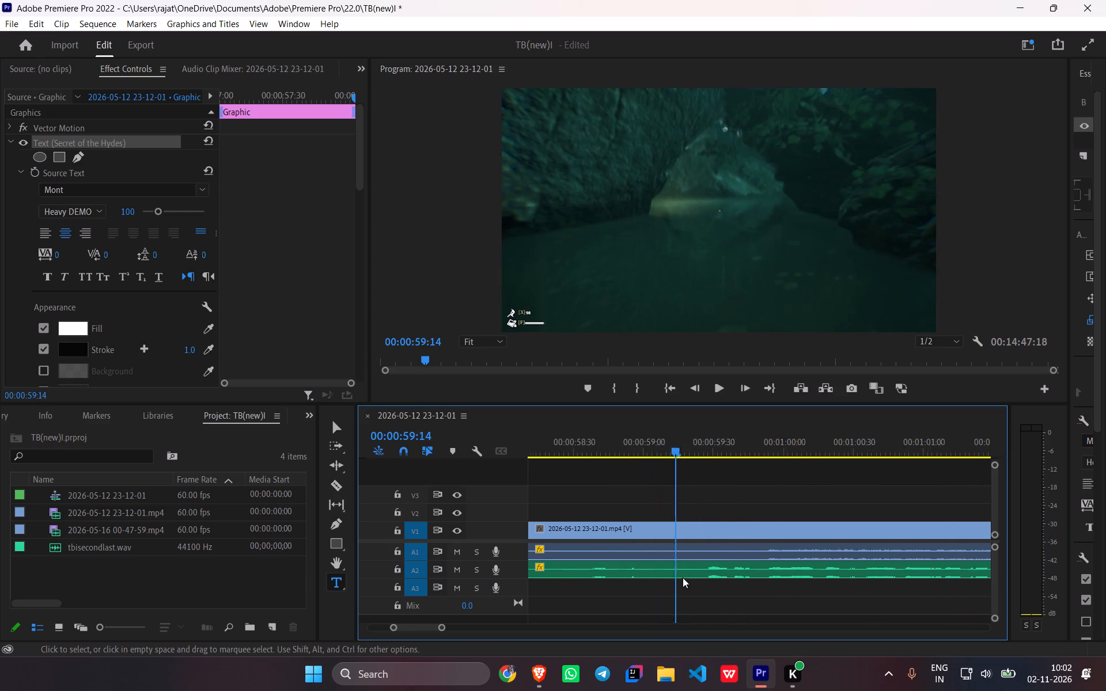
{"action": "scroll", "coordinate": [688, 575], "scroll_direction": "up", "scroll_amount": 5}
{"action": "left_click_drag", "start_coordinate": [825, 450], "coordinate": [730, 453]}
{"action": "key", "text": "ctrl+v"}
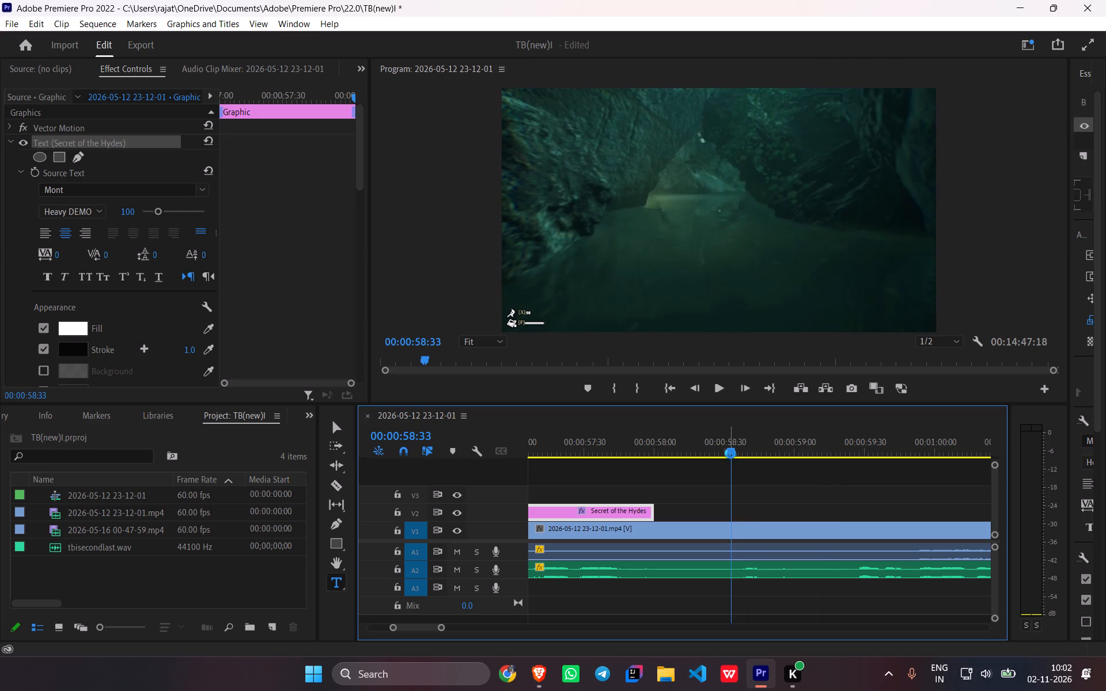
{"action": "left_click_drag", "start_coordinate": [836, 518], "coordinate": [806, 522]}
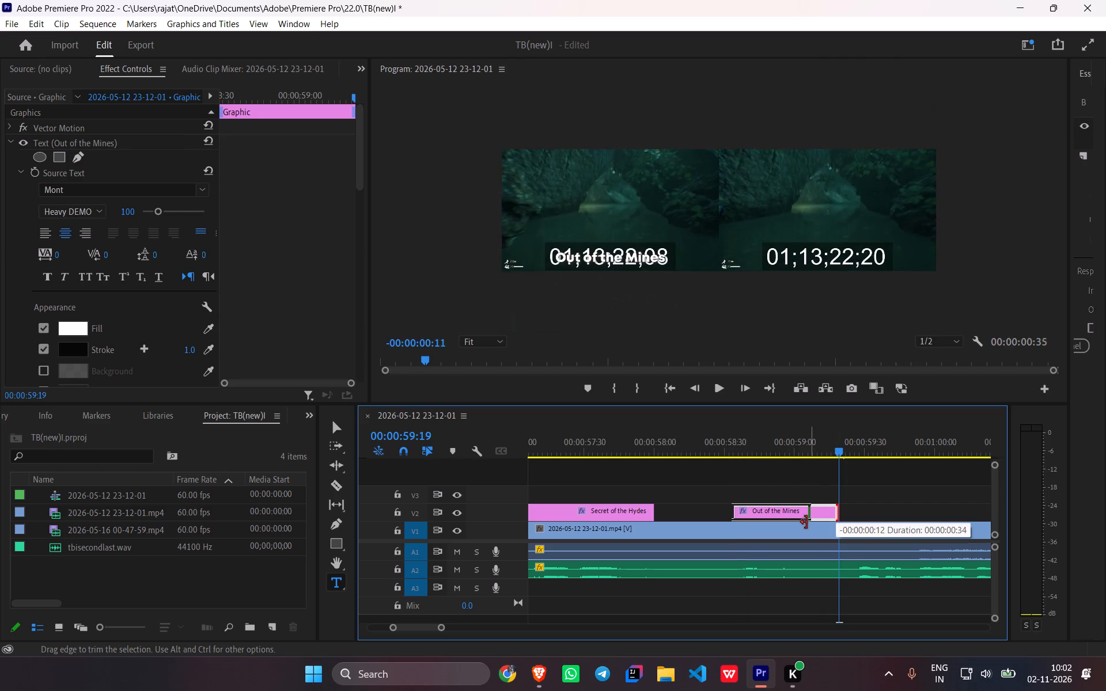
{"action": "left_click_drag", "start_coordinate": [806, 522], "coordinate": [806, 522]}
Replace the text of the caption copy at 00:00:58:33 with "That's What".
{"action": "left_click_drag", "start_coordinate": [836, 449], "coordinate": [778, 455]}
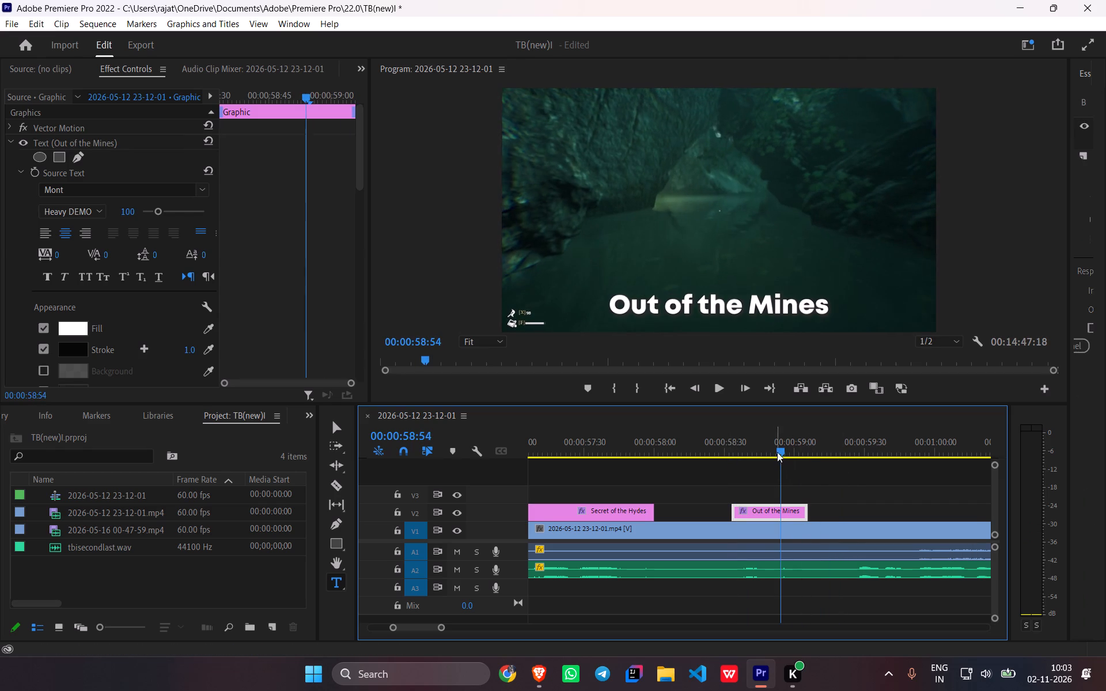
{"action": "triple_click", "coordinate": [732, 300]}
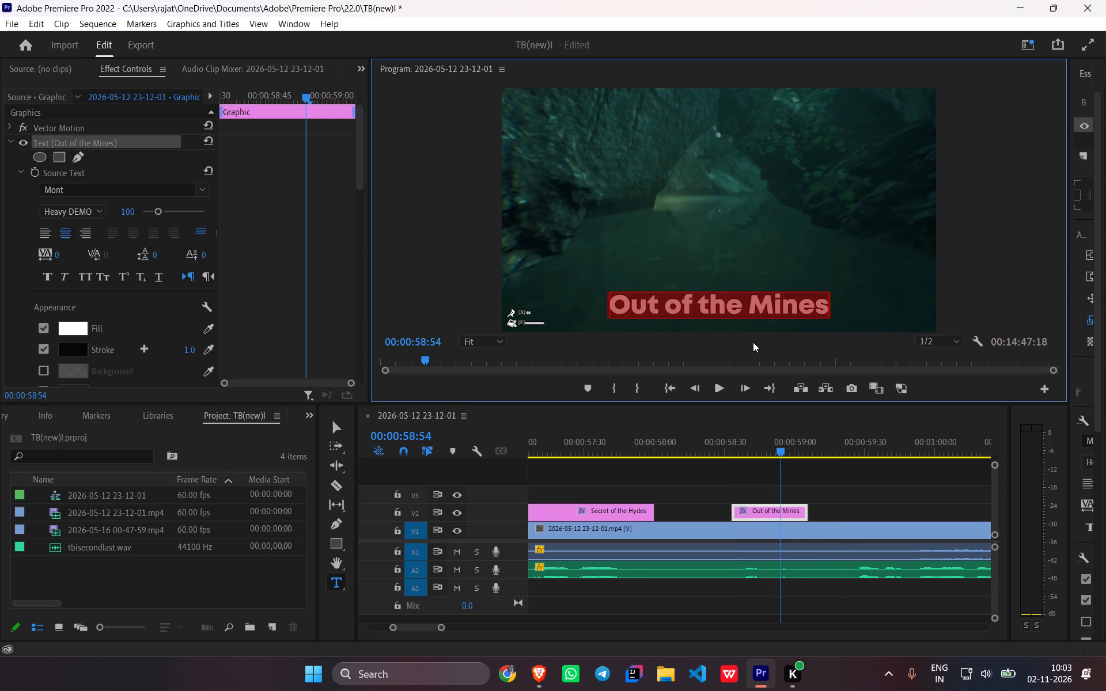
{"action": "type", "text": "That's What"}
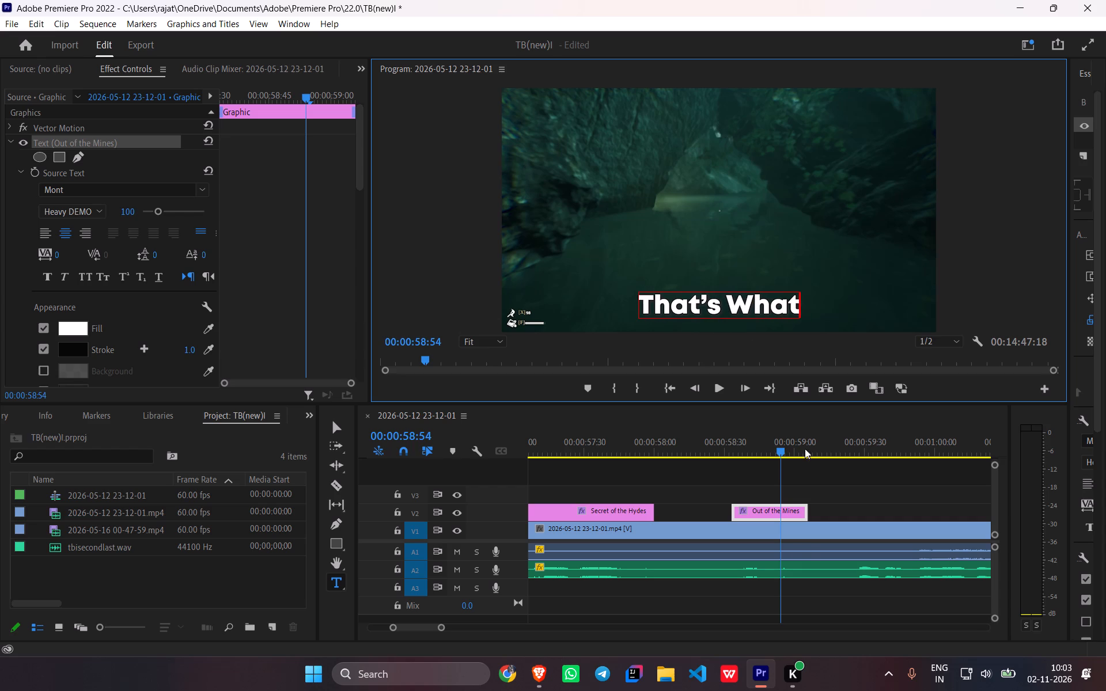
Paste another caption copy on V2 at about 00:00:59:23 and replace its text with "That's what all".
{"action": "left_click_drag", "start_coordinate": [783, 450], "coordinate": [838, 448]}
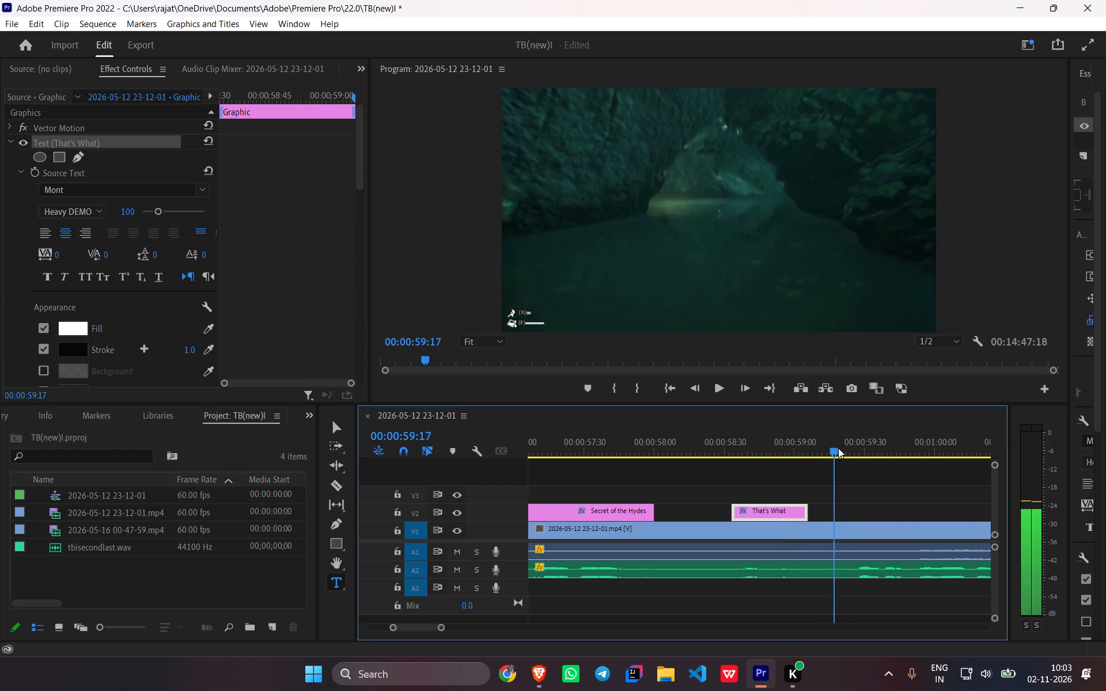
{"action": "left_click_drag", "start_coordinate": [838, 448], "coordinate": [851, 442]}
{"action": "key", "text": "ctrl+v"}
{"action": "scroll", "coordinate": [881, 499], "scroll_direction": "down", "scroll_amount": 4}
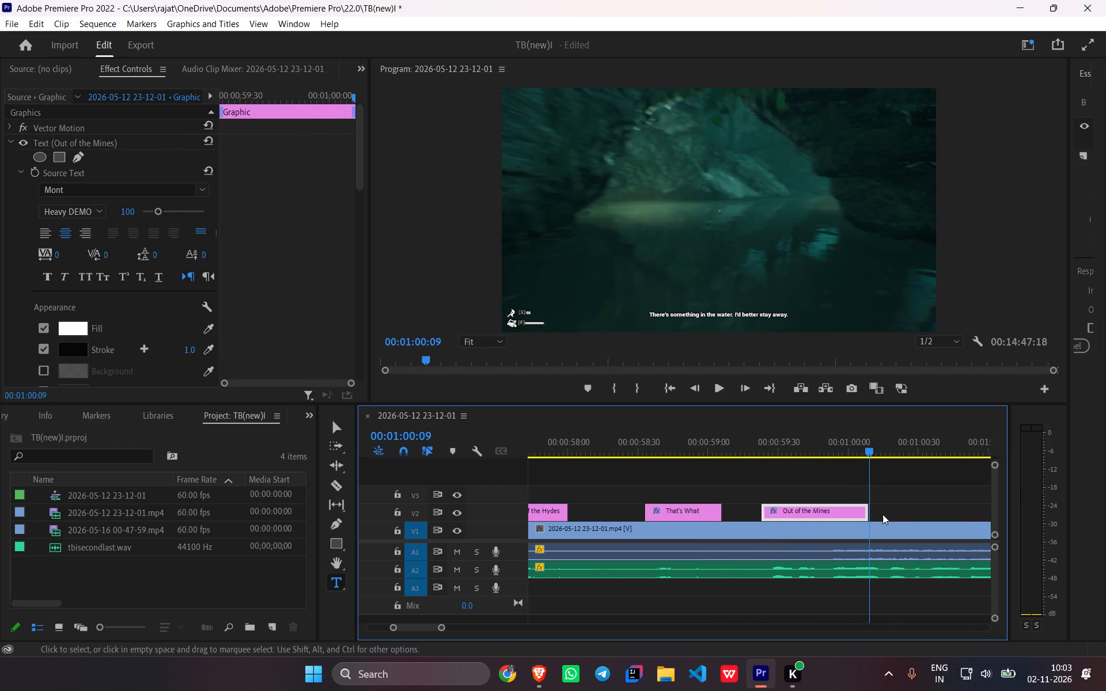
{"action": "left_click_drag", "start_coordinate": [869, 448], "coordinate": [820, 450]}
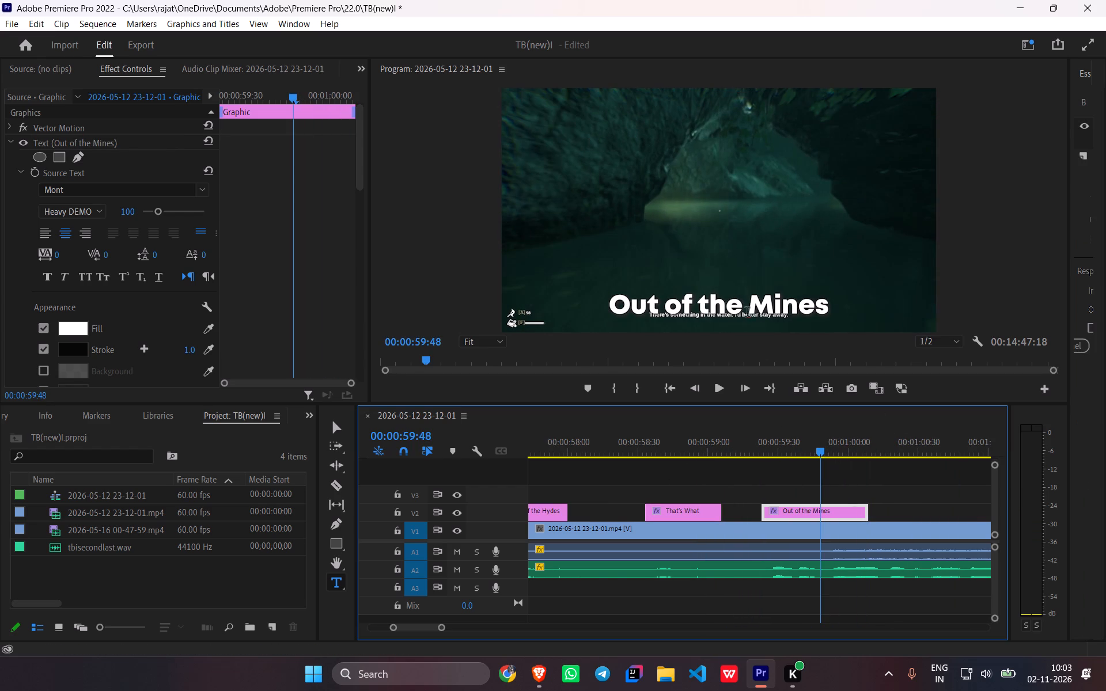
{"action": "triple_click", "coordinate": [745, 307]}
{"action": "type", "text": "That"}
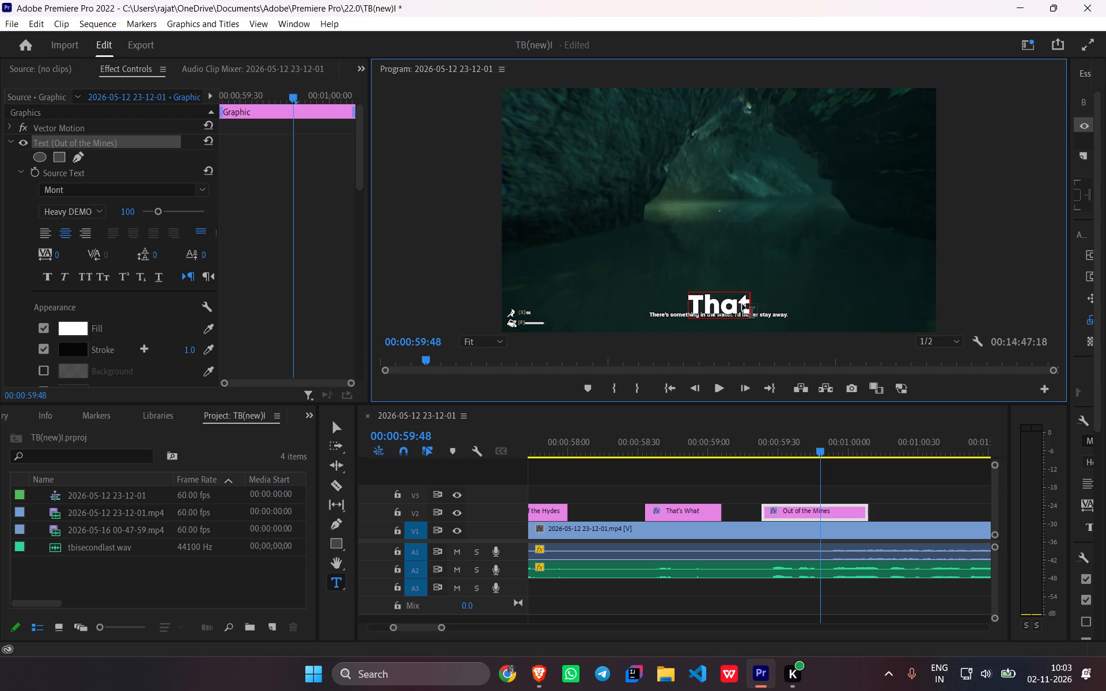
{"action": "type", "text": "'s whj"}
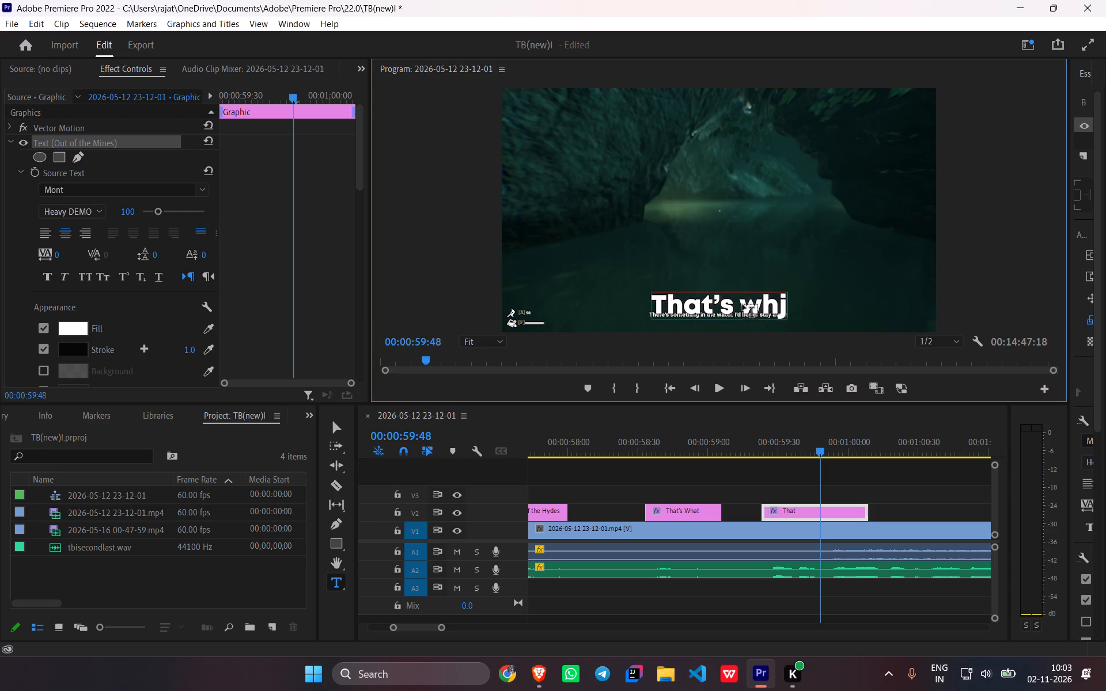
{"action": "key", "text": "BackSpace"}
{"action": "type", "text": "at all"}
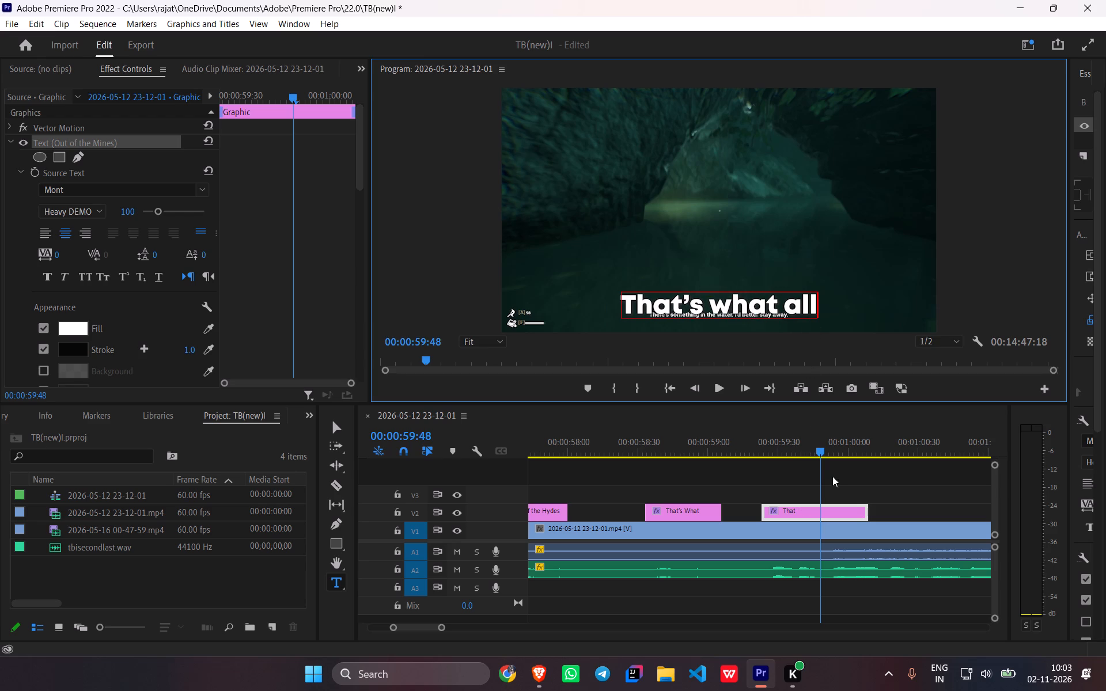
Play the narration under the "That's what all" caption and extend the caption's end to 00:01:00:11.
{"action": "left_click_drag", "start_coordinate": [820, 451], "coordinate": [760, 443]}
{"action": "key", "text": "space"}
{"action": "key", "text": "space"}
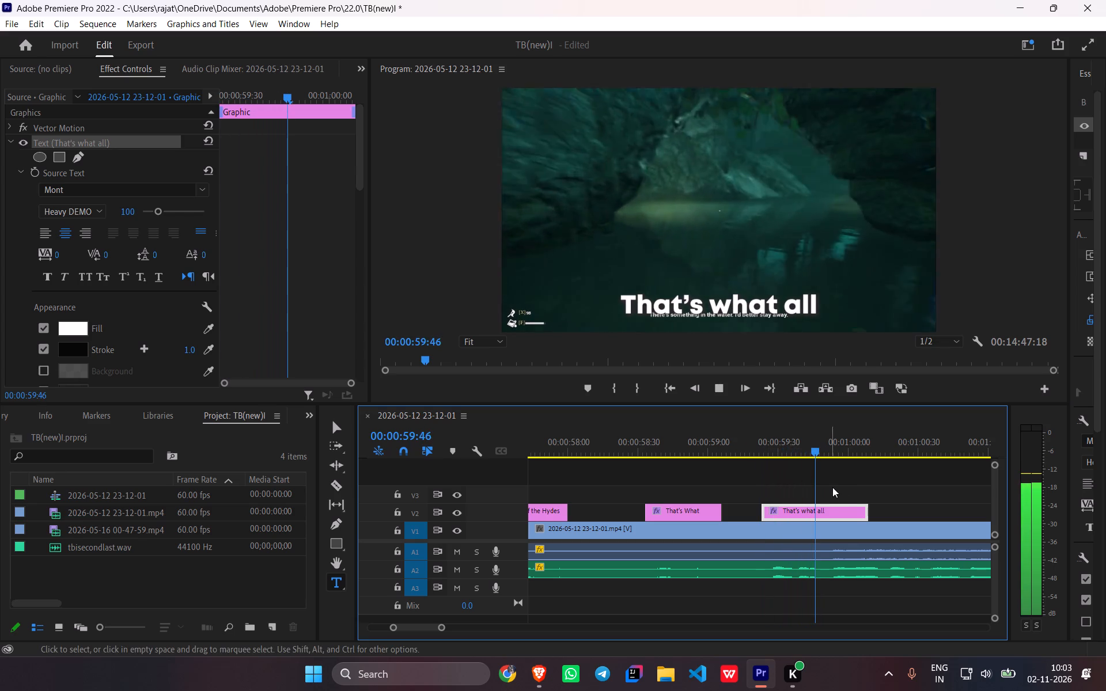
{"action": "key", "text": "space"}
{"action": "key", "text": "space"}
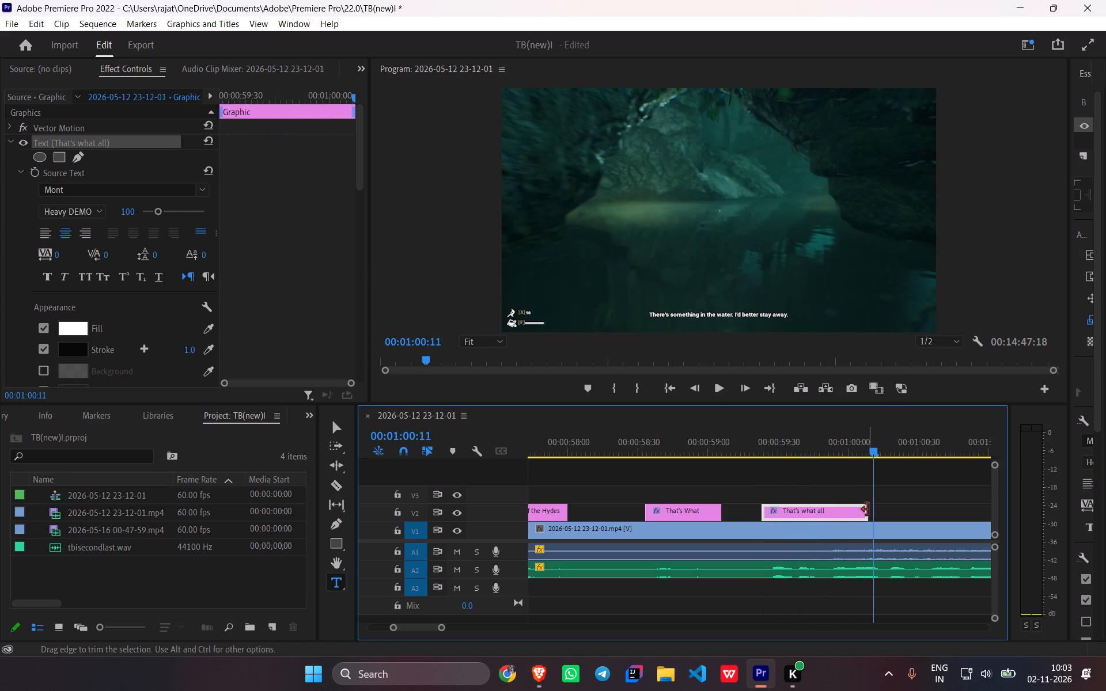
{"action": "left_click_drag", "start_coordinate": [868, 510], "coordinate": [876, 511]}
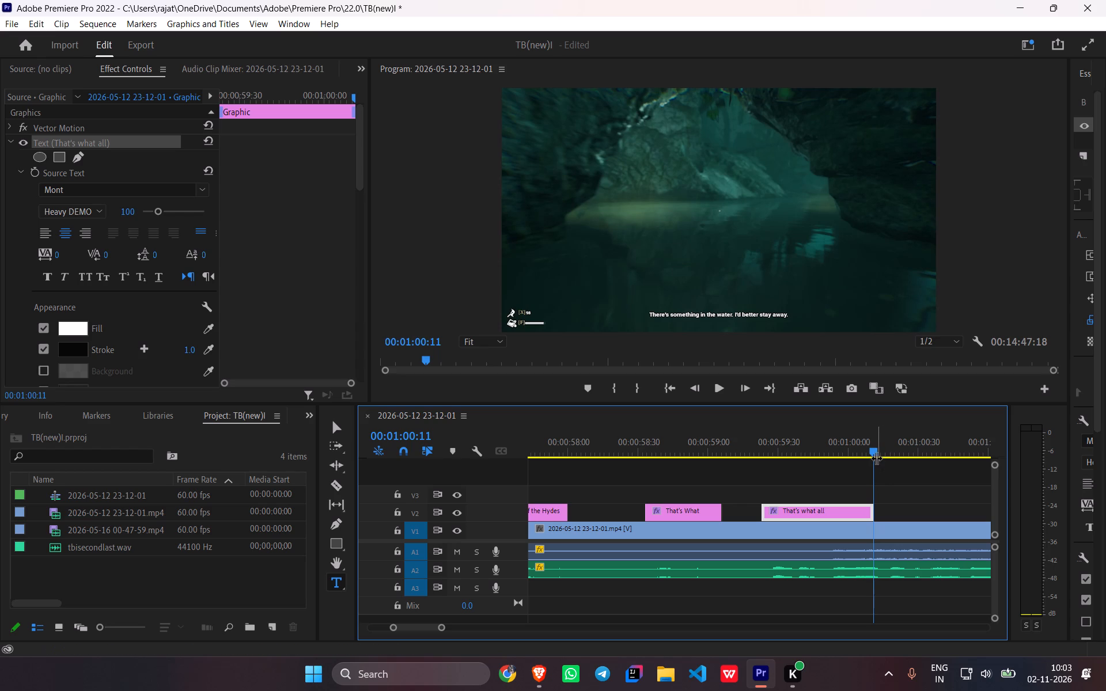
Paste a caption copy on V2 directly after "That's what all" and replace its text with "this has been leading to".
{"action": "key", "text": "ctrl+v"}
{"action": "left_click_drag", "start_coordinate": [978, 453], "coordinate": [974, 453]}
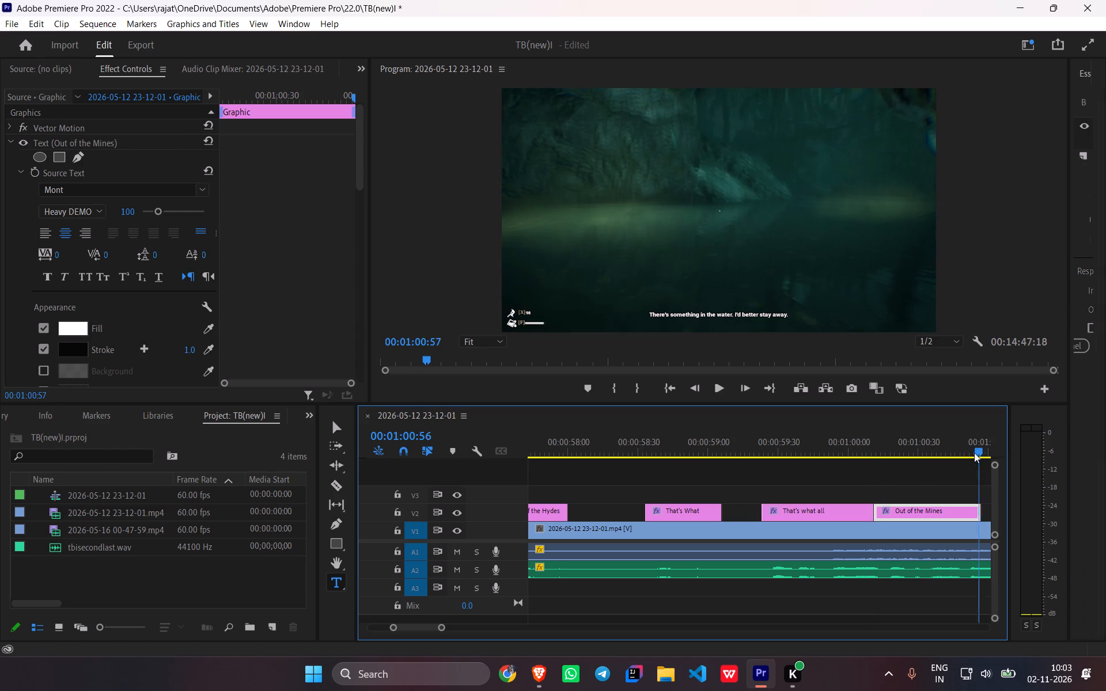
{"action": "left_click_drag", "start_coordinate": [974, 453], "coordinate": [715, 483]}
{"action": "key", "text": "space"}
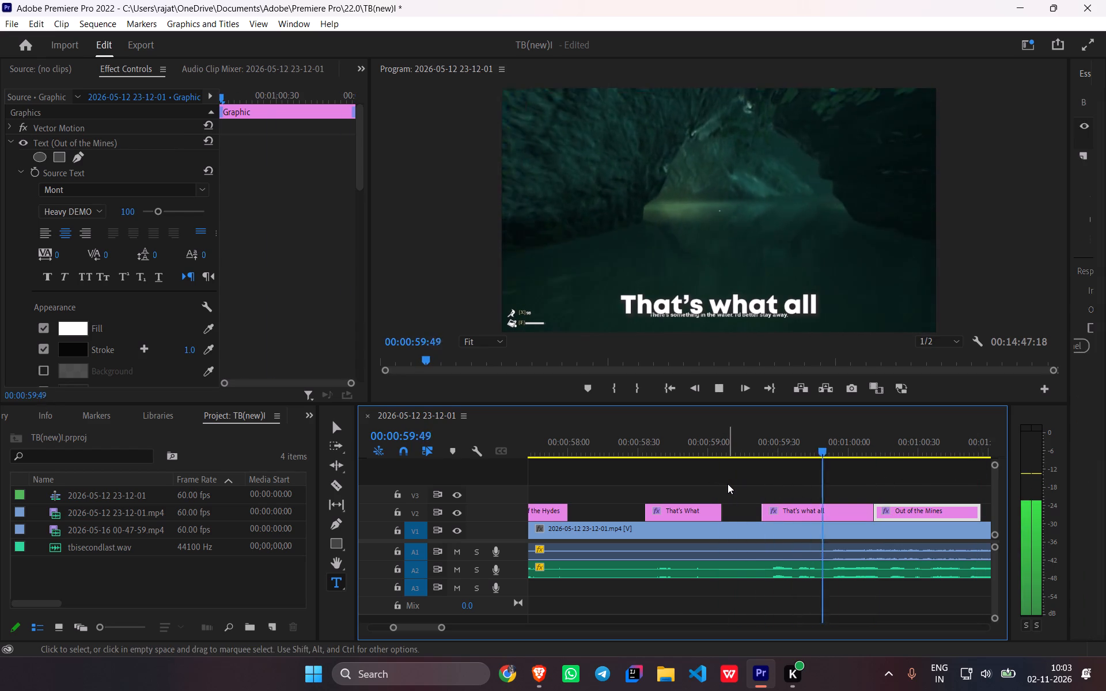
{"action": "key", "text": "space"}
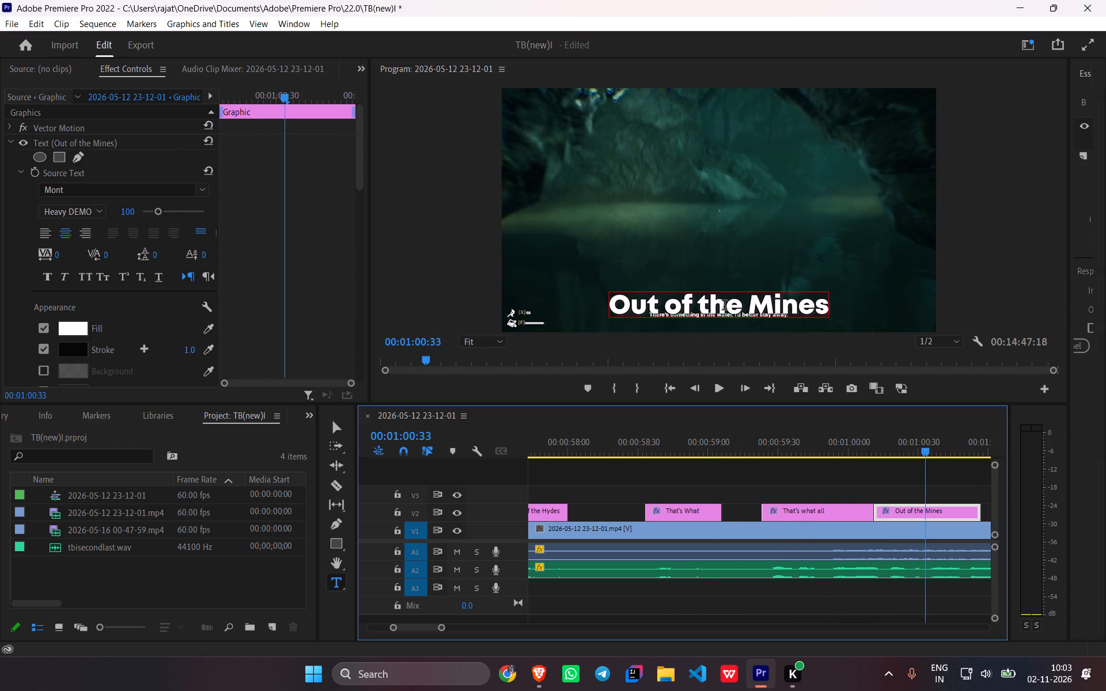
{"action": "triple_click", "coordinate": [724, 306]}
{"action": "type", "text": "this hja"}
{"action": "key", "text": "BackSpace"}
{"action": "key", "text": "BackSpace"}
{"action": "type", "text": "as been le"}
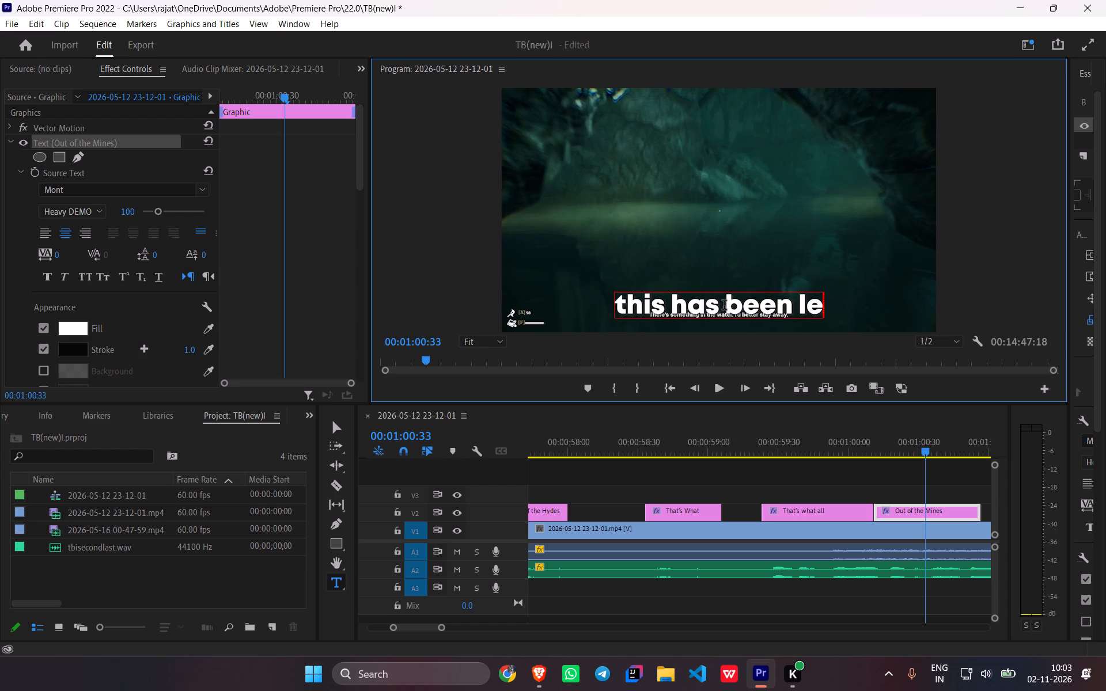
{"action": "type", "text": "ading to"}
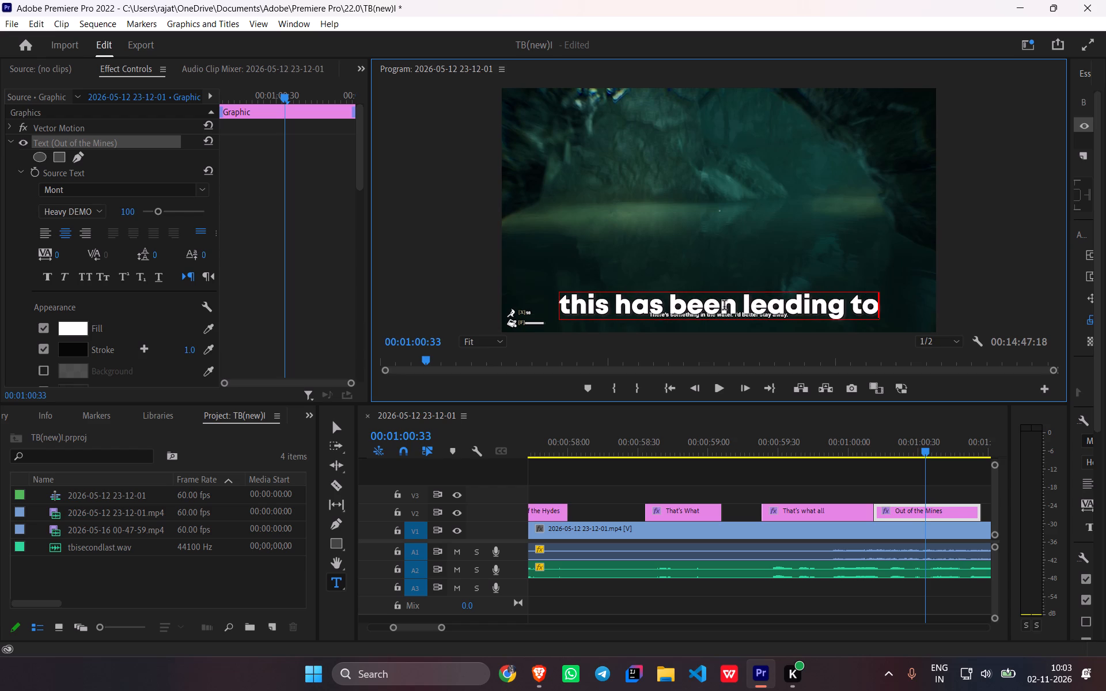
Play the narration under "this has been leading to" and extend that caption's end to 00:01:01:30.
{"action": "scroll", "coordinate": [734, 318], "scroll_direction": "down", "scroll_amount": 1}
{"action": "scroll", "coordinate": [832, 524], "scroll_direction": "up", "scroll_amount": 5}
{"action": "scroll", "coordinate": [834, 525], "scroll_direction": "down", "scroll_amount": 10}
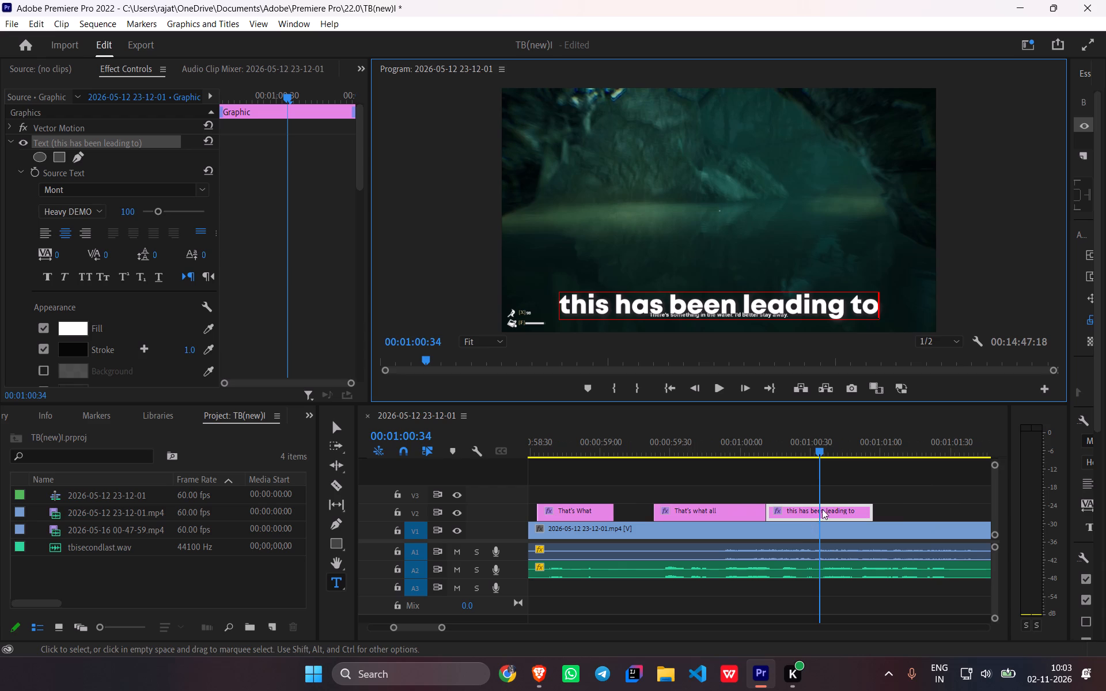
{"action": "left_click_drag", "start_coordinate": [819, 448], "coordinate": [740, 467]}
{"action": "key", "text": "space"}
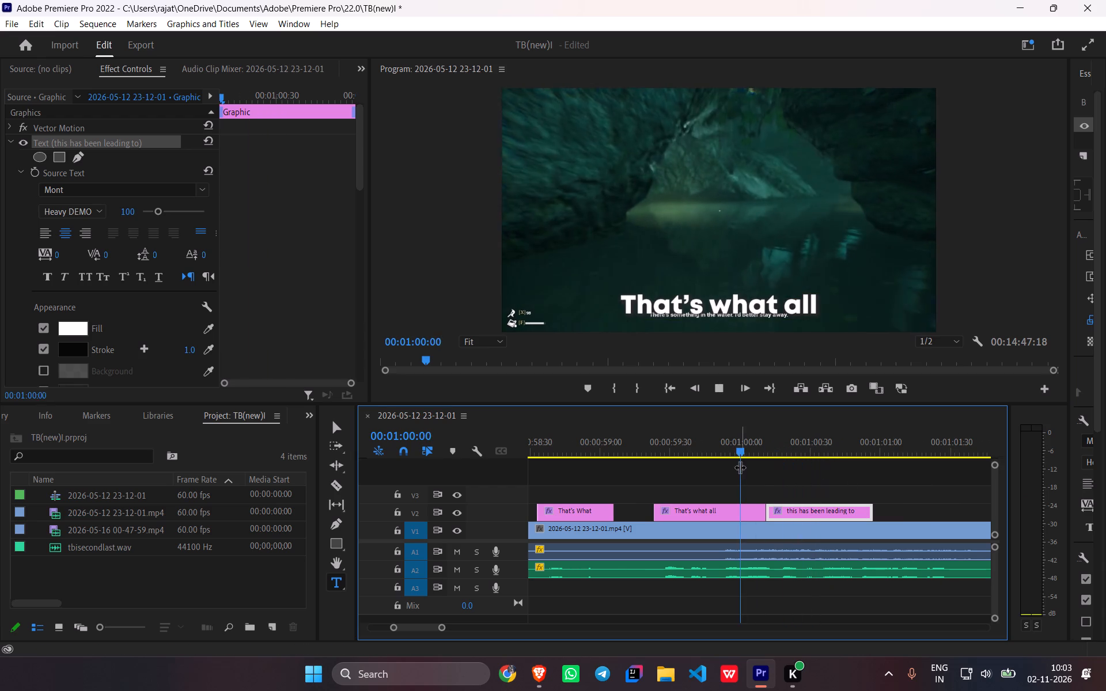
{"action": "key", "text": "space"}
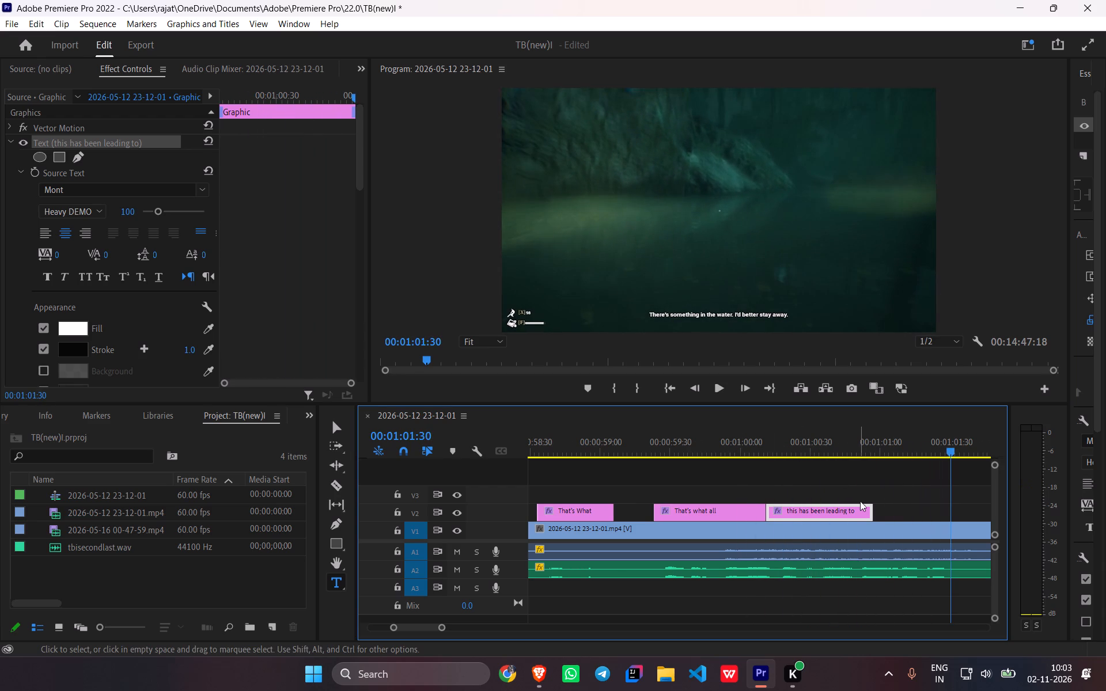
{"action": "left_click_drag", "start_coordinate": [874, 510], "coordinate": [952, 520]}
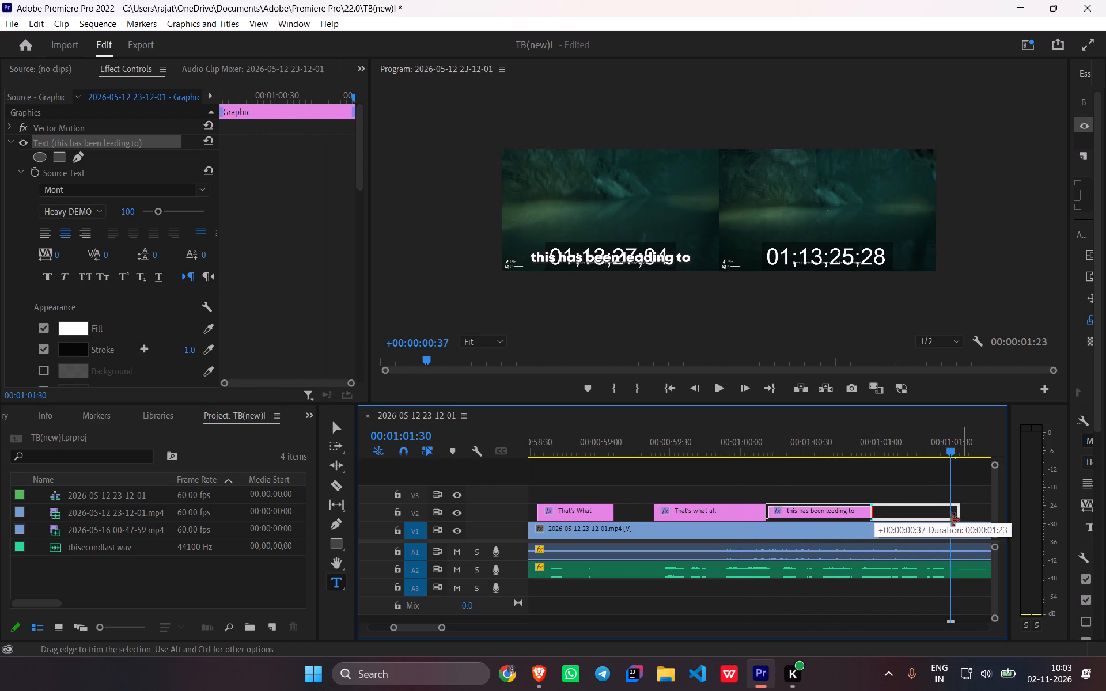
{"action": "left_click_drag", "start_coordinate": [952, 520], "coordinate": [951, 521]}
Replay the last two captions and play on to about 00:01:03:39 to check timing and hear the next line.
{"action": "left_click_drag", "start_coordinate": [948, 451], "coordinate": [701, 451]}
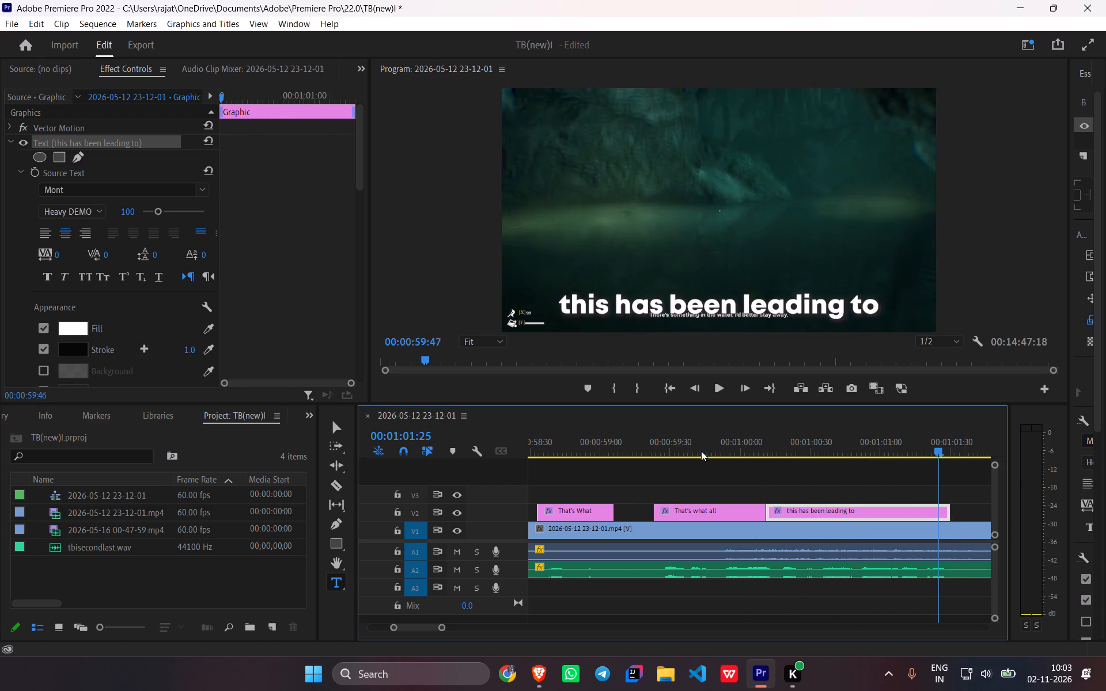
{"action": "left_click_drag", "start_coordinate": [701, 451], "coordinate": [675, 451]}
{"action": "key", "text": "space"}
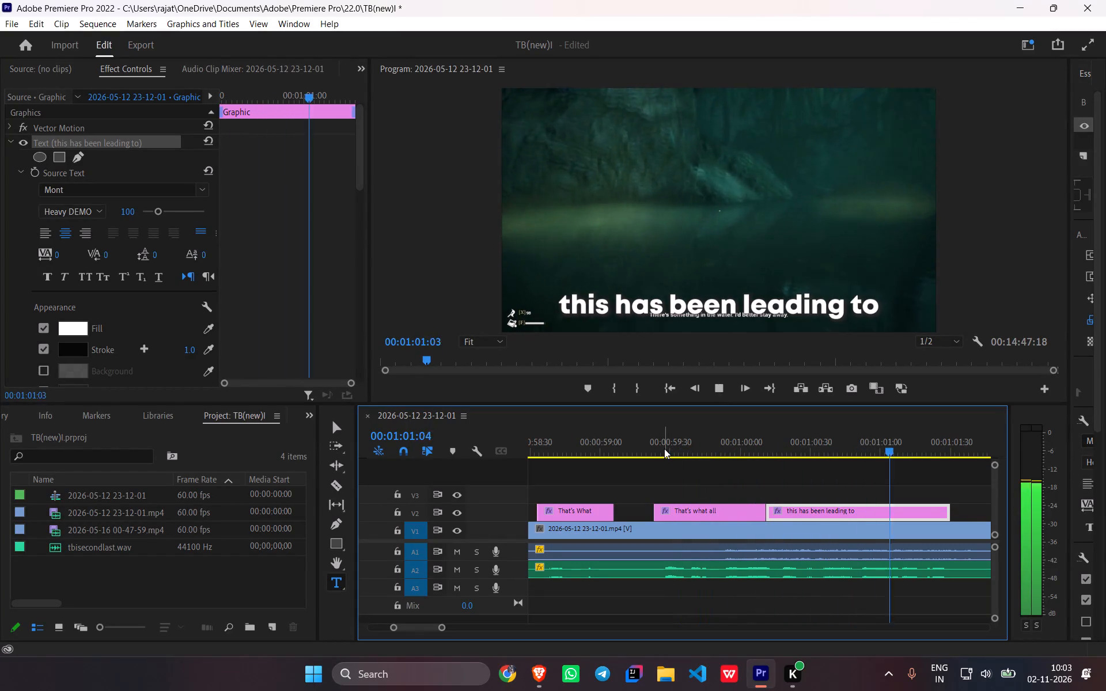
{"action": "key", "text": "space"}
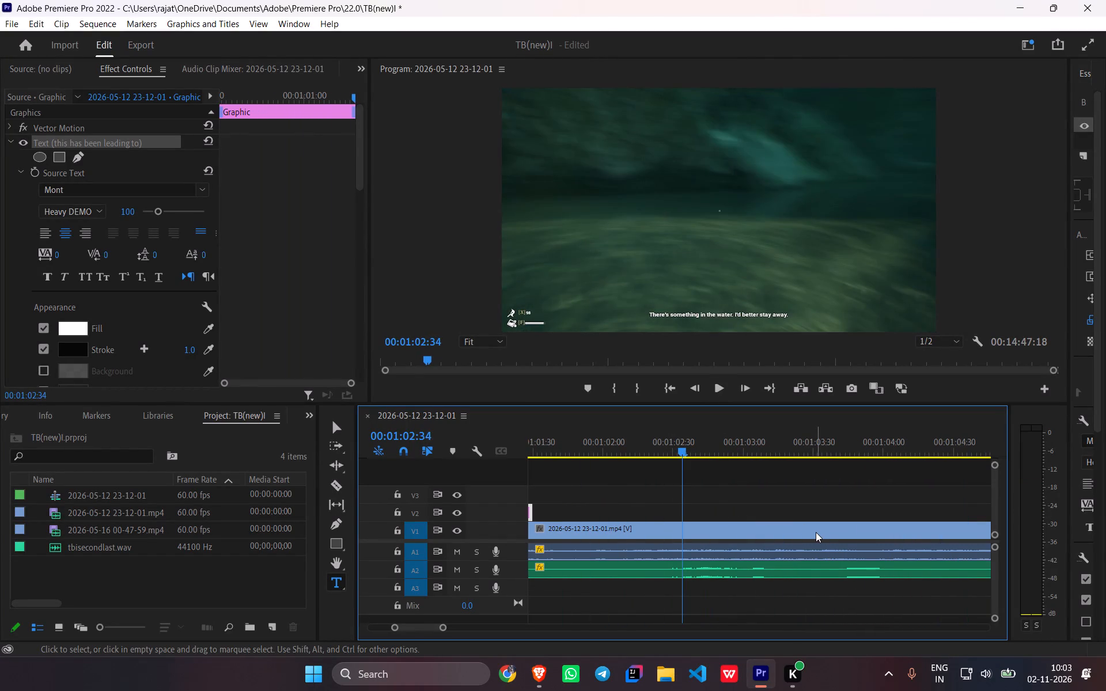
{"action": "key", "text": "space"}
{"action": "key", "text": "space"}
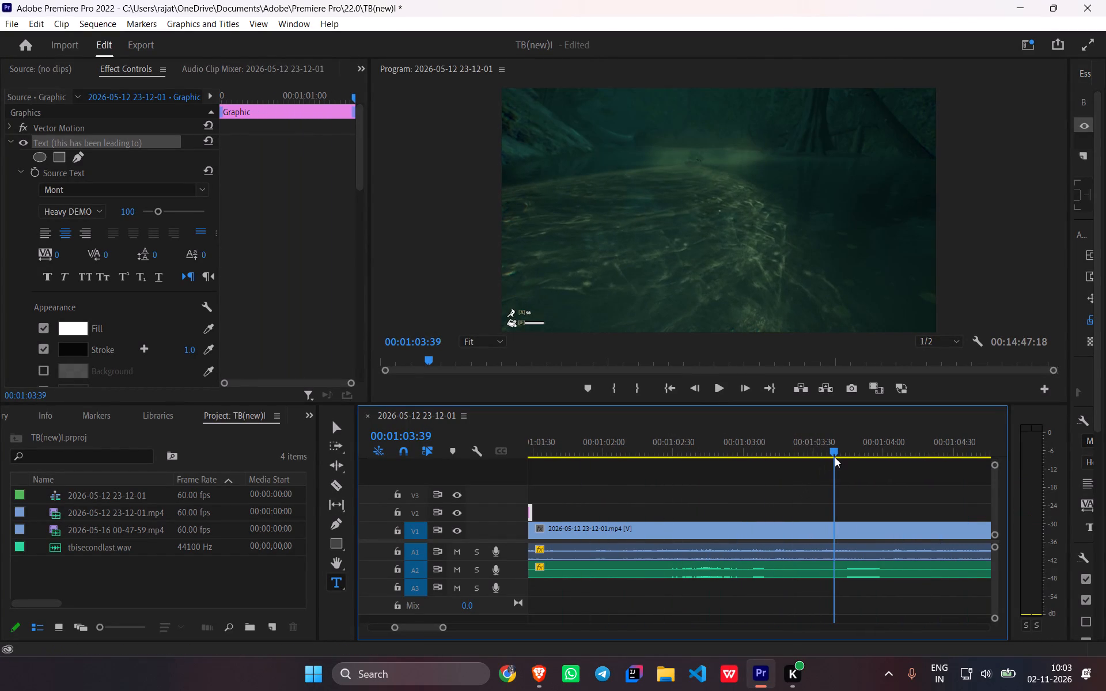
Paste another caption copy on V2 at about 00:01:02:25 and replace its text with "It has to be".
{"action": "left_click_drag", "start_coordinate": [834, 457], "coordinate": [688, 470]}
{"action": "left_click_drag", "start_coordinate": [834, 449], "coordinate": [663, 464]}
{"action": "key", "text": "ctrl+v"}
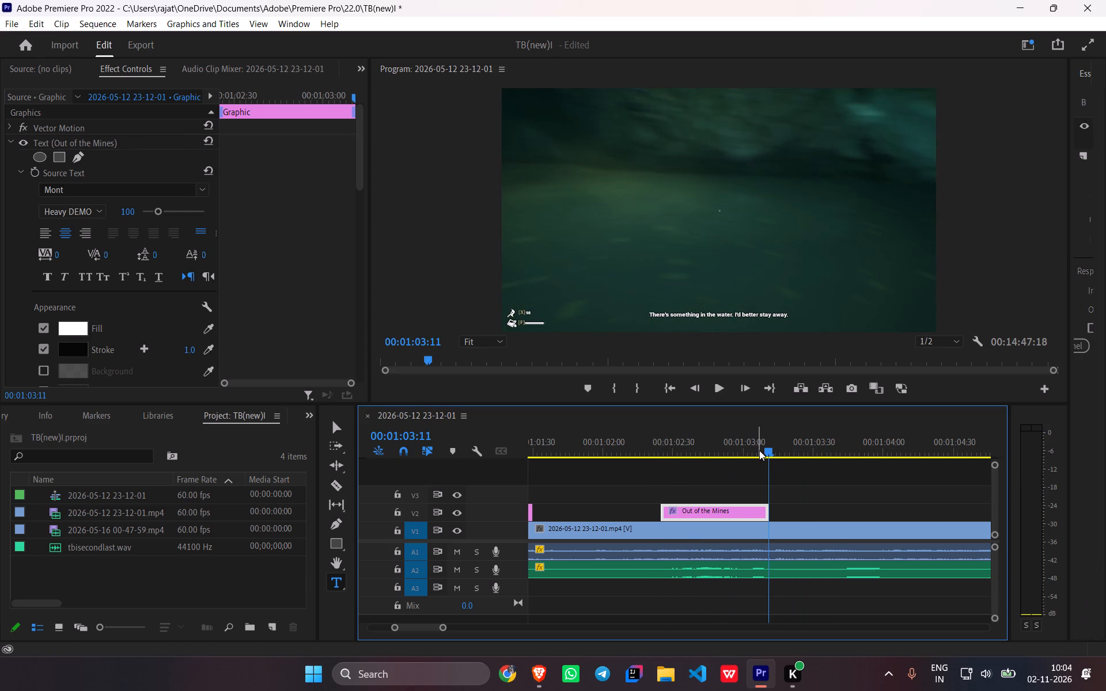
{"action": "left_click_drag", "start_coordinate": [767, 450], "coordinate": [721, 450]}
{"action": "triple_click", "coordinate": [736, 308]}
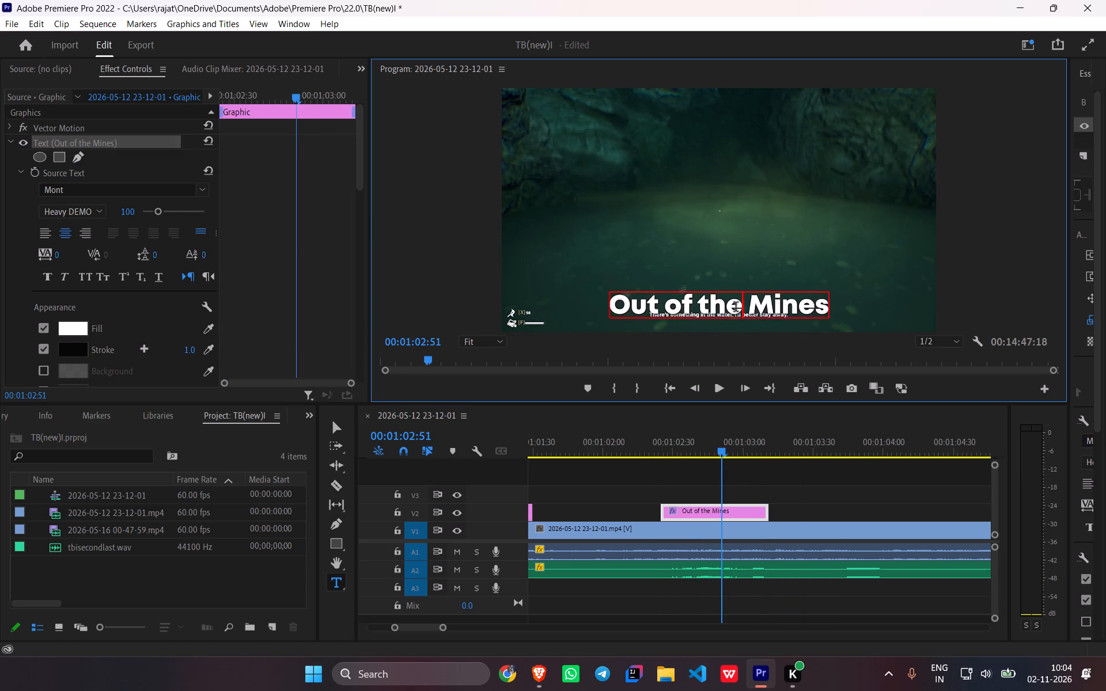
{"action": "type", "text": "It has b"}
{"action": "key", "text": "BackSpace"}
{"action": "type", "text": "to be"}
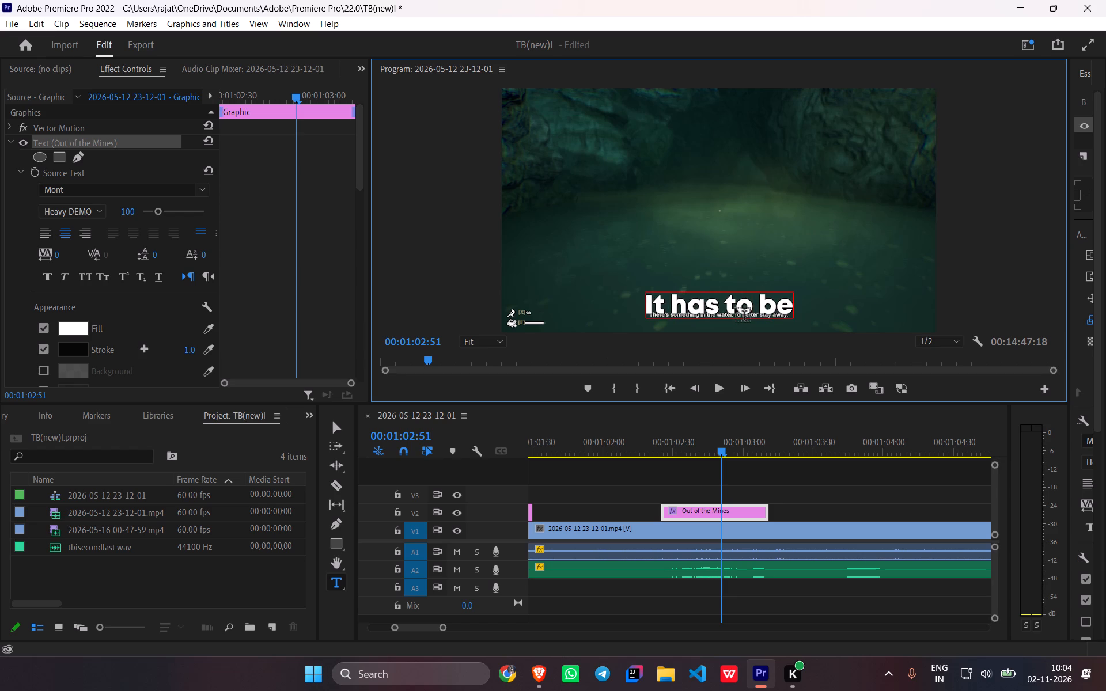
Replay the "It has to be" caption and the narration after it to check its timing and hear the next word.
{"action": "left_click_drag", "start_coordinate": [717, 452], "coordinate": [667, 464]}
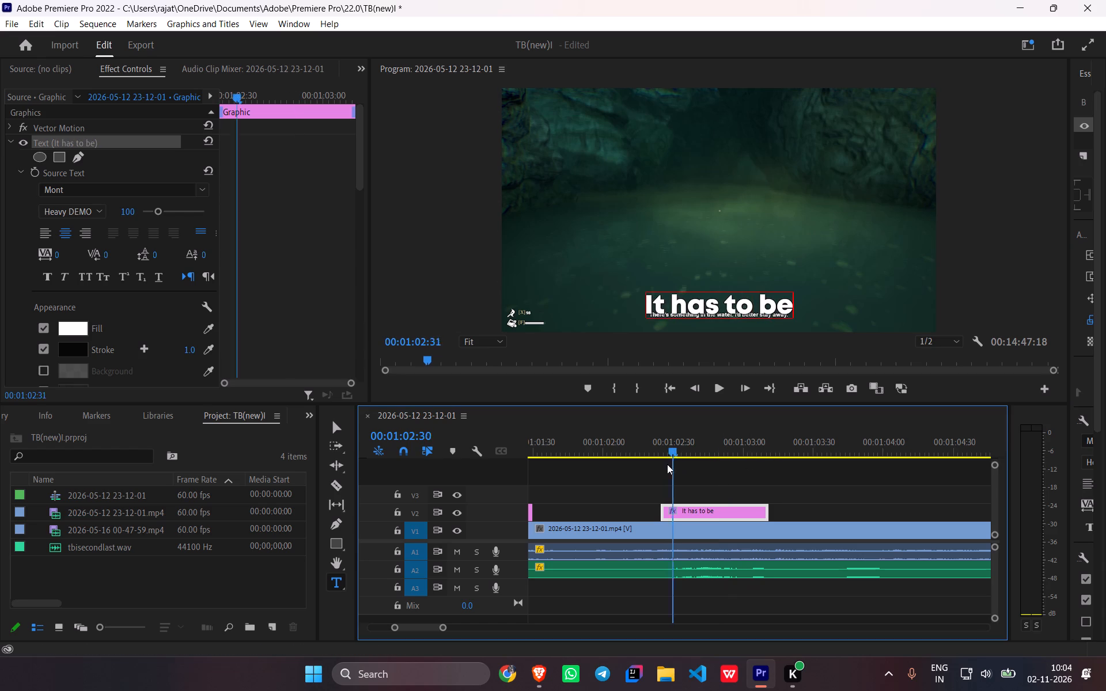
{"action": "left_click_drag", "start_coordinate": [667, 464], "coordinate": [665, 464]}
{"action": "key", "text": "space"}
{"action": "key", "text": "space"}
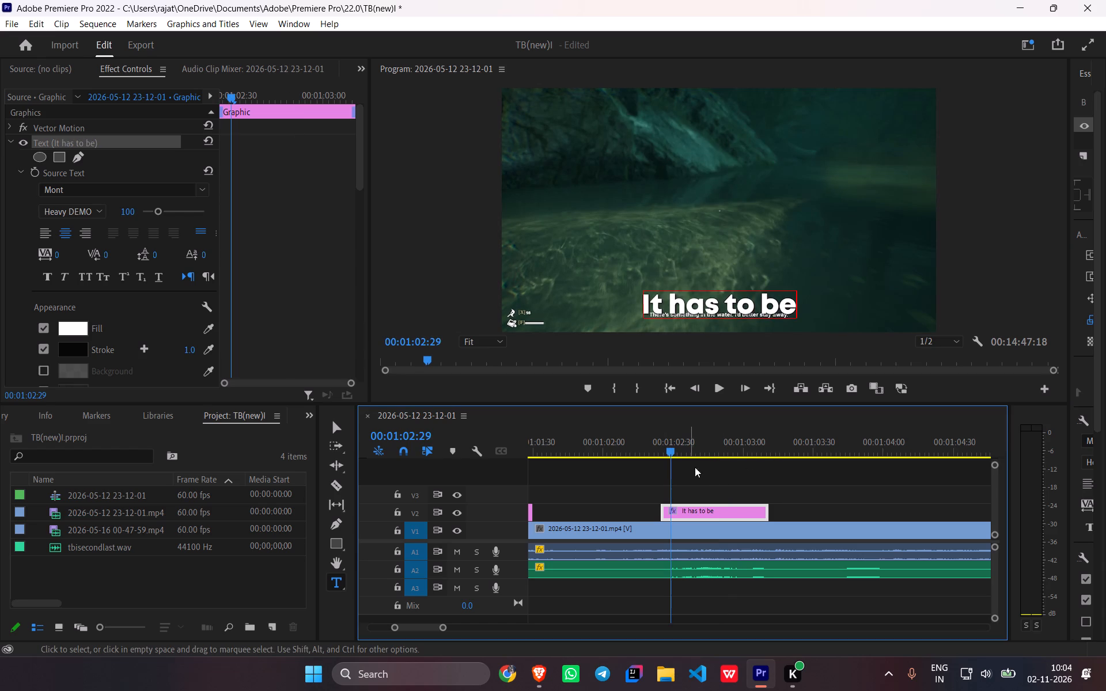
{"action": "key", "text": "space"}
{"action": "key", "text": "space"}
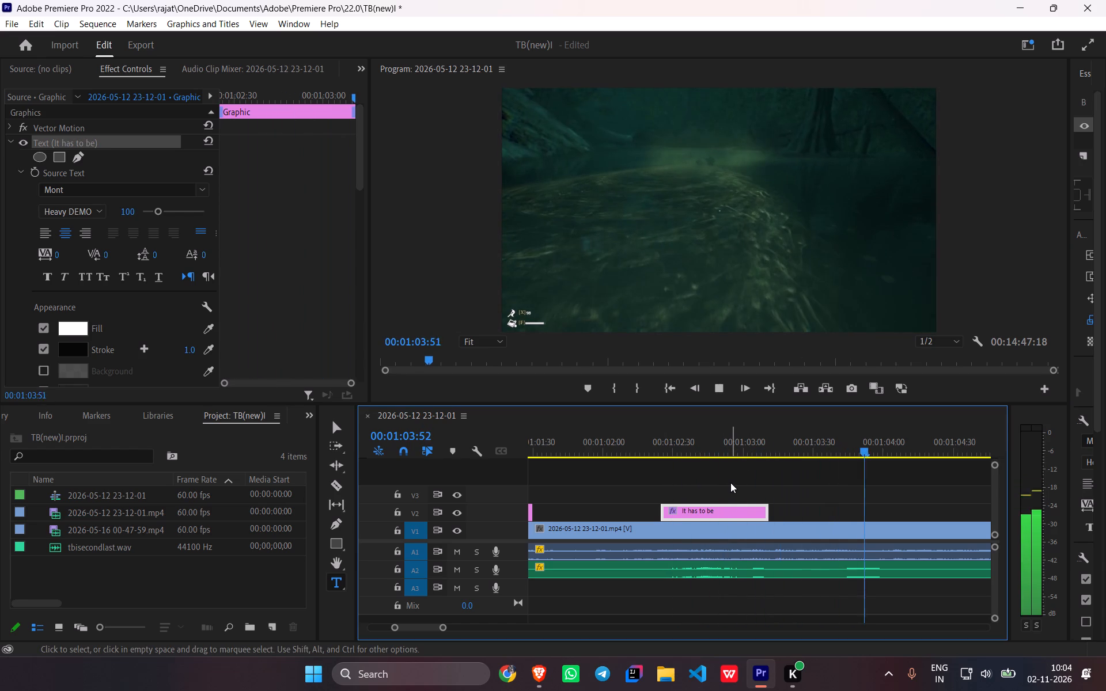
{"action": "key", "text": "space"}
{"action": "key", "text": "space"}
Paste a caption copy on V2 at 00:01:03:40, trim it to about 23 frames long and replace its text with "Yeah".
{"action": "left_click_drag", "start_coordinate": [918, 454], "coordinate": [879, 466]}
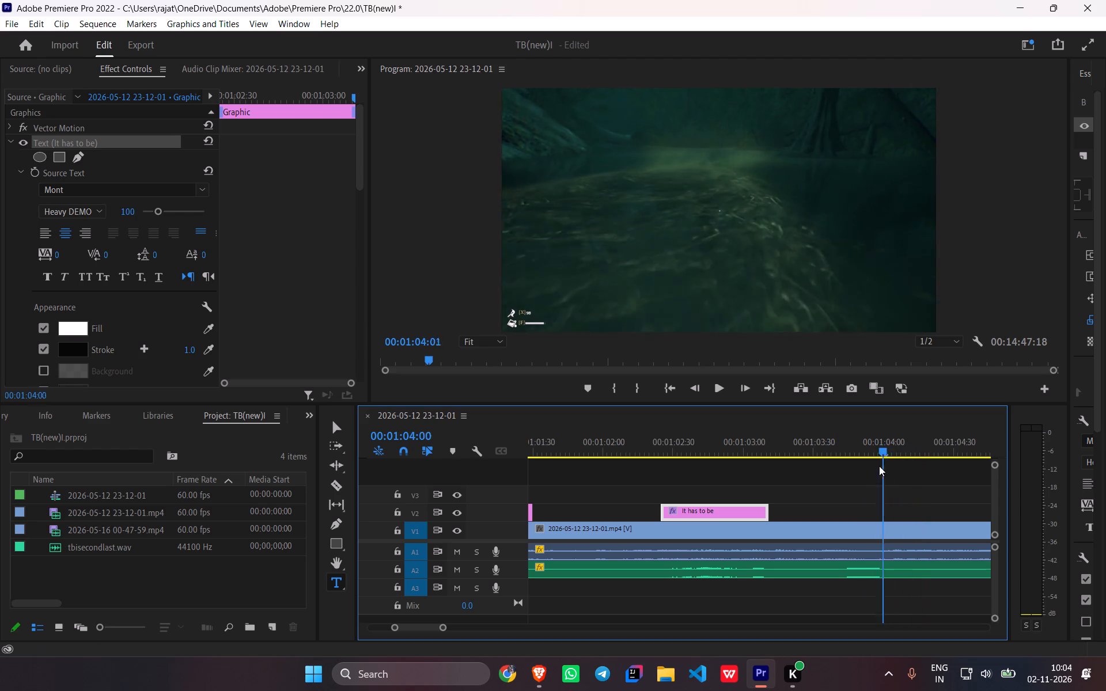
{"action": "left_click_drag", "start_coordinate": [879, 466], "coordinate": [835, 479]}
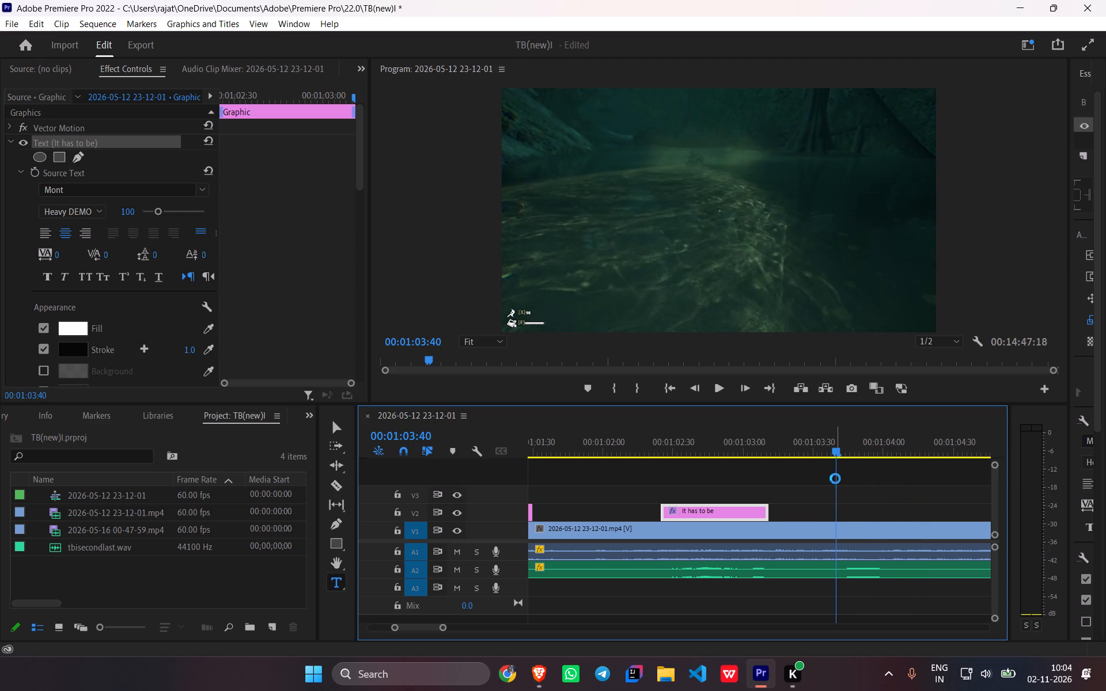
{"action": "key", "text": "ctrl+v"}
{"action": "left_click_drag", "start_coordinate": [941, 512], "coordinate": [889, 522]}
{"action": "left_click_drag", "start_coordinate": [941, 450], "coordinate": [862, 462]}
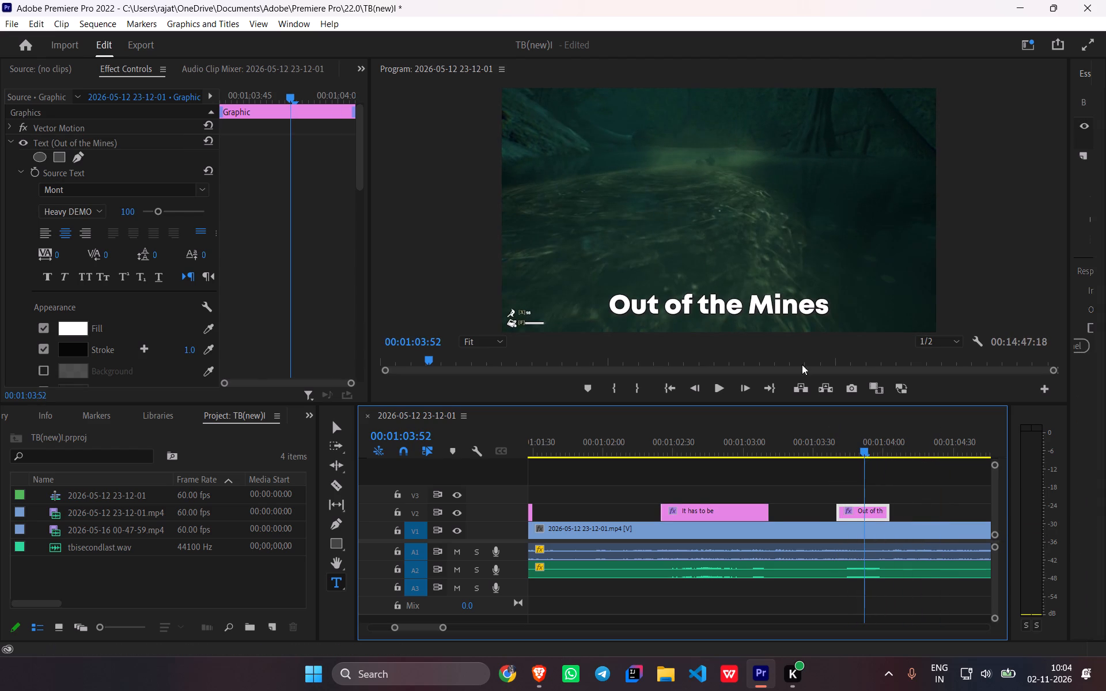
{"action": "triple_click", "coordinate": [725, 303]}
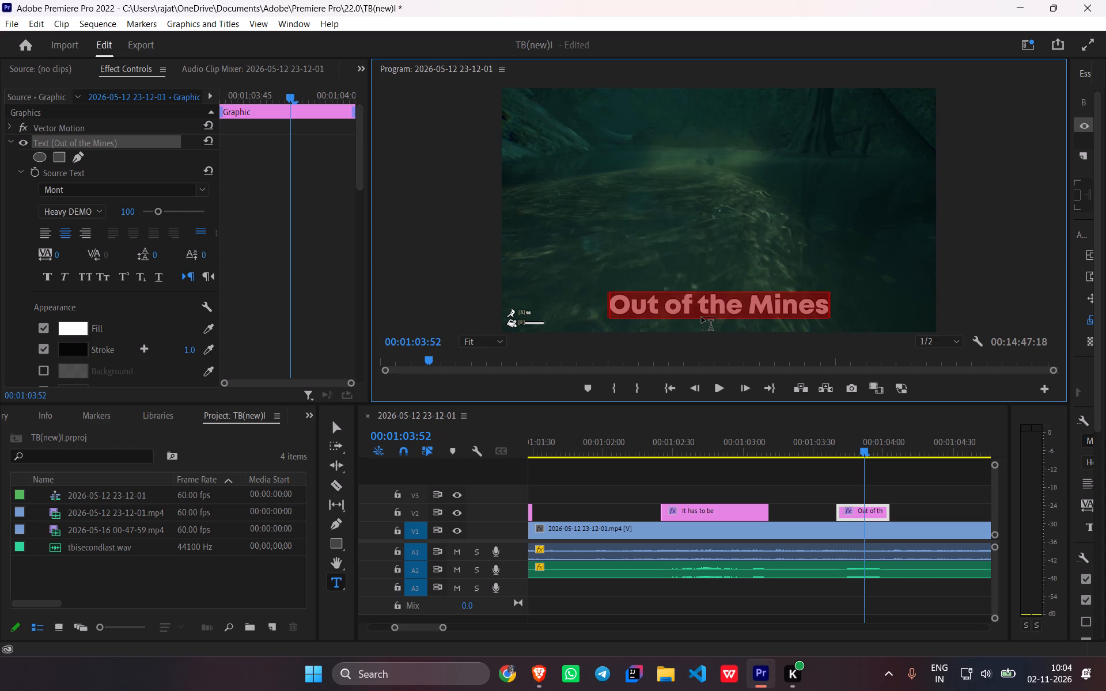
{"action": "type", "text": "Yeah"}
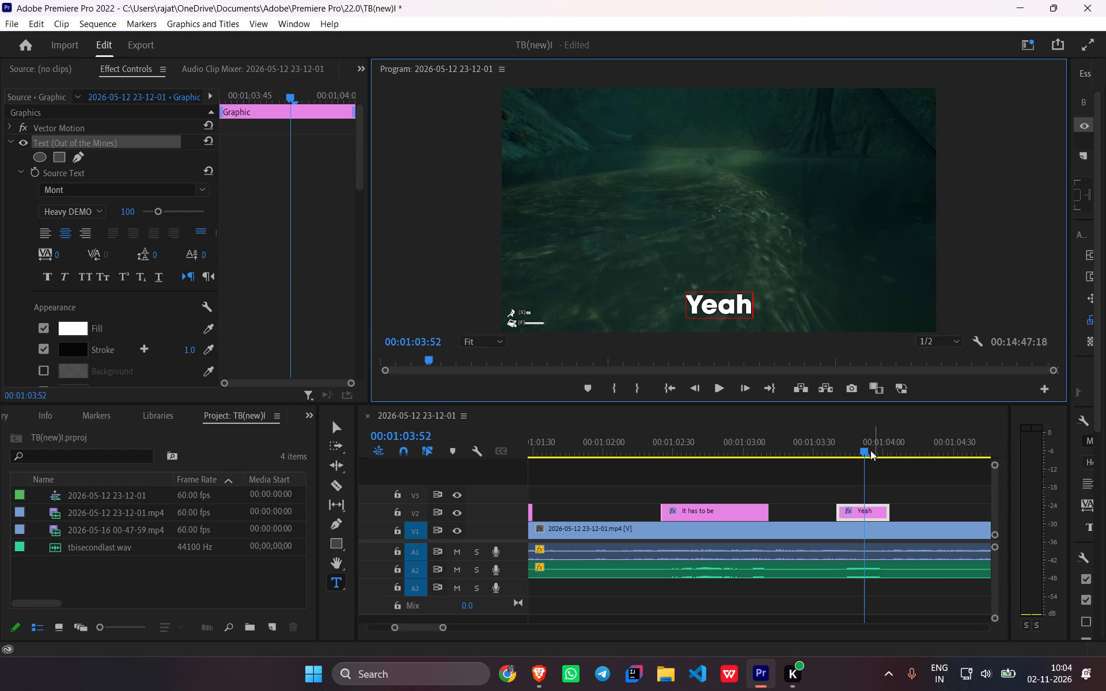
Replay the "It has to be" and "Yeah" captions and listen to the following narration up to 00:01:06:25.
{"action": "left_click_drag", "start_coordinate": [869, 451], "coordinate": [698, 466]}
{"action": "key", "text": "space"}
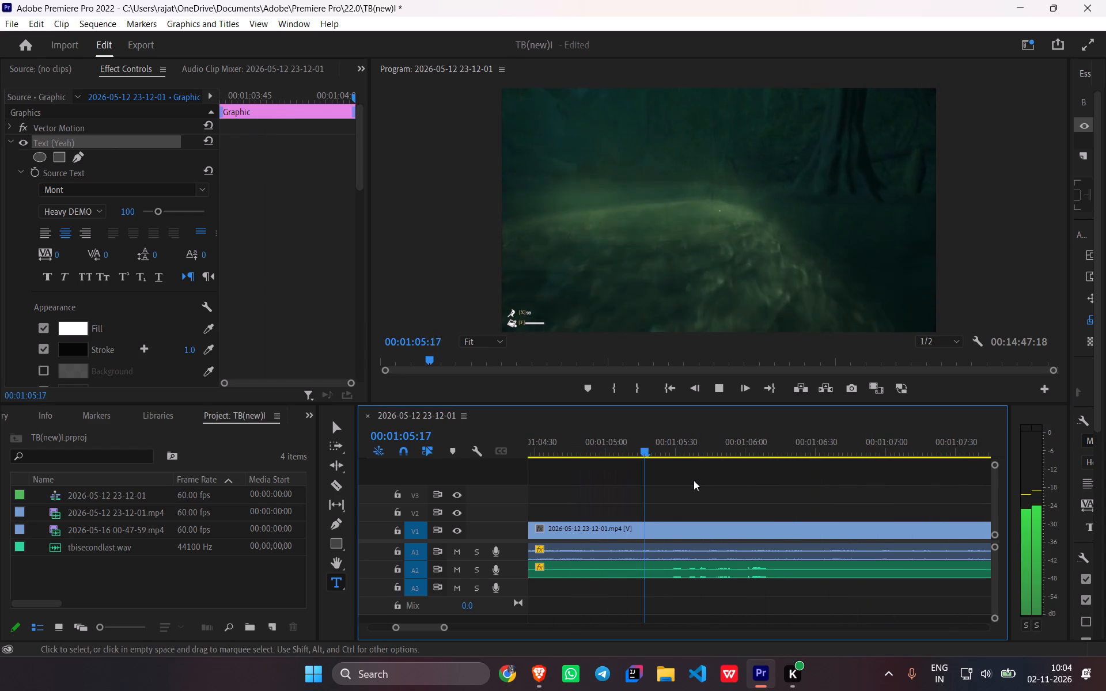
{"action": "key", "text": "space"}
{"action": "key", "text": "space"}
{"action": "key", "text": "space"}
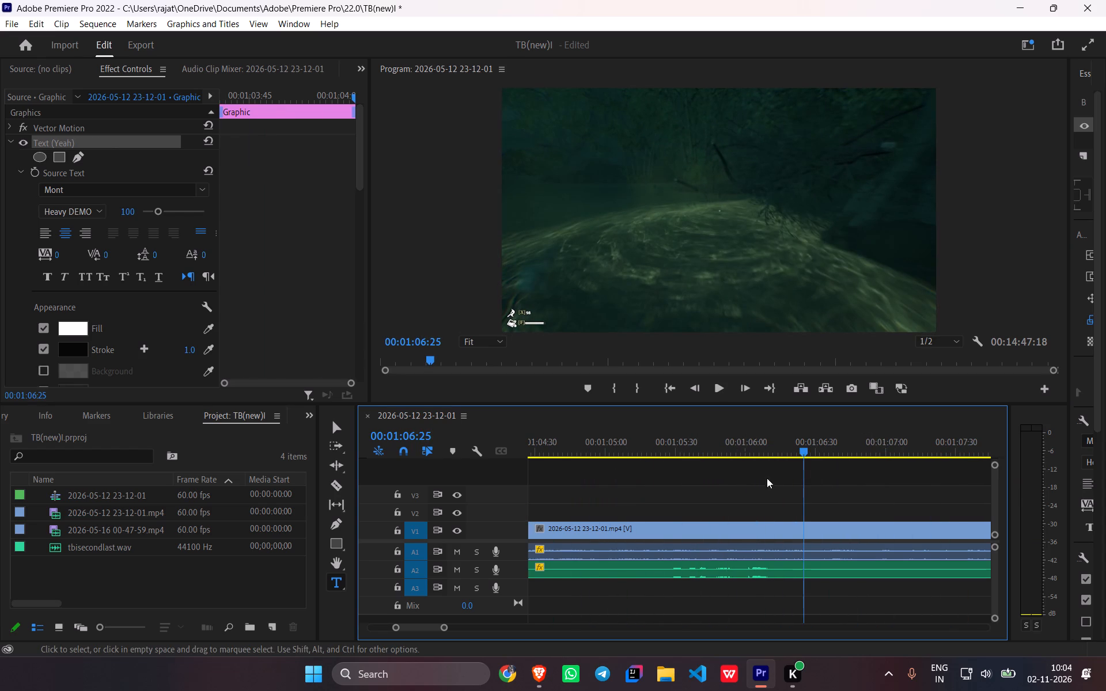
Replay the narration, paste a caption copy on V2 at about 00:01:05:28 and replace its text with "Next Objective....".
{"action": "key", "text": "space"}
{"action": "key", "text": "space"}
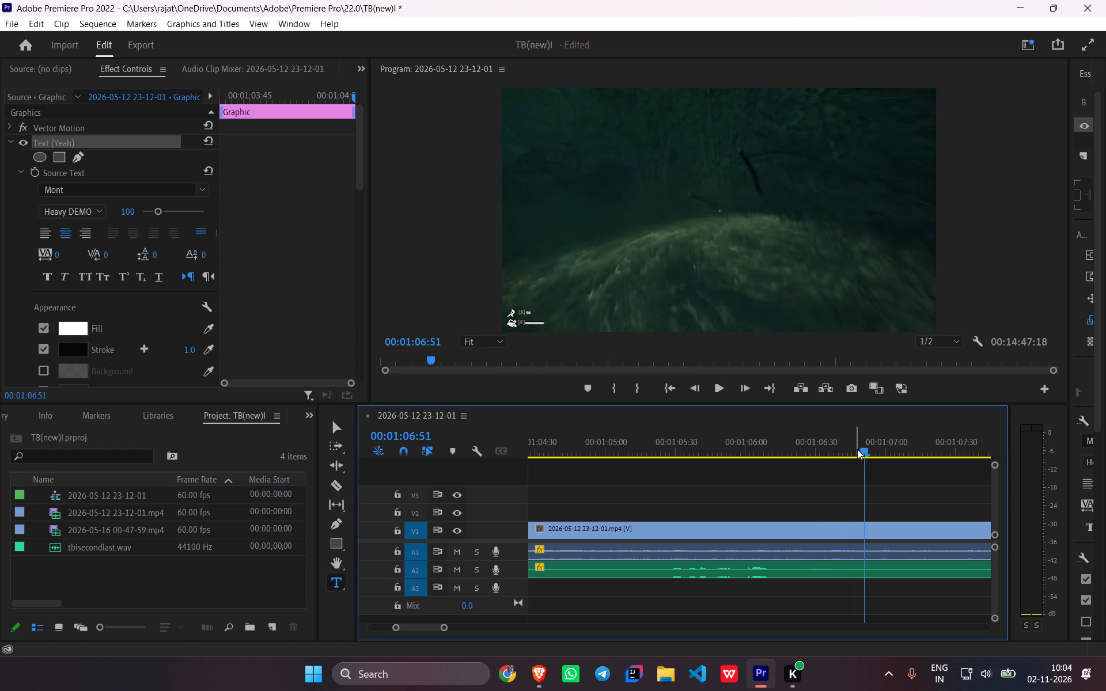
{"action": "left_click_drag", "start_coordinate": [859, 449], "coordinate": [659, 455]}
{"action": "key", "text": "space"}
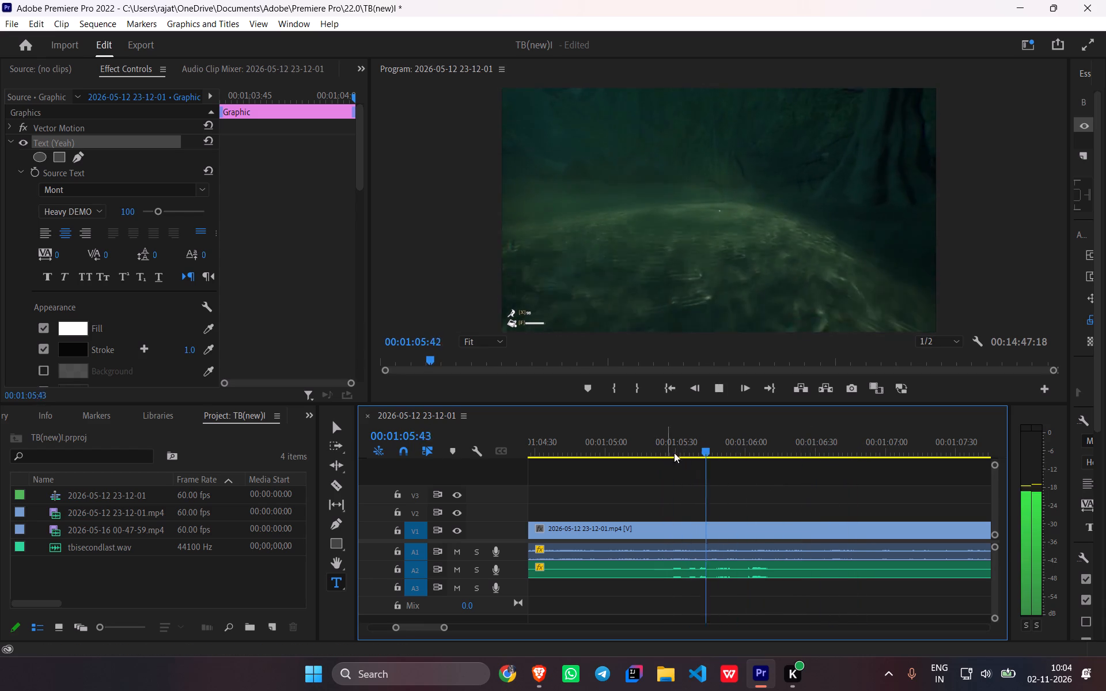
{"action": "key", "text": "space"}
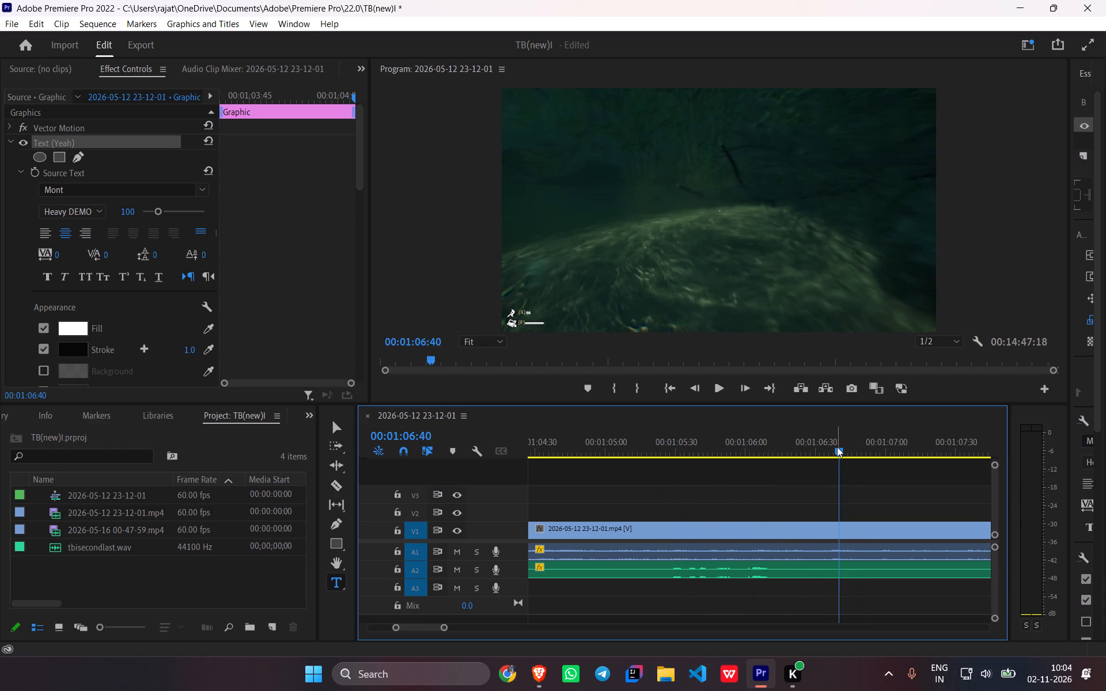
{"action": "left_click_drag", "start_coordinate": [837, 447], "coordinate": [669, 476]}
{"action": "key", "text": "ctrl+v"}
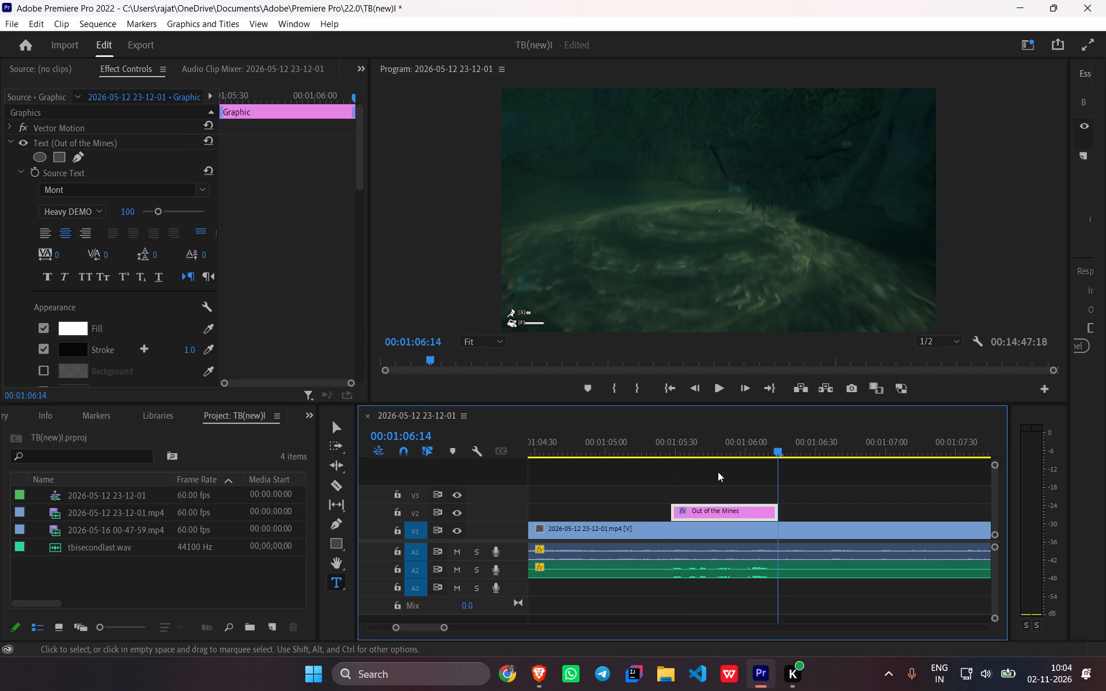
{"action": "left_click_drag", "start_coordinate": [775, 448], "coordinate": [738, 448]}
{"action": "triple_click", "coordinate": [736, 306]}
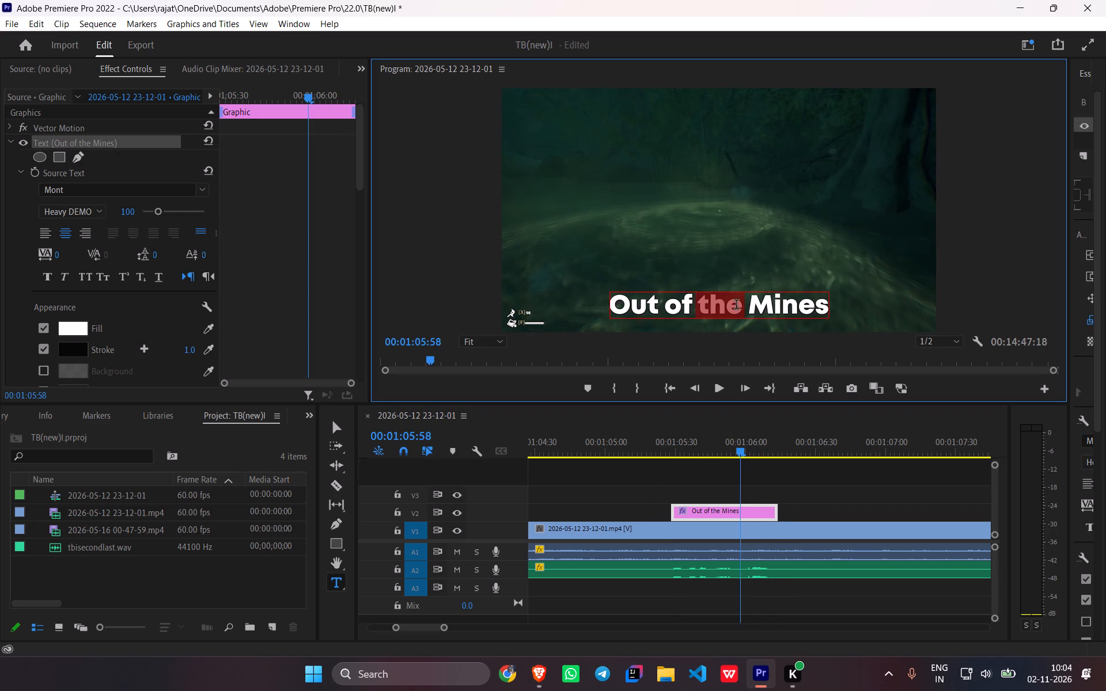
{"action": "type", "text": "Next Objective...."}
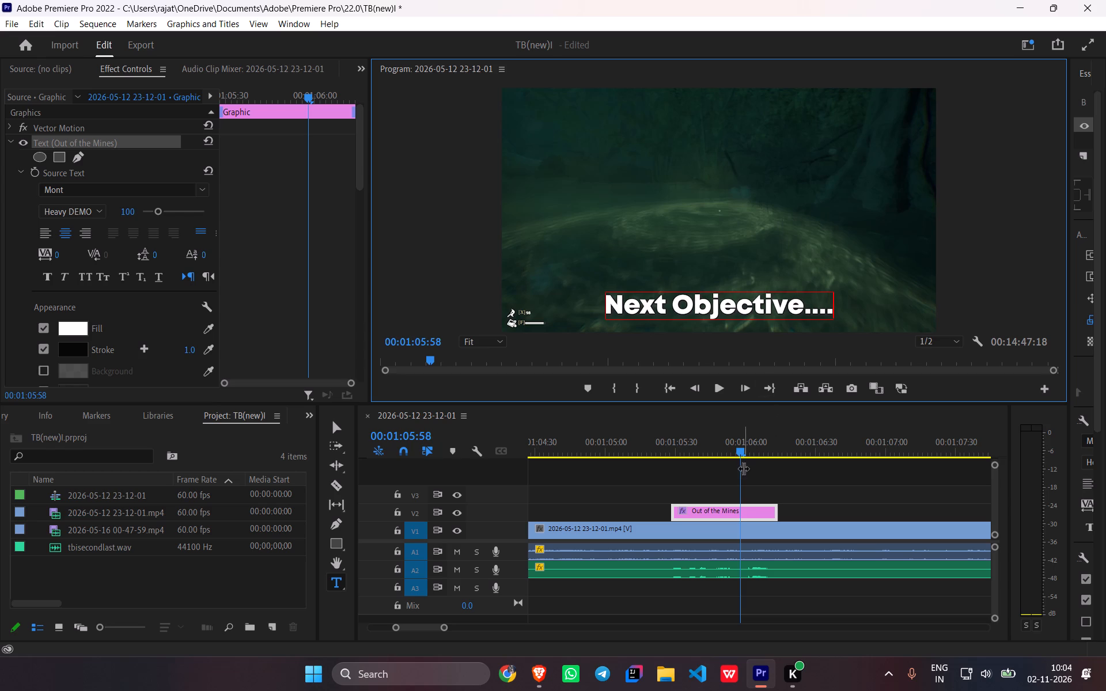
Replay the "Next Objective...." caption and listen to the following narration up to 00:01:11:32.
{"action": "left_click_drag", "start_coordinate": [742, 454], "coordinate": [680, 445]}
{"action": "key", "text": "space"}
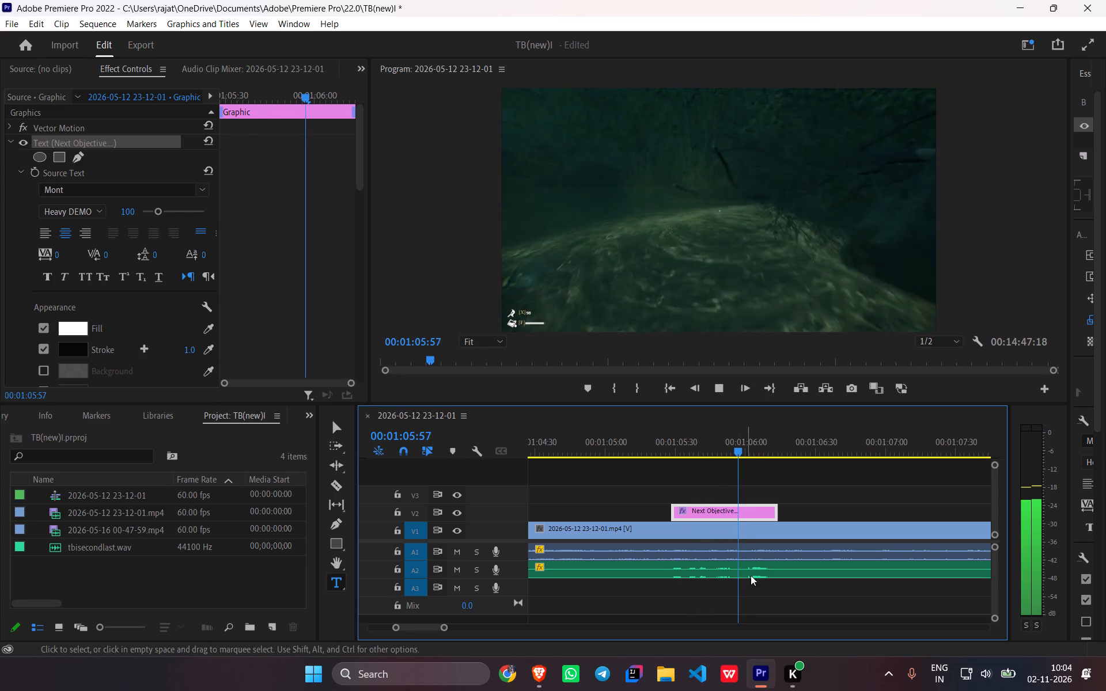
{"action": "scroll", "coordinate": [776, 552], "scroll_direction": "down", "scroll_amount": 11}
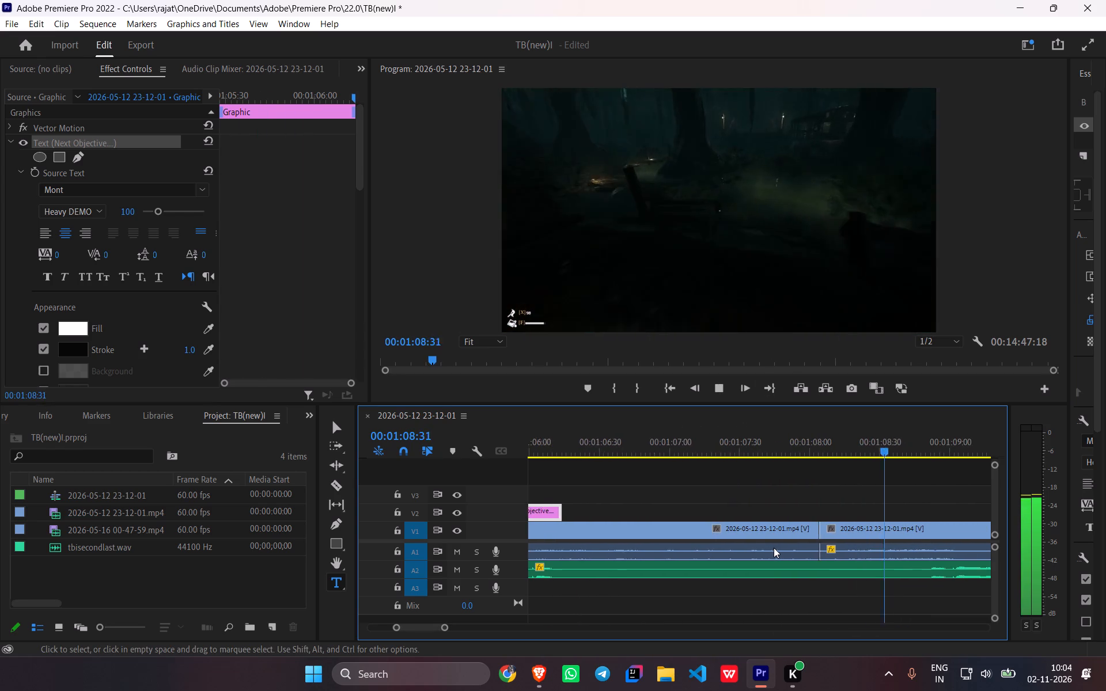
{"action": "scroll", "coordinate": [774, 548], "scroll_direction": "down", "scroll_amount": 2}
{"action": "key", "text": "space"}
{"action": "key", "text": "space"}
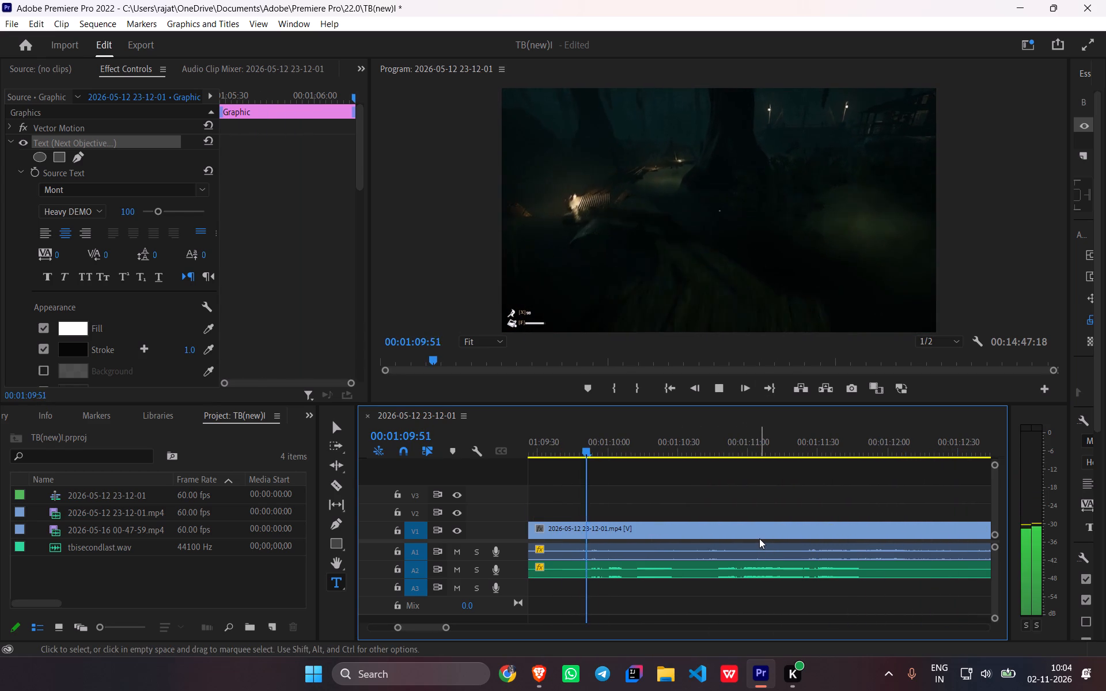
{"action": "key", "text": "space"}
{"action": "key", "text": "space"}
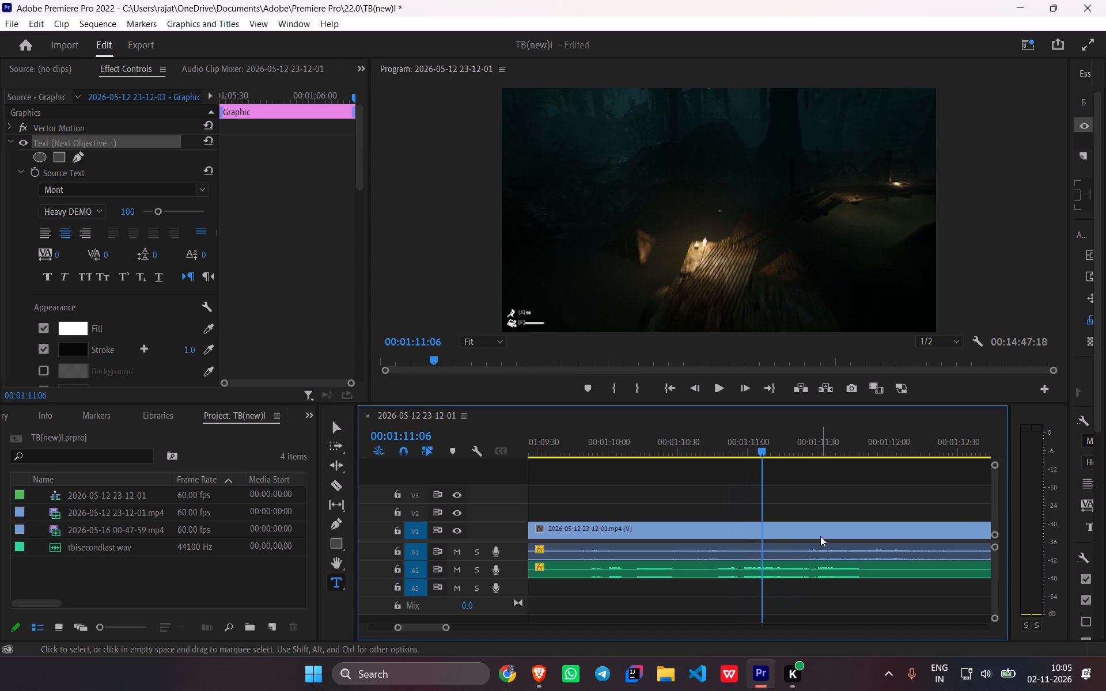
{"action": "key", "text": "space"}
Locate the next spoken phrase, paste a caption copy on V2 at about 00:01:08:49 and trim it to about 32 frames long.
{"action": "scroll", "coordinate": [816, 571], "scroll_direction": "up", "scroll_amount": 4}
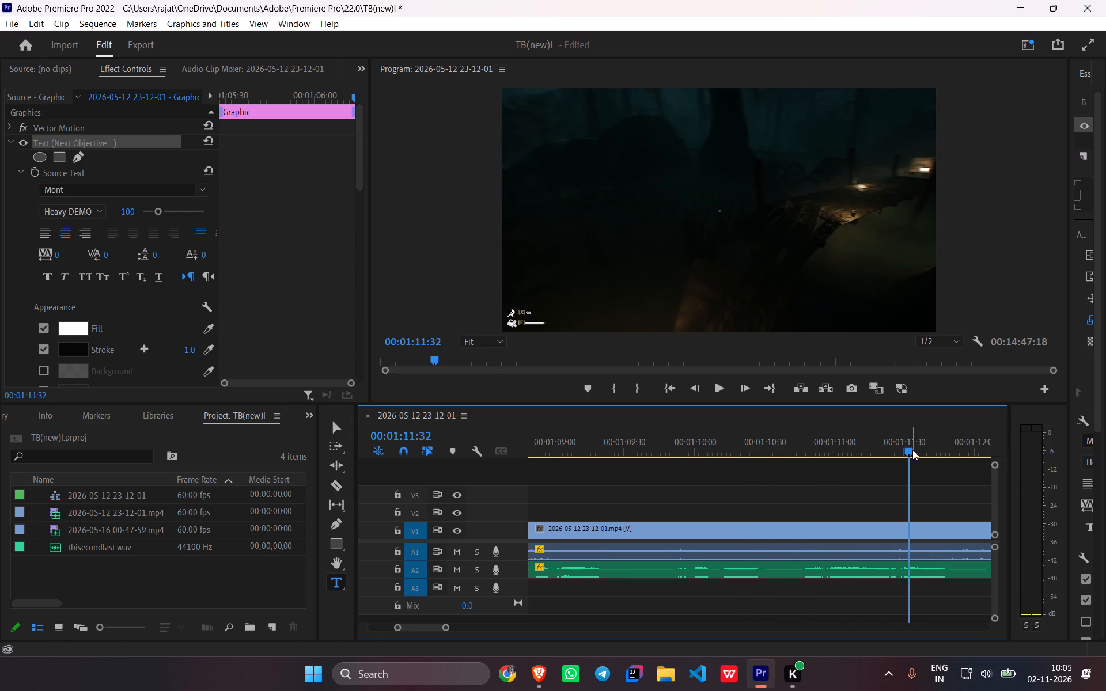
{"action": "left_click_drag", "start_coordinate": [899, 447], "coordinate": [613, 468]}
{"action": "scroll", "coordinate": [665, 541], "scroll_direction": "up", "scroll_amount": 8}
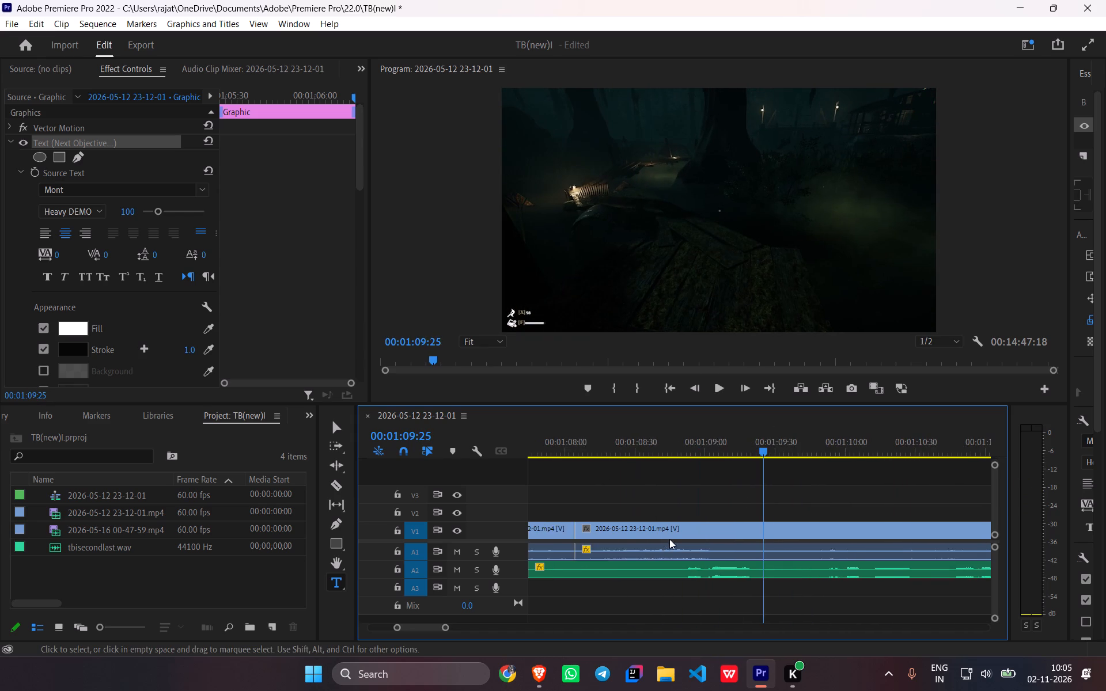
{"action": "left_click_drag", "start_coordinate": [782, 449], "coordinate": [683, 459]}
{"action": "key", "text": "space"}
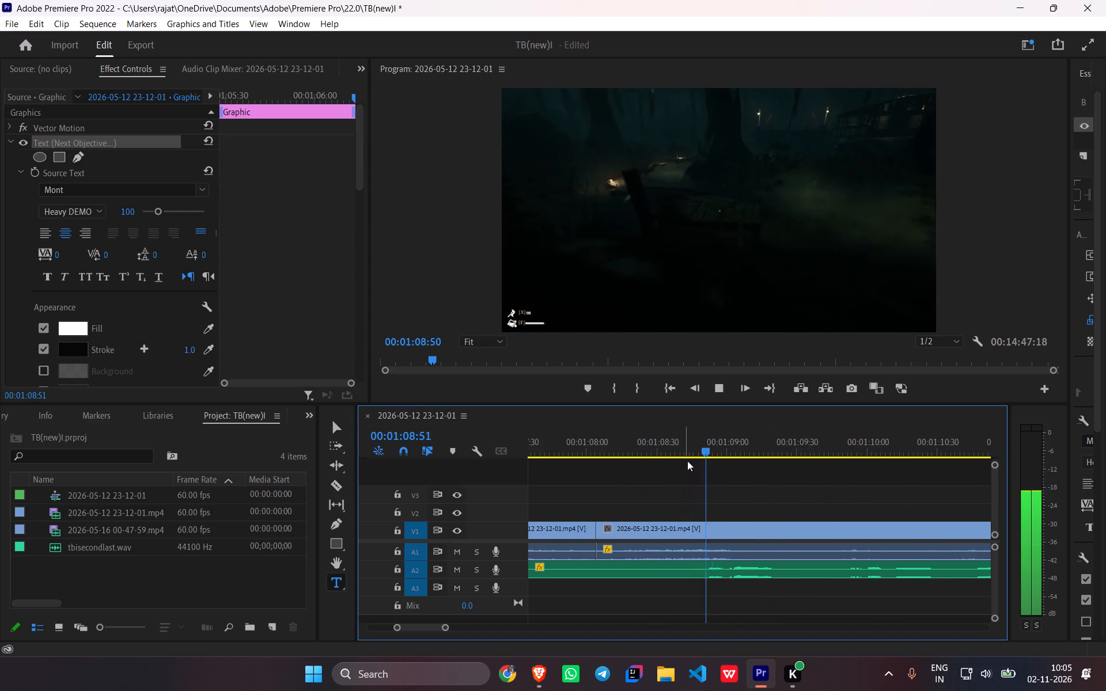
{"action": "key", "text": "space"}
{"action": "left_click_drag", "start_coordinate": [789, 448], "coordinate": [700, 474]}
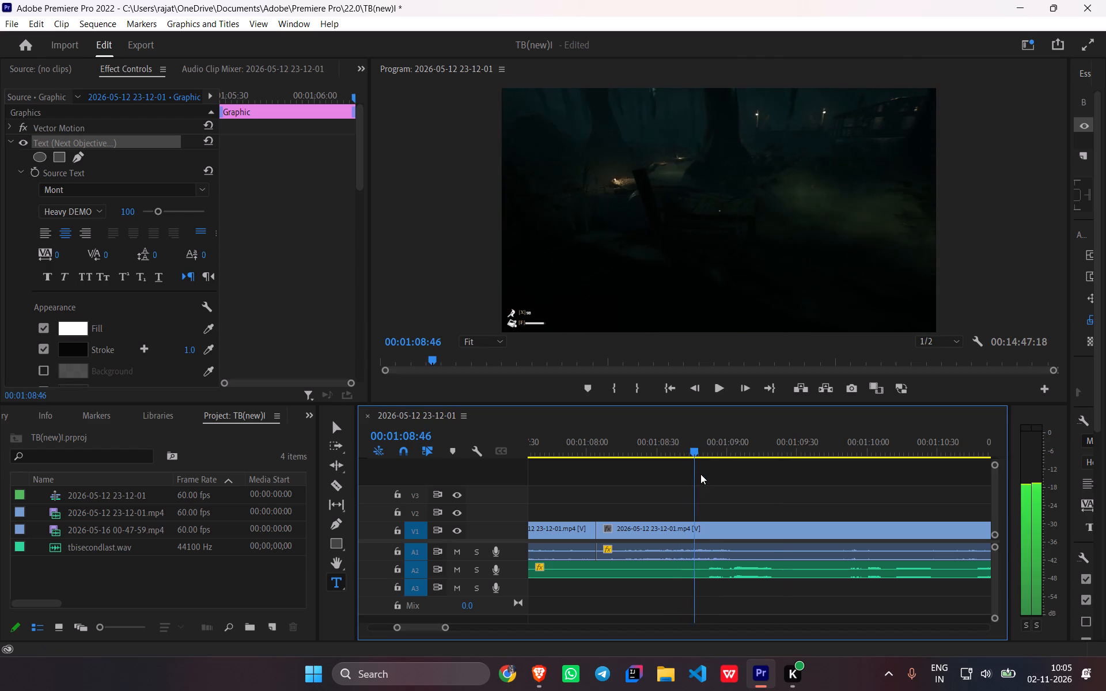
{"action": "left_click_drag", "start_coordinate": [700, 474], "coordinate": [703, 474]}
{"action": "key", "text": "ctrl+v"}
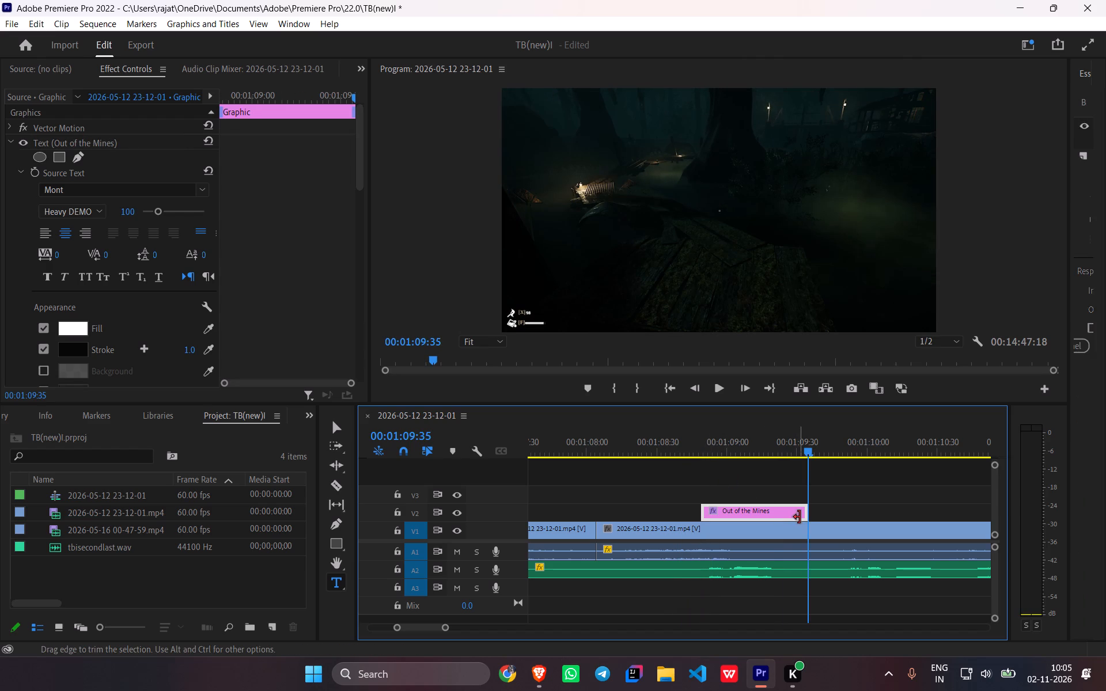
{"action": "left_click_drag", "start_coordinate": [806, 517], "coordinate": [776, 519]}
Replace the text of the caption copy at 00:01:08:49 with "Simpel Enough".
{"action": "left_click_drag", "start_coordinate": [809, 444], "coordinate": [734, 446]}
{"action": "triple_click", "coordinate": [726, 303]}
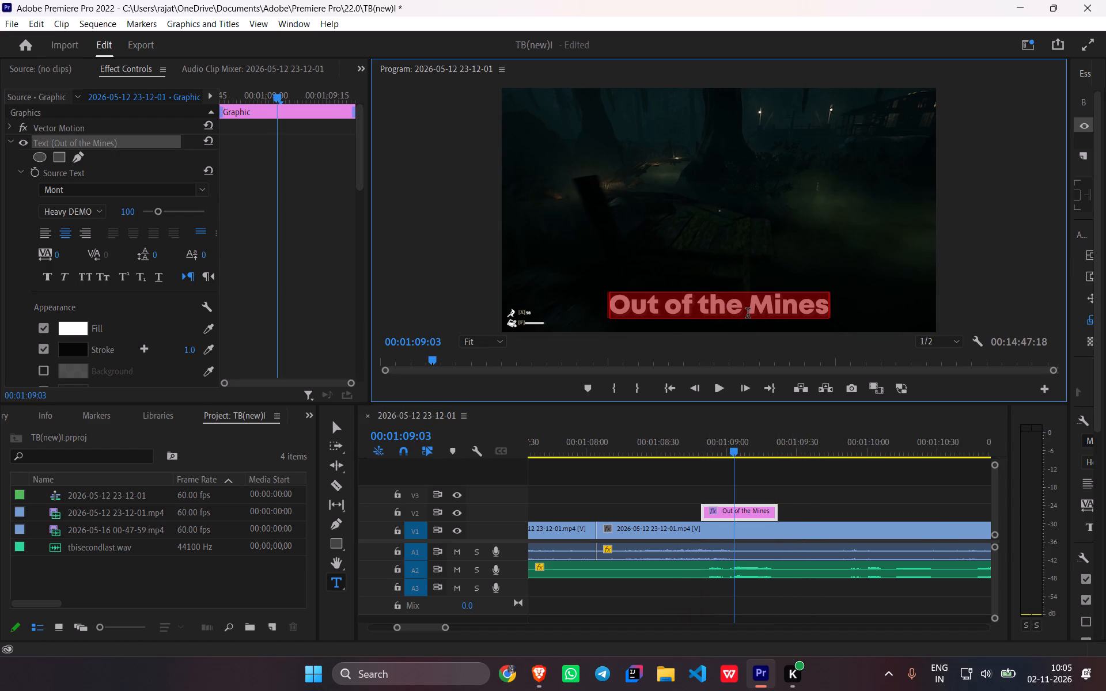
{"action": "type", "text": "Simpel enopugh"}
{"action": "key", "text": "BackSpace"}
{"action": "key", "text": "BackSpace"}
{"action": "key", "text": "BackSpace"}
{"action": "key", "text": "BackSpace"}
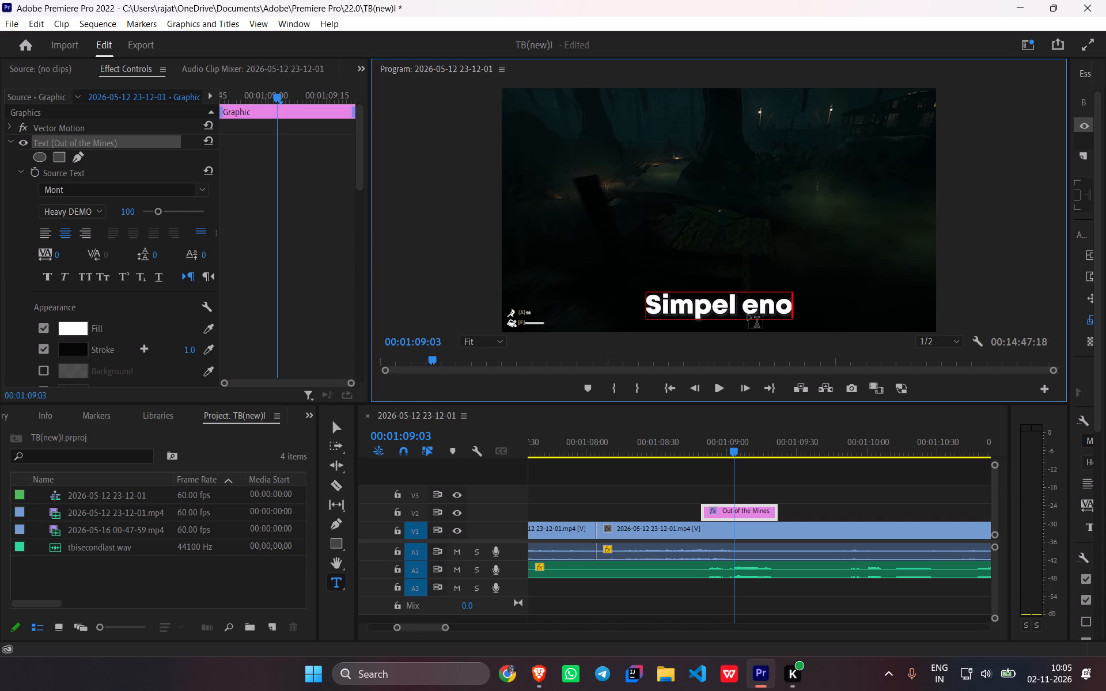
{"action": "type", "text": "ugh"}
{"action": "key", "text": "Left"}
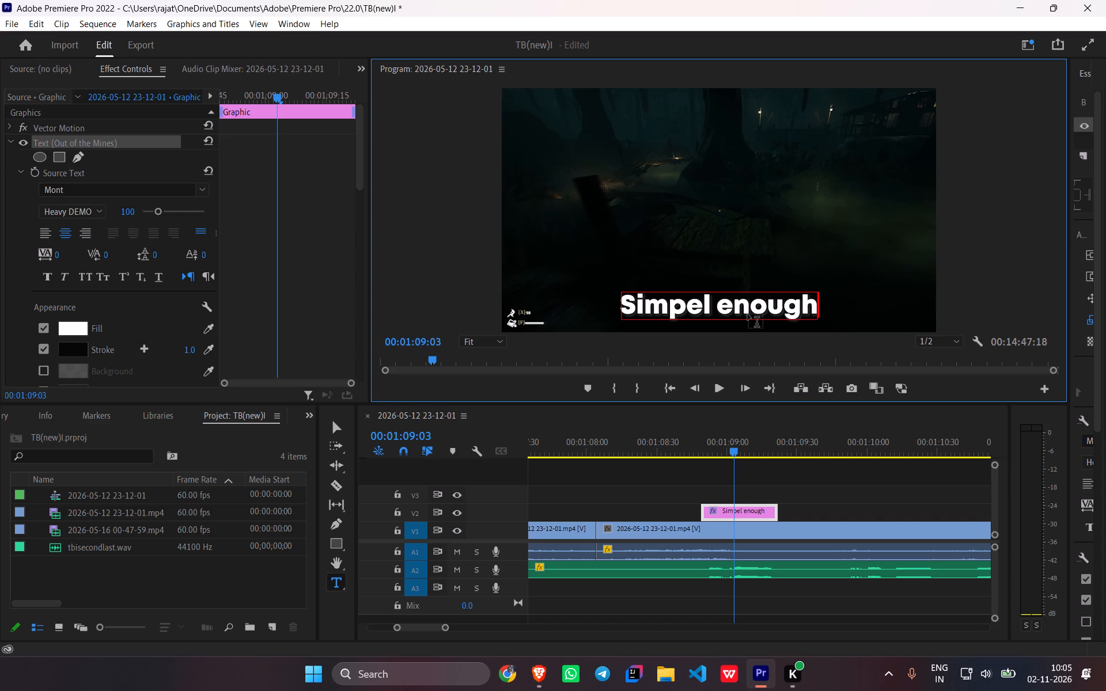
{"action": "key", "text": "Left"}
{"action": "key", "text": "Left"}
{"action": "key", "text": "Left"}
{"action": "key", "text": "Left"}
{"action": "key", "text": "BackSpace"}
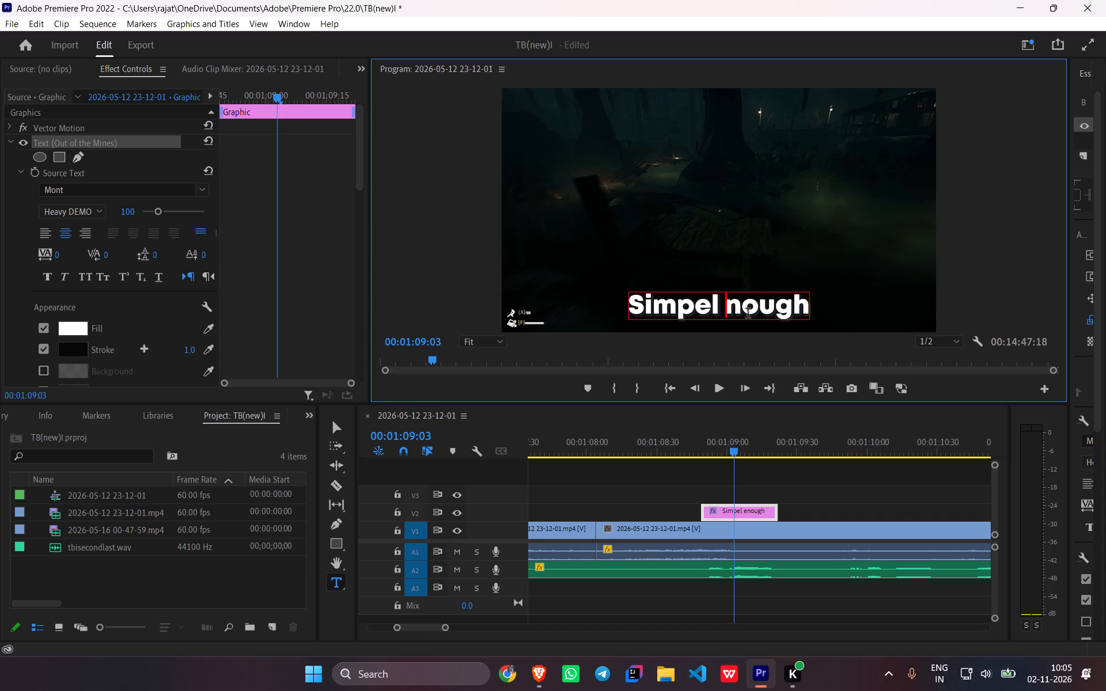
{"action": "key", "text": "shift+e"}
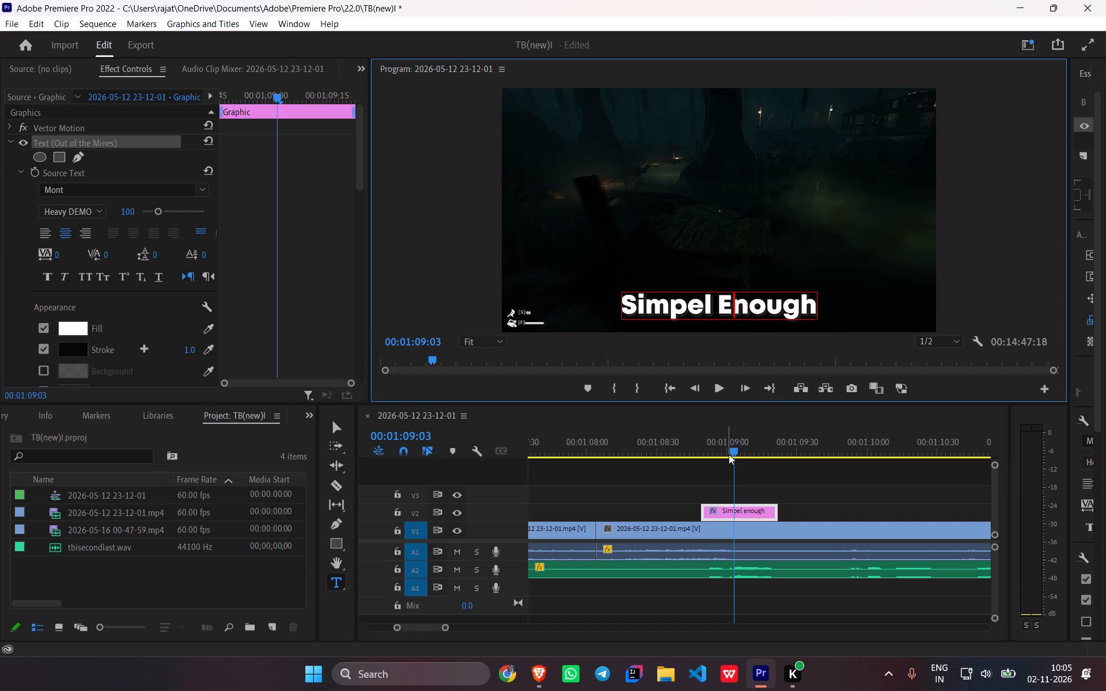
Replay the "Simpel Enough" caption and listen to the following narration up to about 00:01:11:20.
{"action": "left_click_drag", "start_coordinate": [733, 447], "coordinate": [673, 443]}
{"action": "key", "text": "space"}
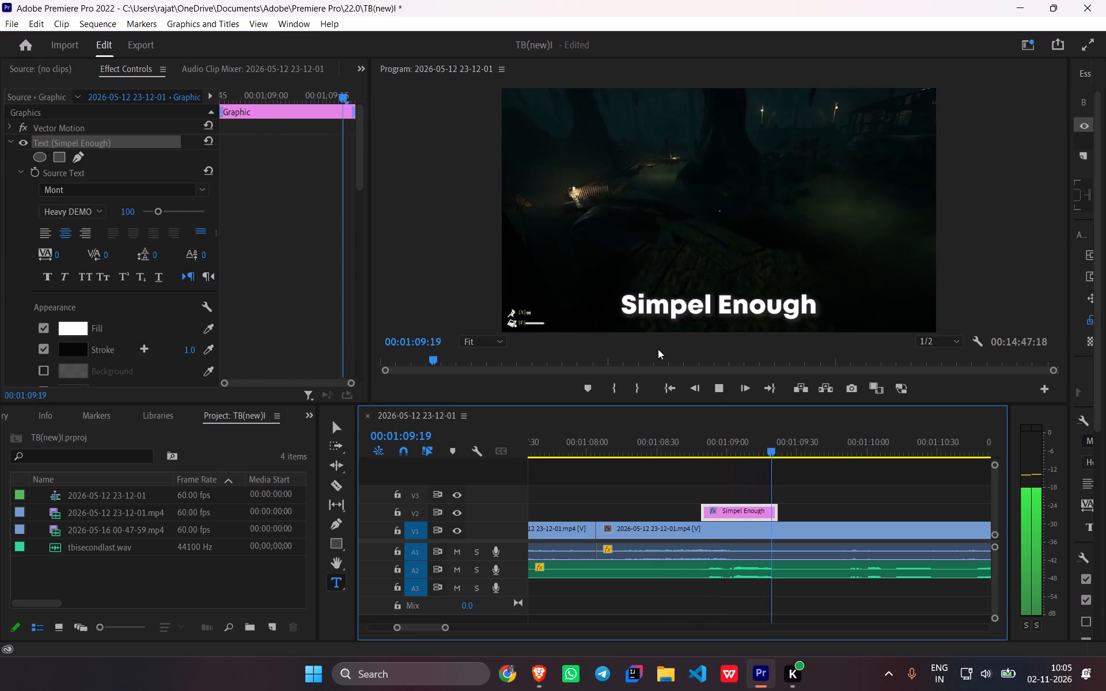
{"action": "key", "text": "space"}
{"action": "scroll", "coordinate": [805, 573], "scroll_direction": "down", "scroll_amount": 2}
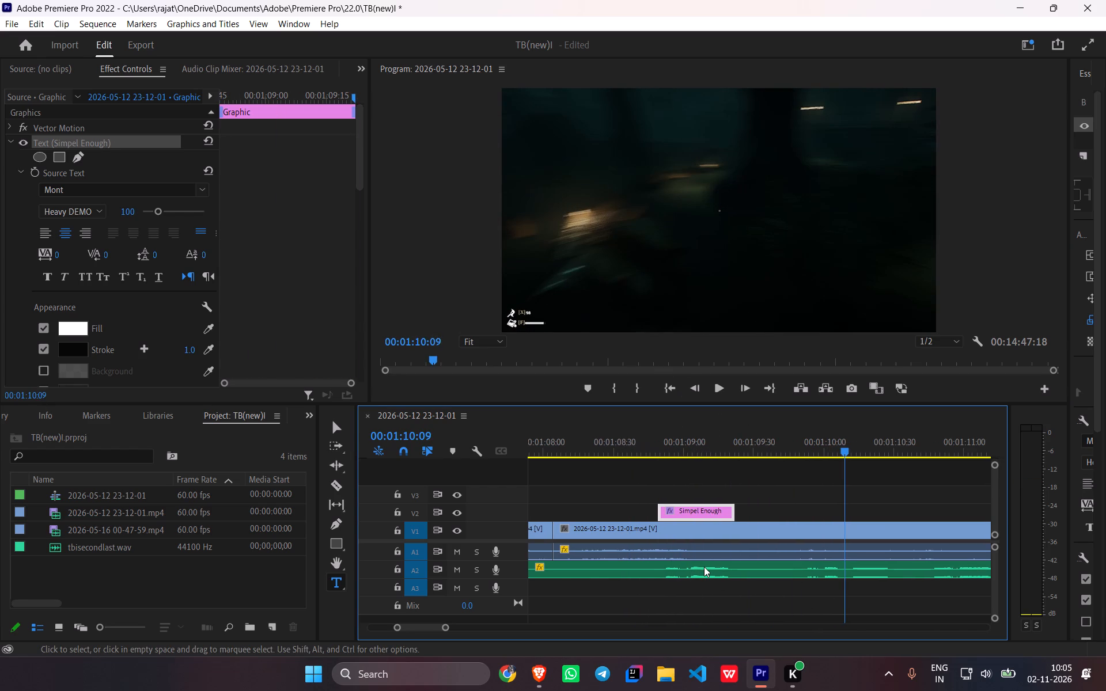
{"action": "scroll", "coordinate": [704, 567], "scroll_direction": "down", "scroll_amount": 7}
{"action": "key", "text": "space"}
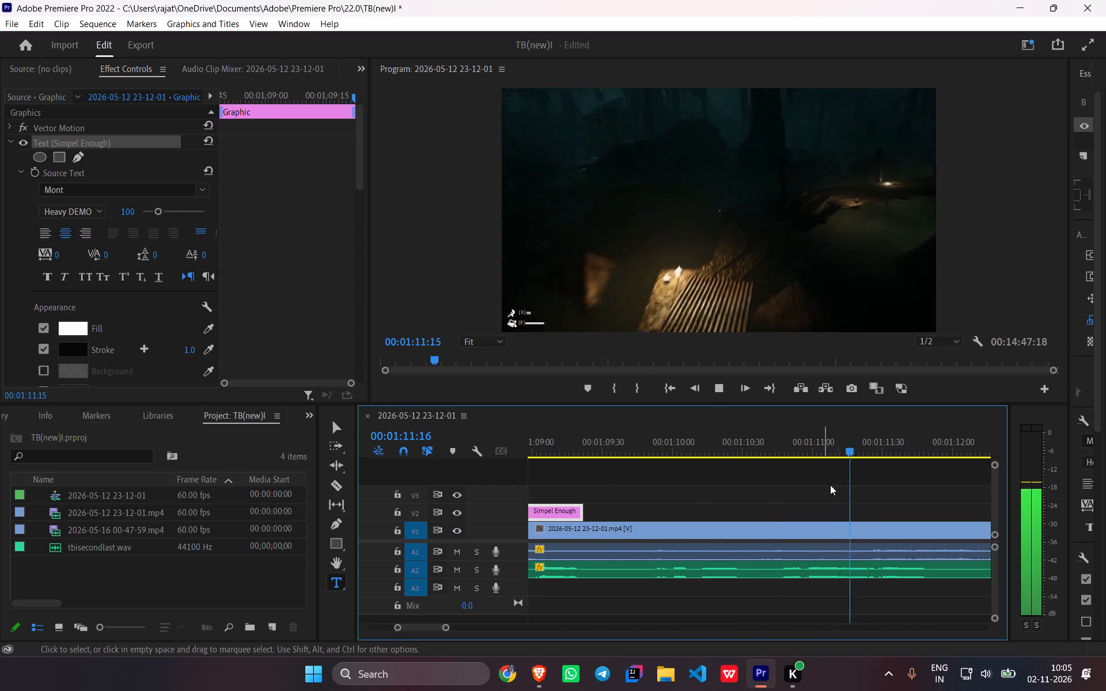
{"action": "key", "text": "space"}
Paste a caption copy on V2 at about 00:01:09:52 and trim its end to about 38 frames long.
{"action": "left_click_drag", "start_coordinate": [859, 442], "coordinate": [656, 464]}
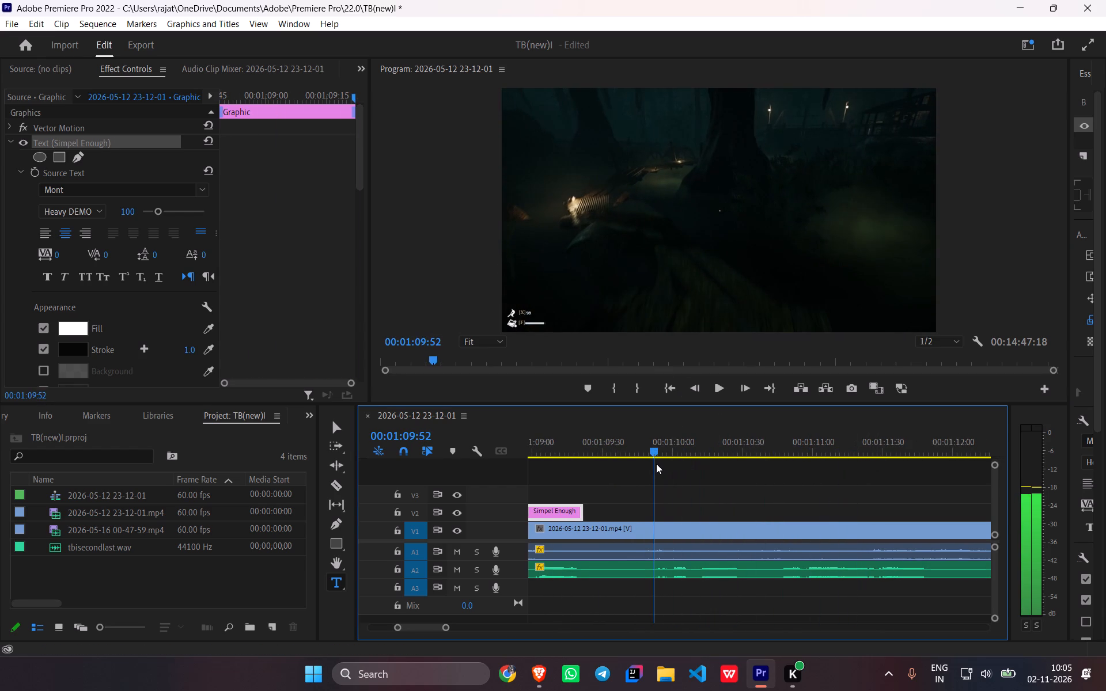
{"action": "left_click_drag", "start_coordinate": [656, 464], "coordinate": [655, 464]}
{"action": "key", "text": "ctrl+v"}
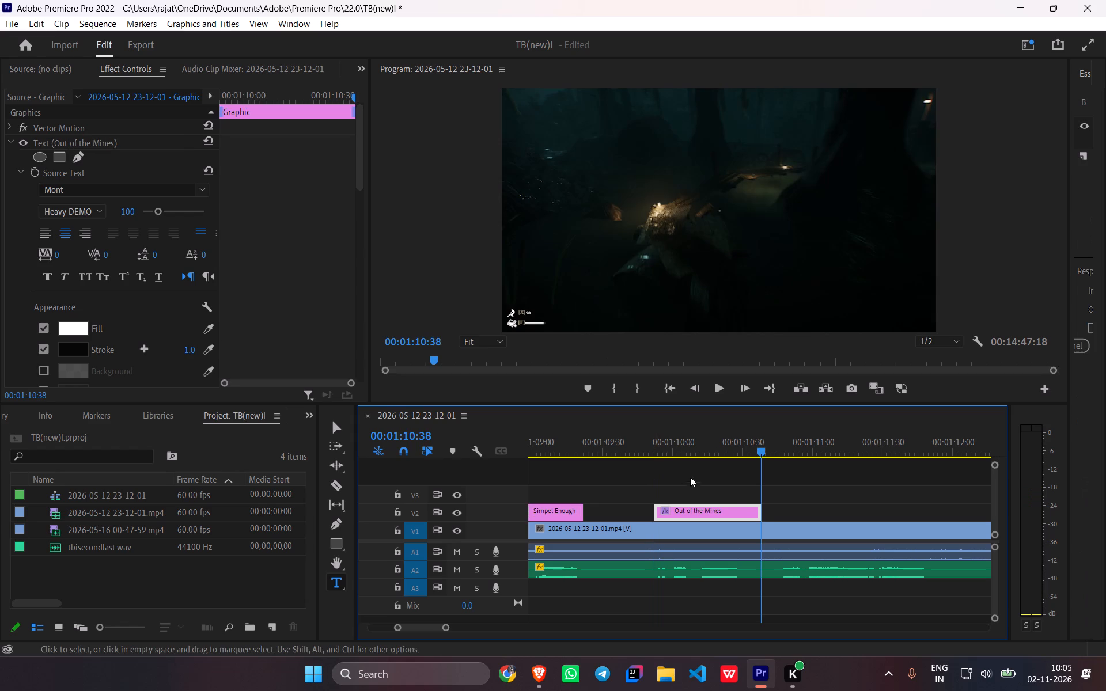
{"action": "left_click_drag", "start_coordinate": [755, 515], "coordinate": [728, 515]}
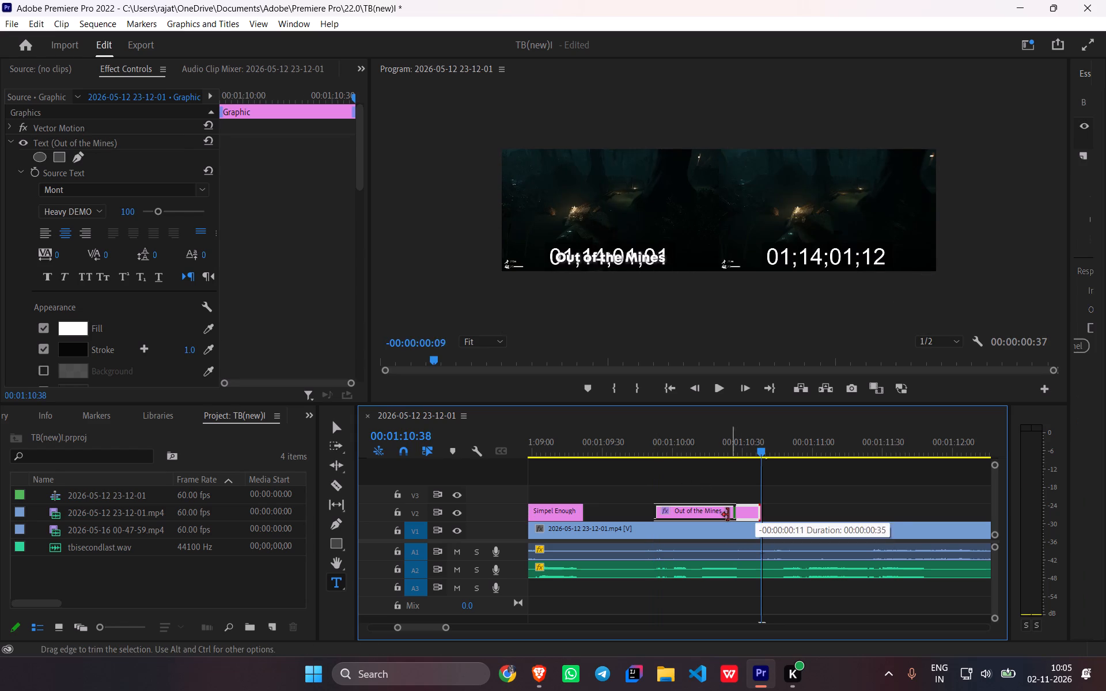
{"action": "left_click_drag", "start_coordinate": [728, 515], "coordinate": [726, 515]}
{"action": "left_click_drag", "start_coordinate": [730, 511], "coordinate": [741, 513]}
Replay the narration over the caption copy at 00:01:09:52 and replace its text with "Straight Forward".
{"action": "left_click_drag", "start_coordinate": [767, 451], "coordinate": [666, 454]}
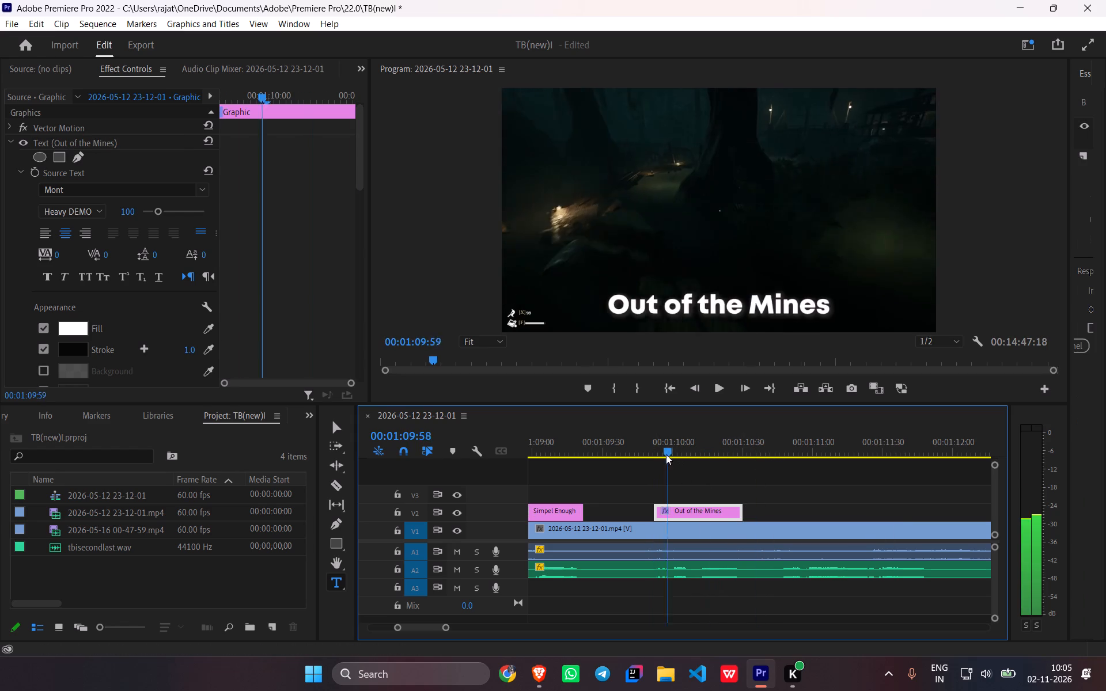
{"action": "left_click_drag", "start_coordinate": [666, 454], "coordinate": [642, 454]}
{"action": "key", "text": "space"}
{"action": "key", "text": "space"}
{"action": "triple_click", "coordinate": [709, 301]}
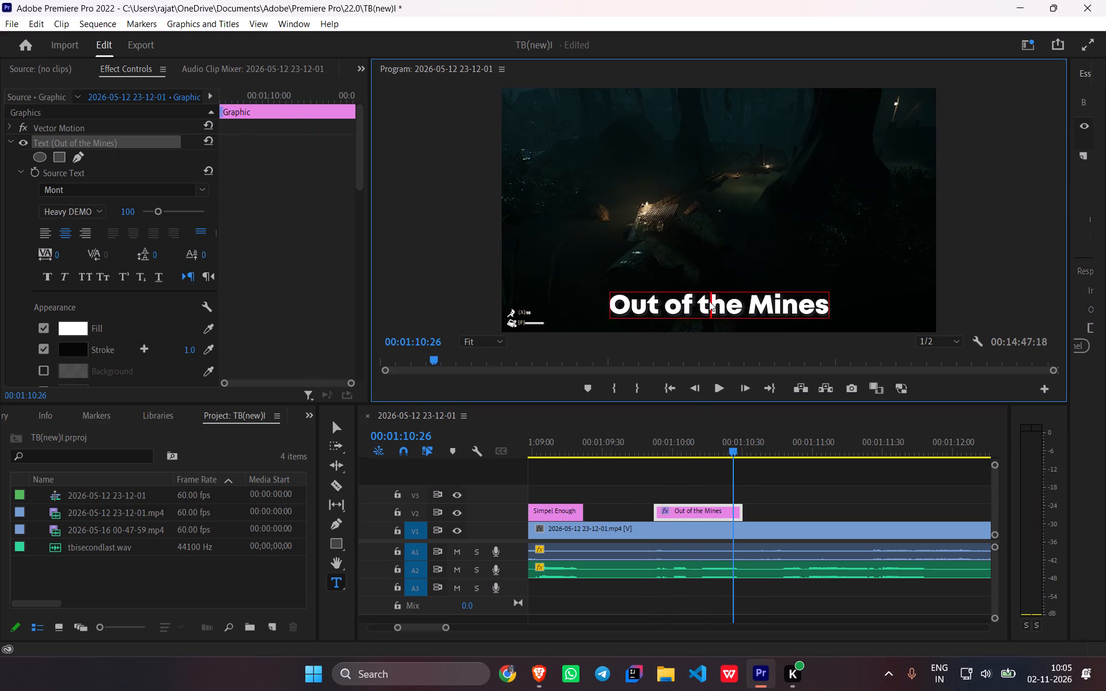
{"action": "type", "text": "Sta"}
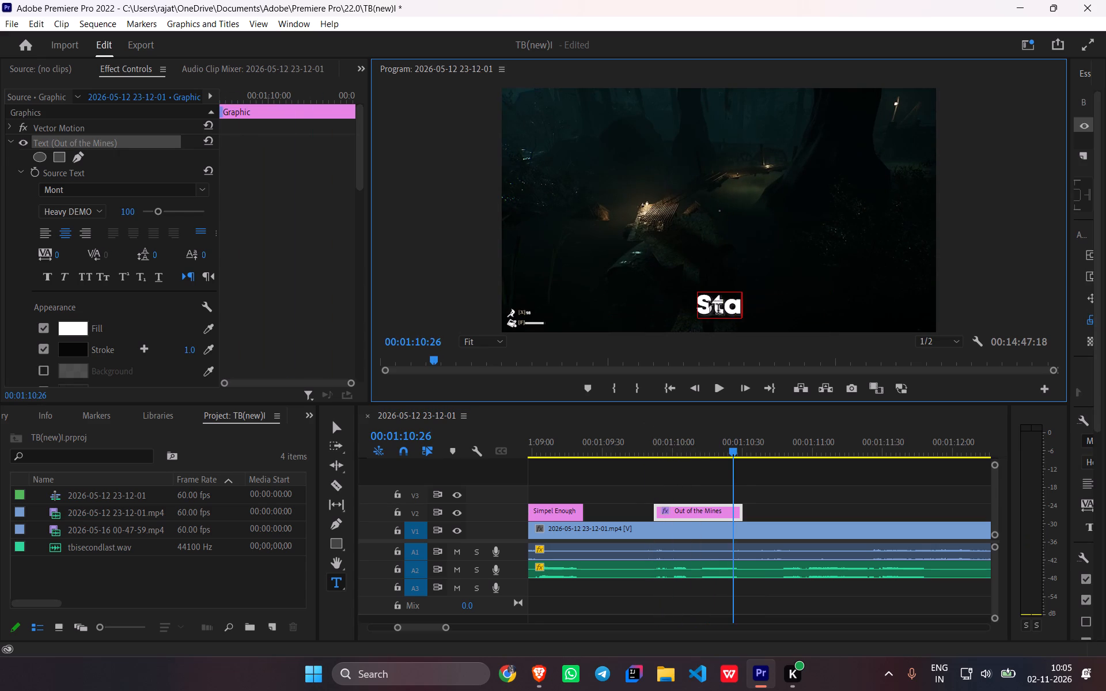
{"action": "key", "text": "BackSpace"}
{"action": "type", "text": "raight"}
{"action": "key", "text": "space"}
{"action": "type", "text": "FIr"}
{"action": "key", "text": "BackSpace"}
{"action": "key", "text": "BackSpace"}
{"action": "type", "text": "orward"}
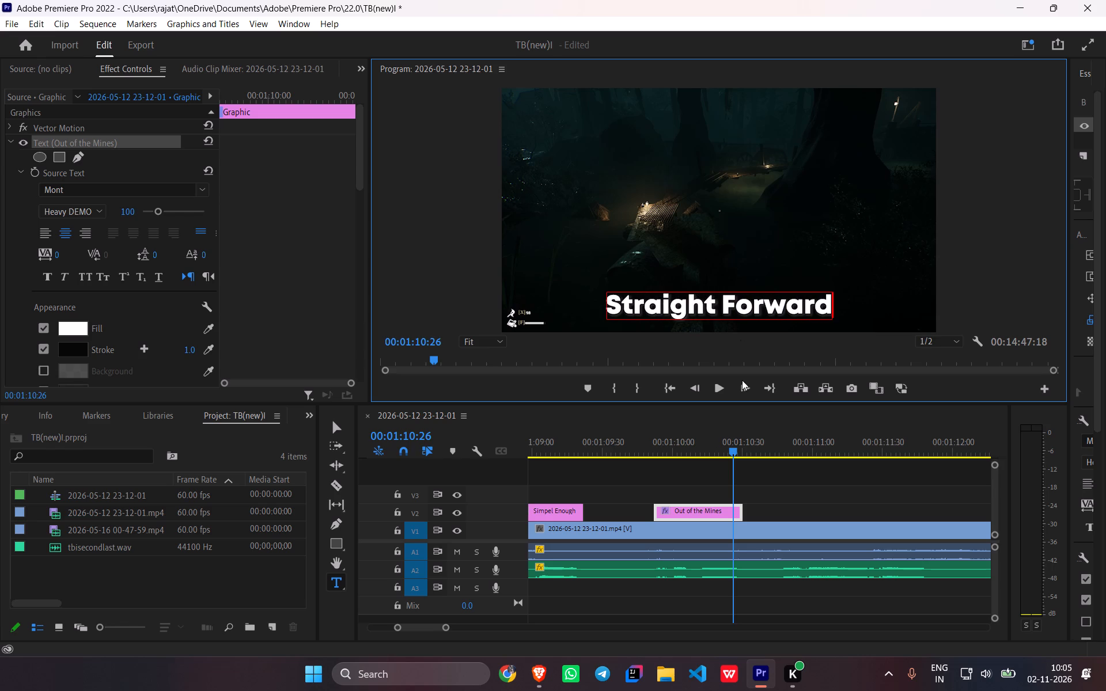
Replay the "Straight Forward" caption and listen to the following narration past 00:01:11:22.
{"action": "left_click_drag", "start_coordinate": [728, 453], "coordinate": [645, 458]}
{"action": "key", "text": "space"}
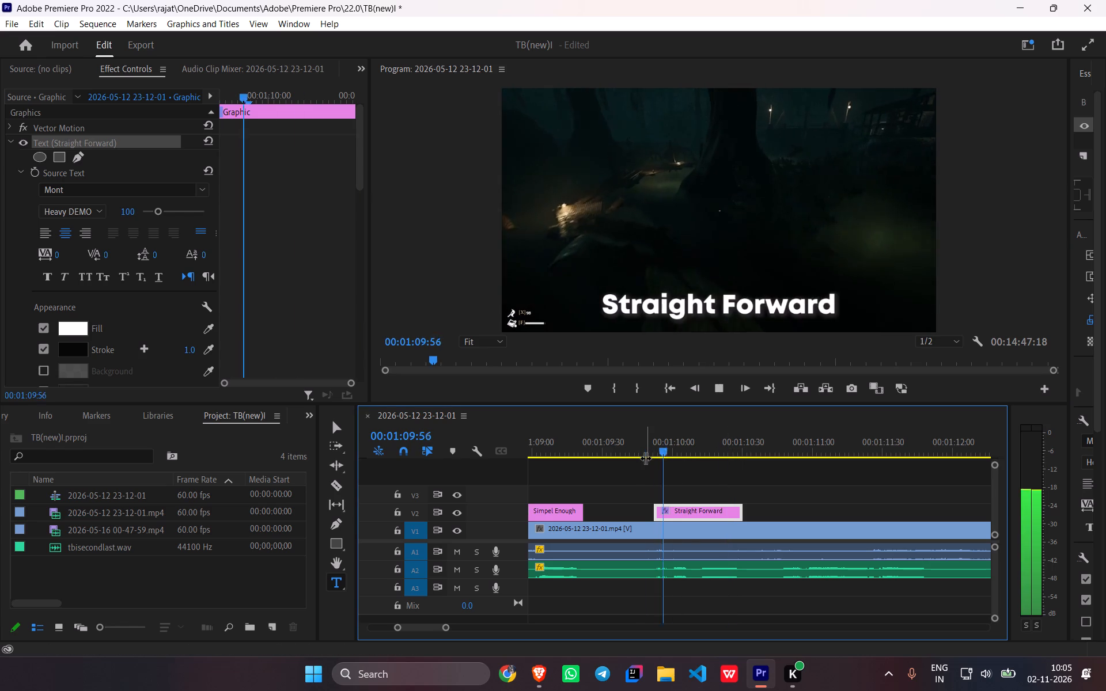
{"action": "key", "text": "space"}
{"action": "key", "text": "space"}
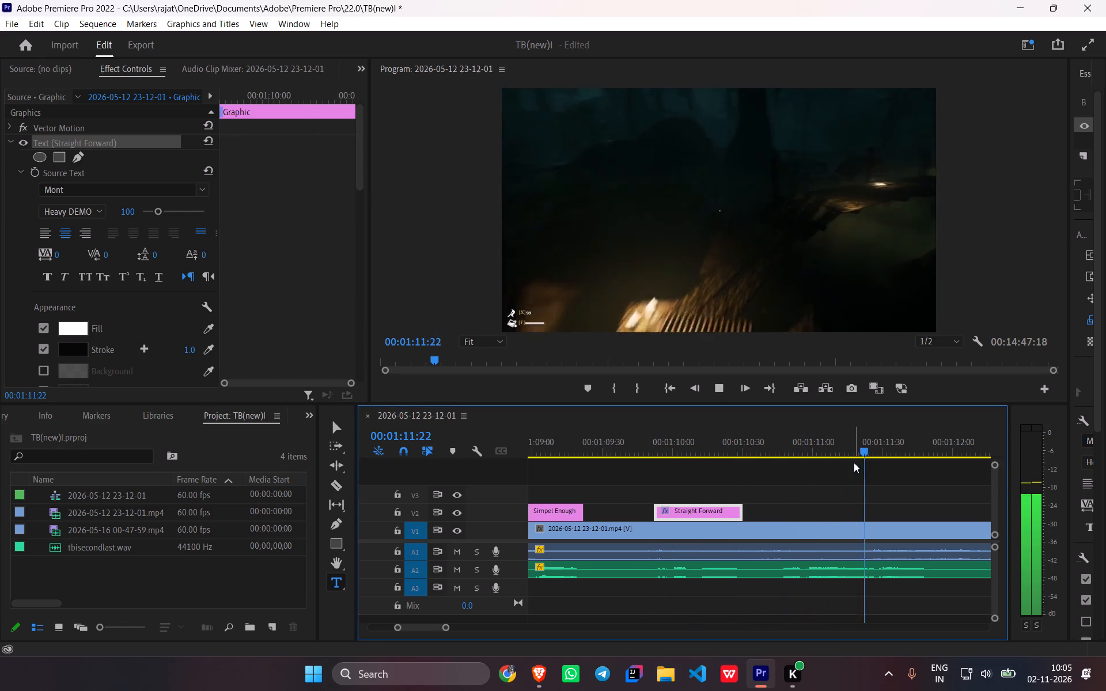
{"action": "key", "text": "space"}
Paste a caption copy on V2 at 00:01:10:47 and replace its text with "Nothing Weird" after listening to the narration.
{"action": "left_click_drag", "start_coordinate": [877, 451], "coordinate": [782, 463]}
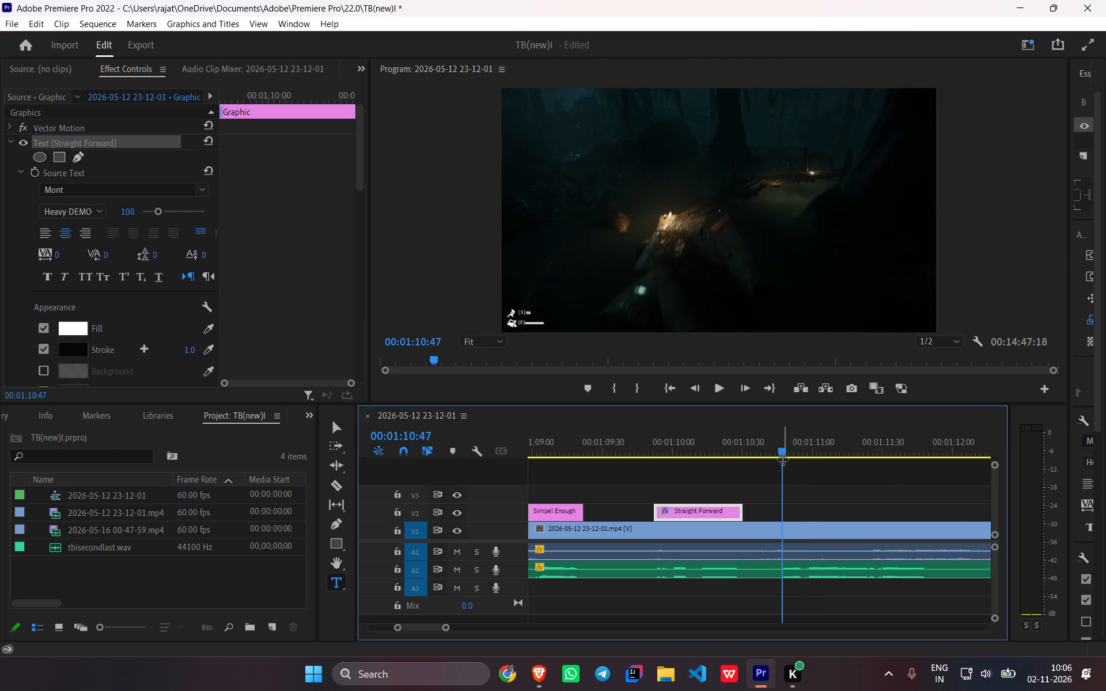
{"action": "key", "text": "ctrl+v"}
{"action": "left_click_drag", "start_coordinate": [889, 447], "coordinate": [767, 472]}
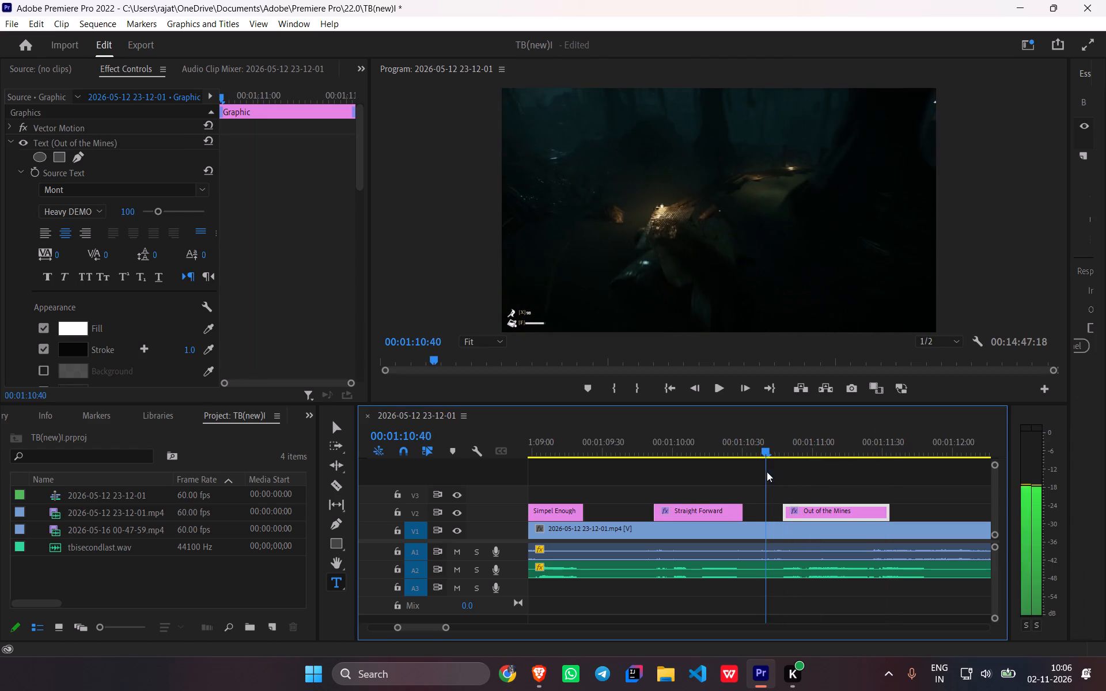
{"action": "left_click_drag", "start_coordinate": [767, 472], "coordinate": [764, 472]}
{"action": "key", "text": "space"}
{"action": "key", "text": "space"}
{"action": "triple_click", "coordinate": [719, 305]}
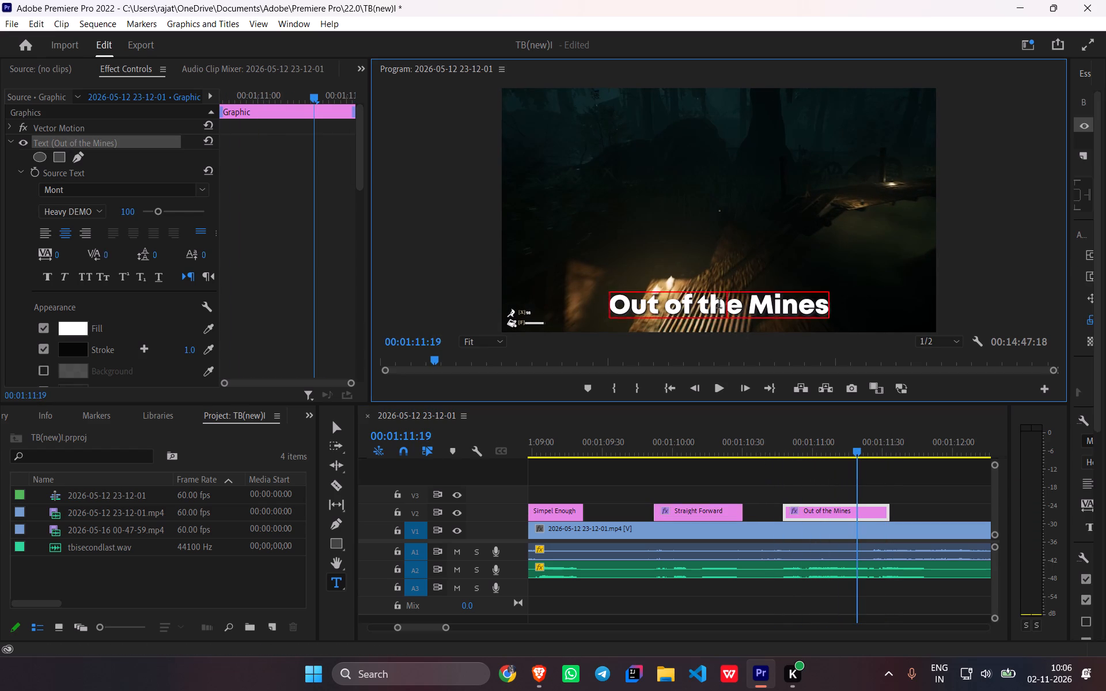
{"action": "type", "text": "Nothing"}
{"action": "key", "text": "space"}
{"action": "type", "text": "Weird"}
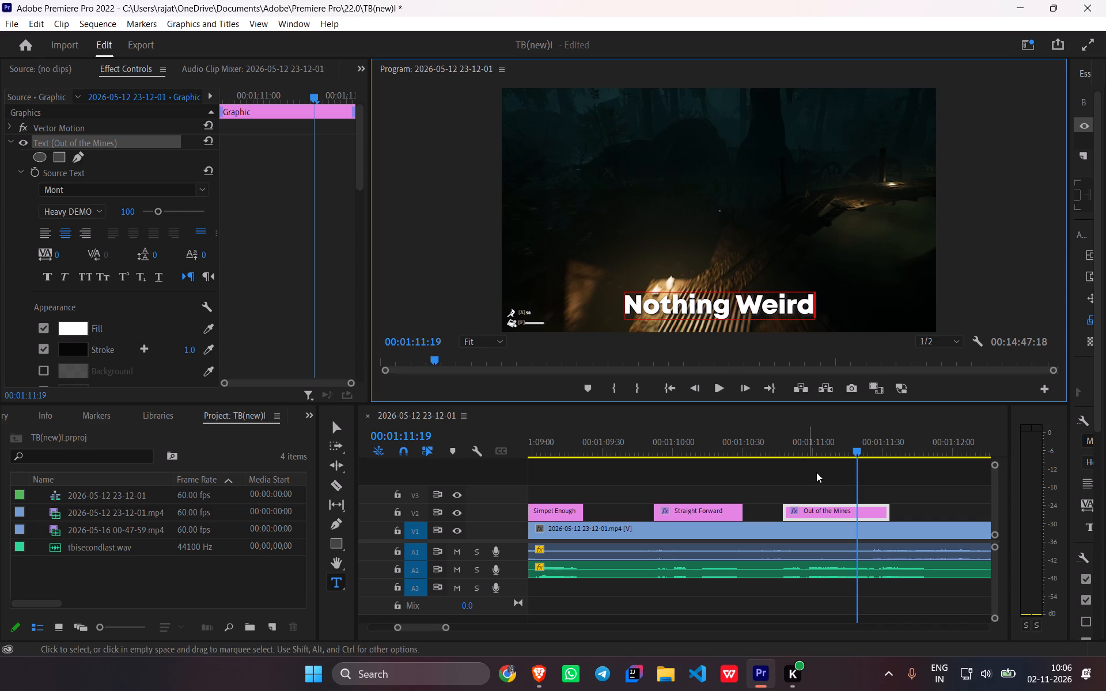
Replay the "Nothing Weird" caption, paste a caption copy on V2 at 00:01:11:31 and trim its end to about 00:01:11:50.
{"action": "left_click_drag", "start_coordinate": [861, 452], "coordinate": [721, 462]}
{"action": "key", "text": "space"}
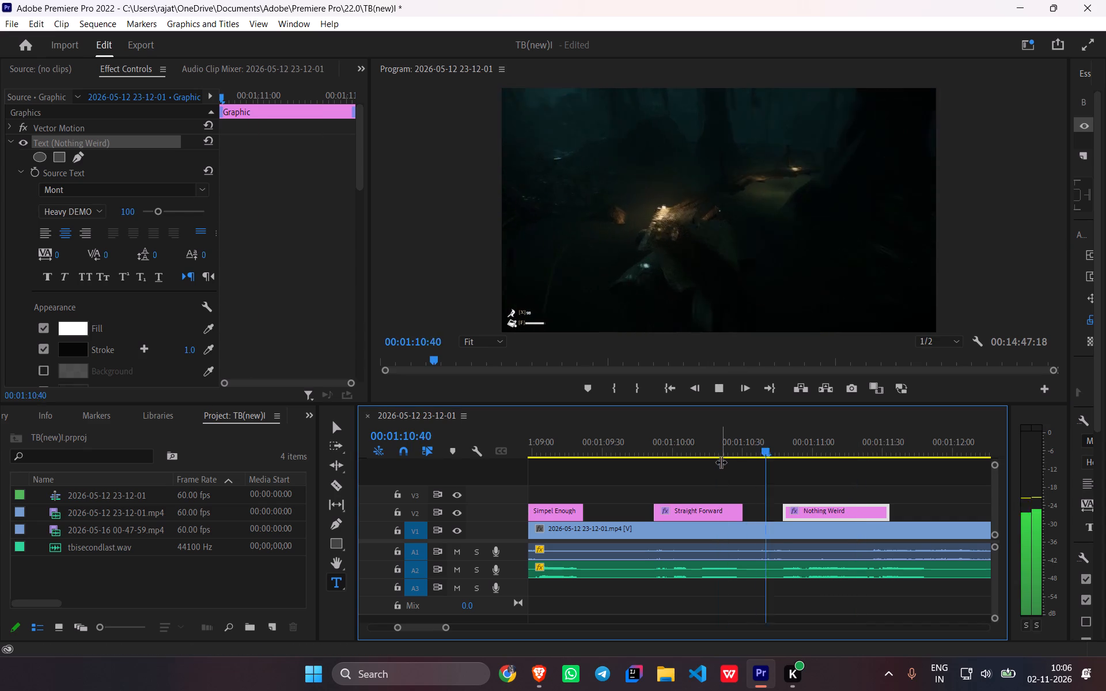
{"action": "key", "text": "space"}
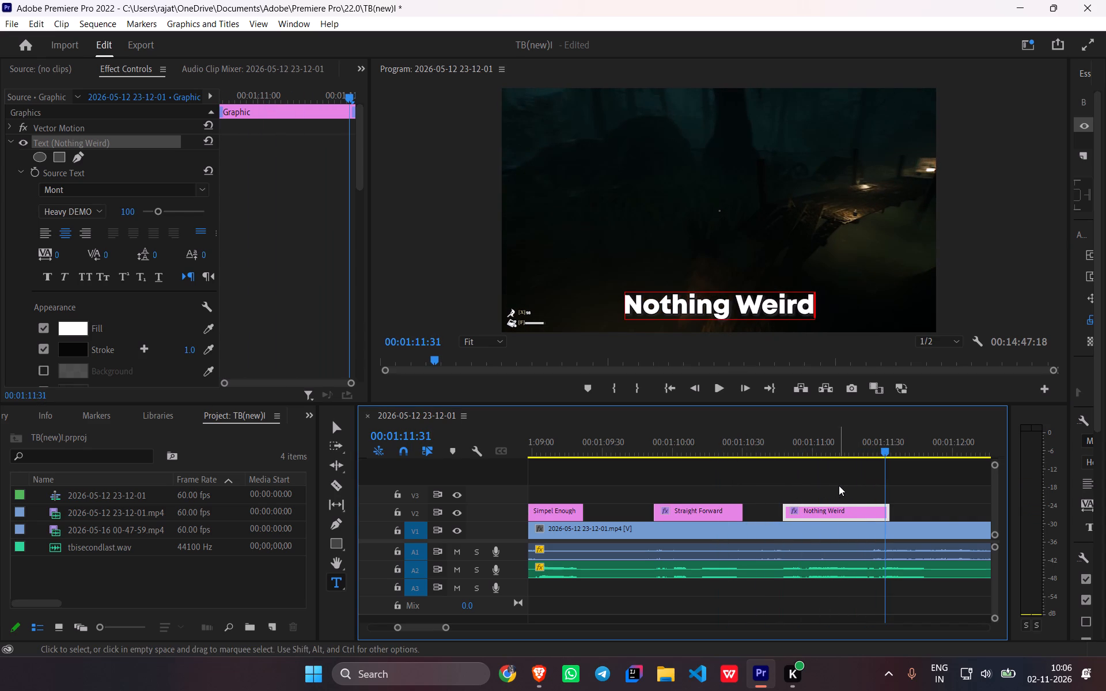
{"action": "key", "text": "ctrl+v"}
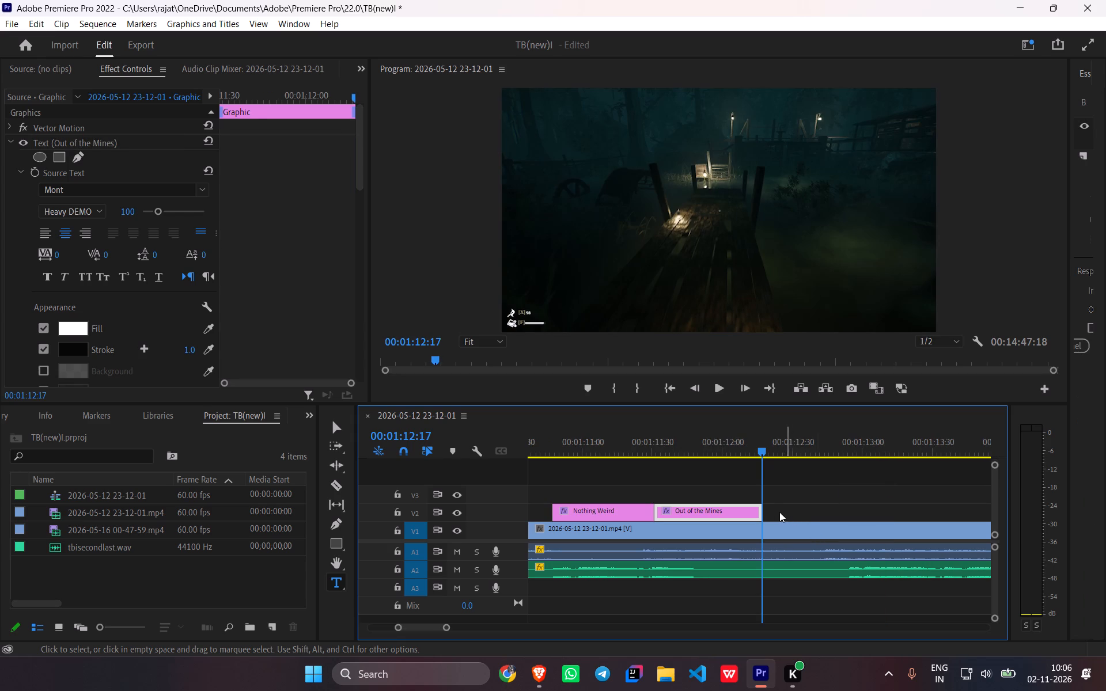
{"action": "left_click_drag", "start_coordinate": [760, 516], "coordinate": [713, 509]}
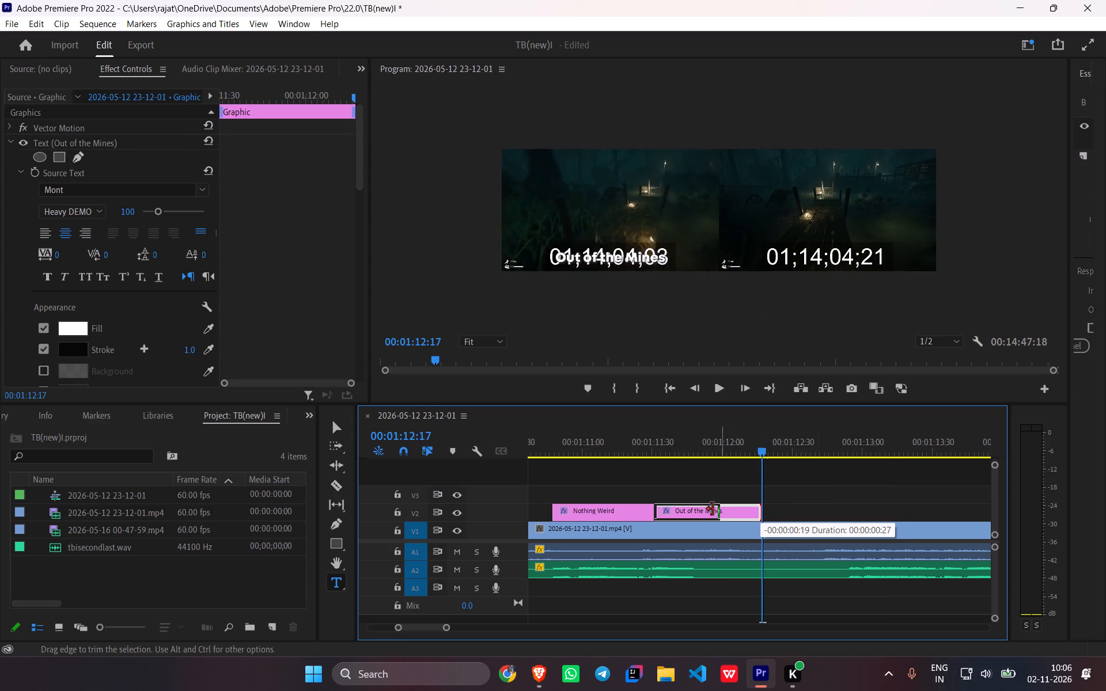
{"action": "left_click_drag", "start_coordinate": [713, 509], "coordinate": [696, 514]}
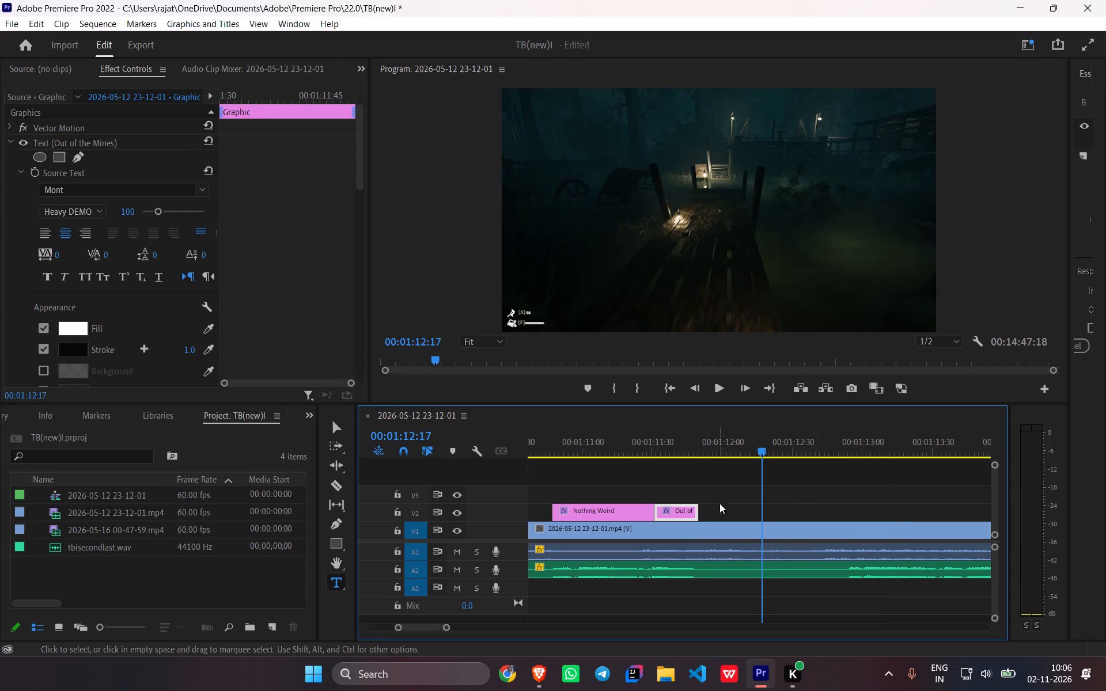
Replace the text of the short caption copy at 00:01:11:31 with "is going on".
{"action": "left_click_drag", "start_coordinate": [763, 447], "coordinate": [681, 434]}
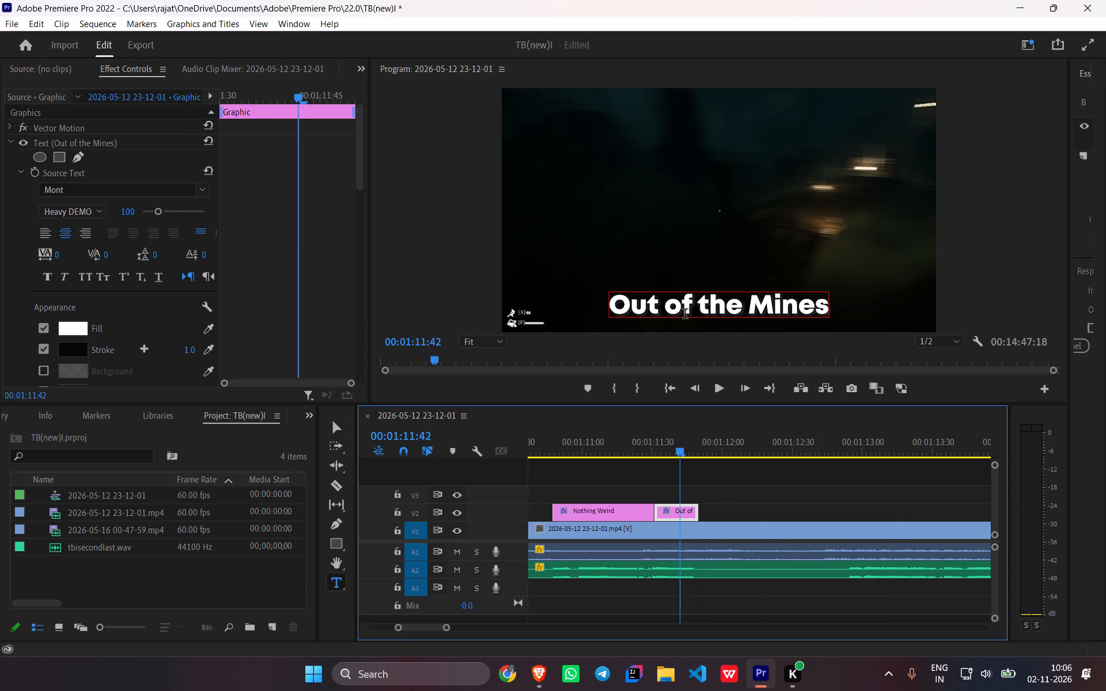
{"action": "triple_click", "coordinate": [685, 307]}
{"action": "type", "text": "is going on"}
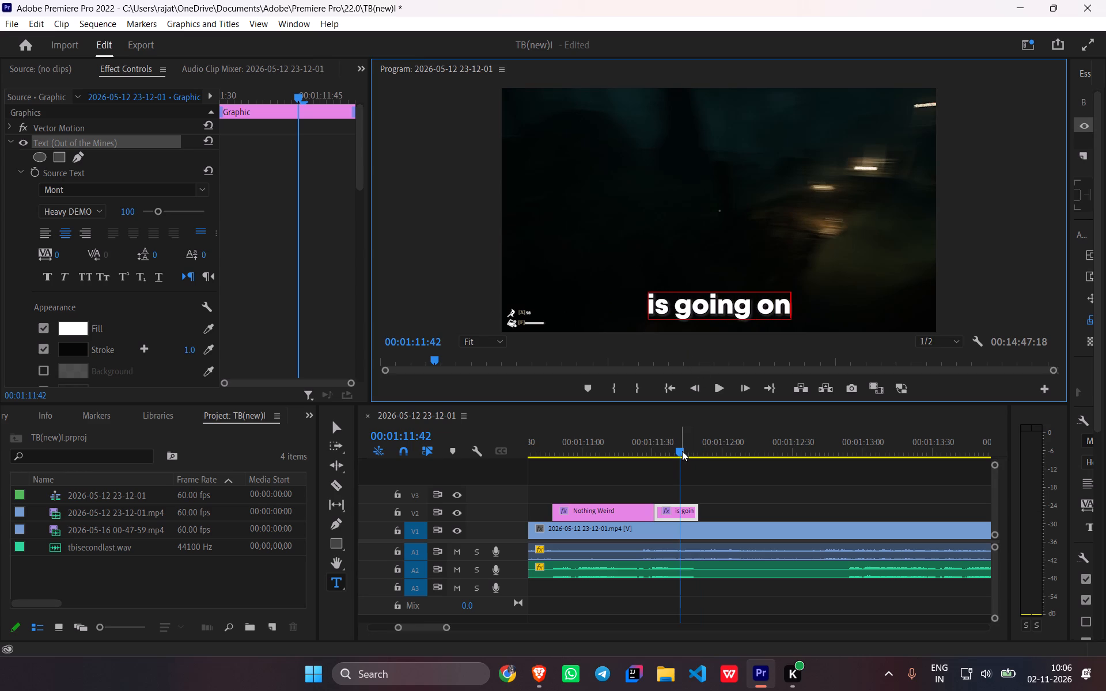
Replay the "Nothing Weird" and "is going on" captions and listen to the following narration up to 00:01:14:06.
{"action": "left_click_drag", "start_coordinate": [682, 451], "coordinate": [537, 466]}
{"action": "key", "text": "space"}
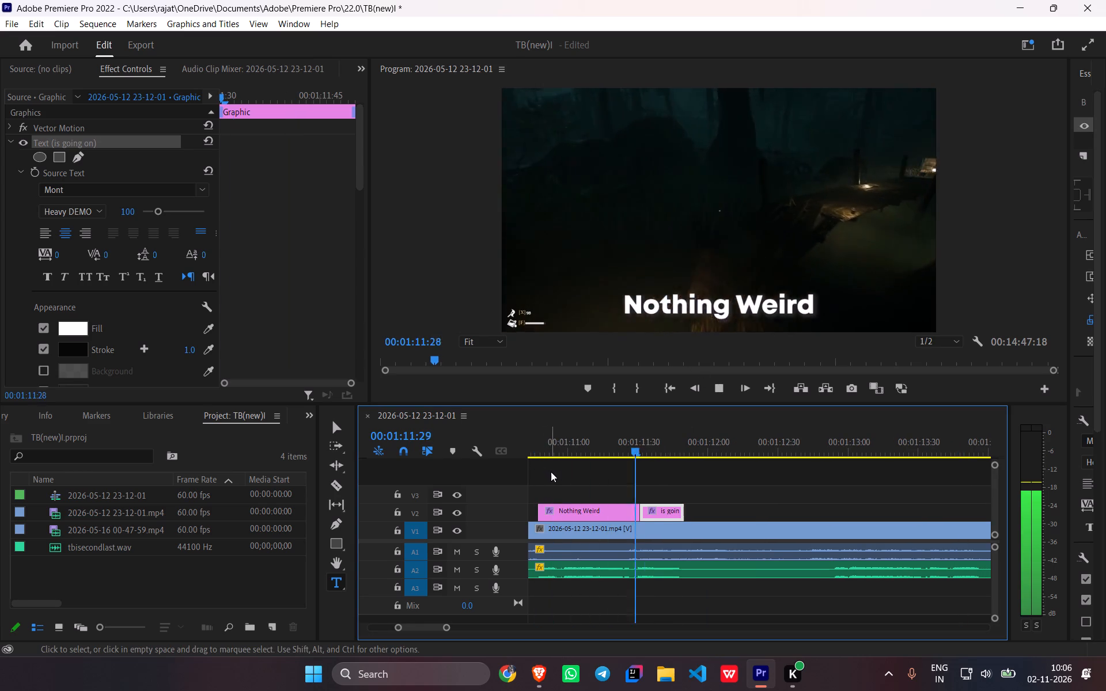
{"action": "key", "text": "space"}
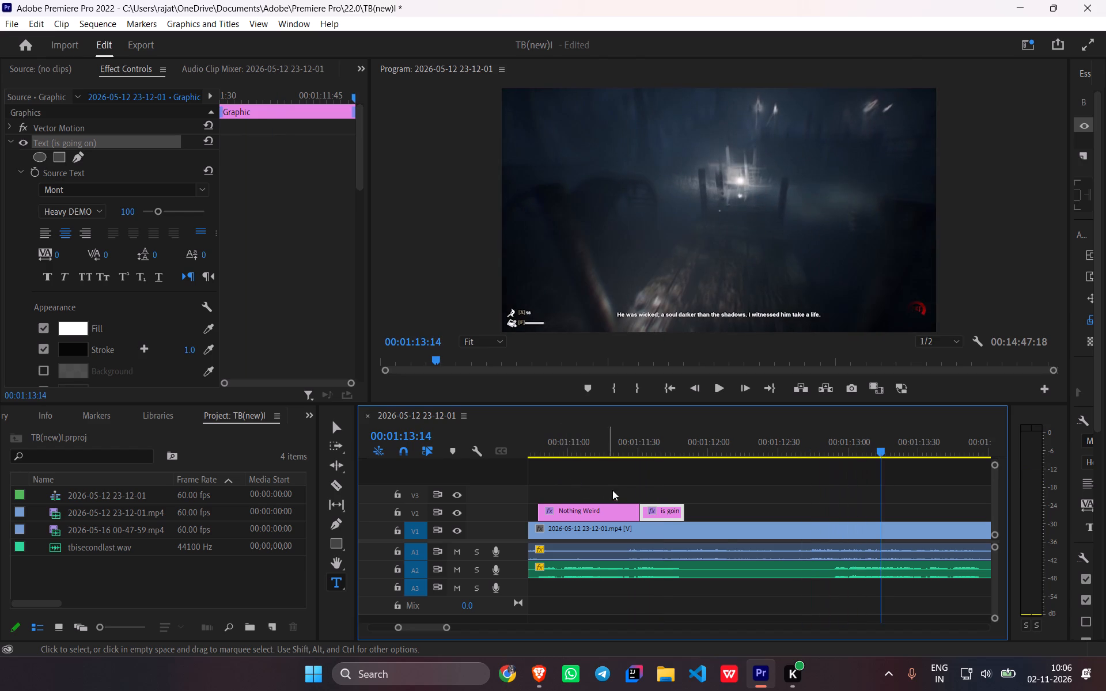
{"action": "key", "text": "space"}
{"action": "key", "text": "space"}
{"action": "key", "text": "space"}
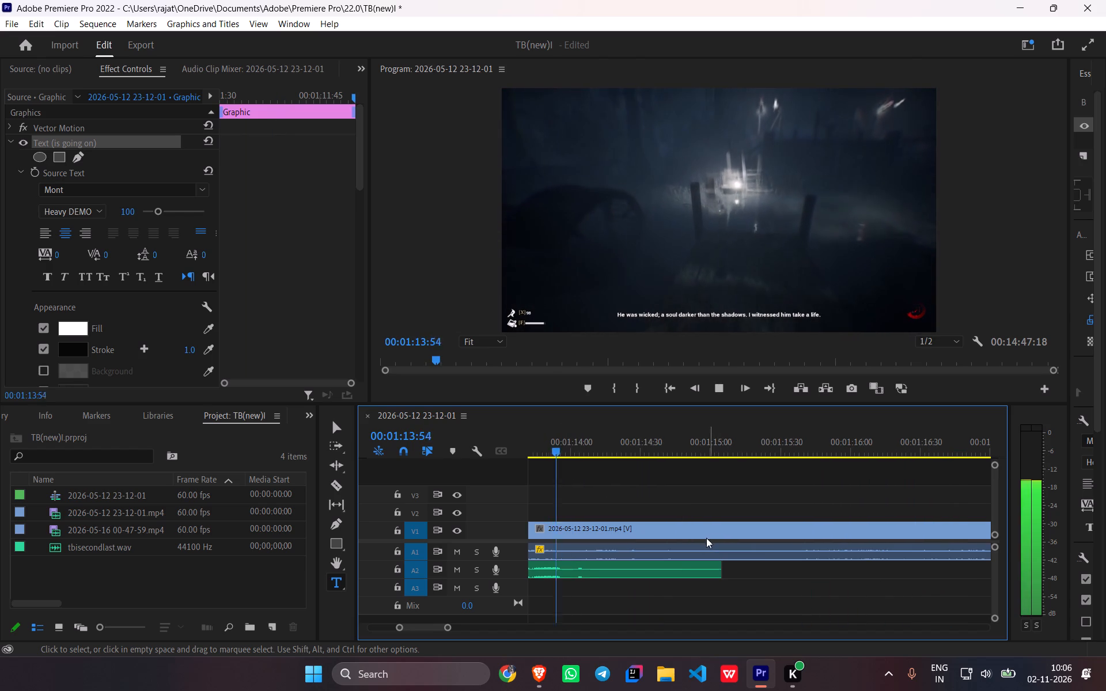
{"action": "key", "text": "space"}
Paste a caption copy on V2 at about 00:01:12:51 and replace its text with "Nothing weird is going to happen".
{"action": "scroll", "coordinate": [716, 555], "scroll_direction": "up", "scroll_amount": 11}
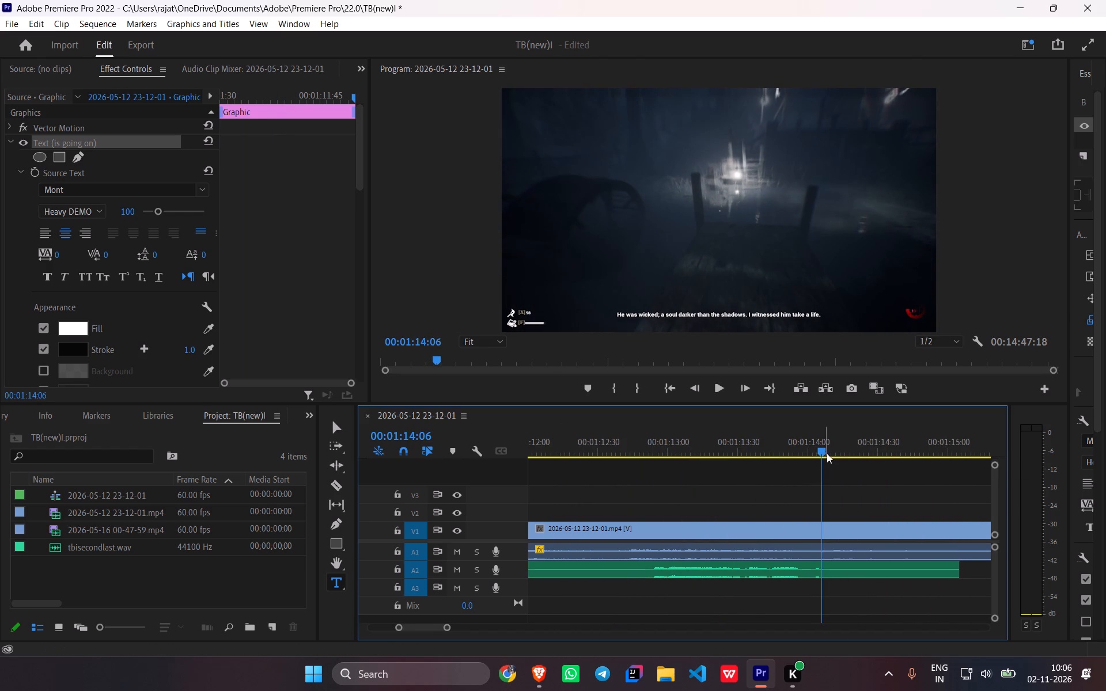
{"action": "left_click_drag", "start_coordinate": [824, 451], "coordinate": [649, 476]}
{"action": "key", "text": "ctrl+v"}
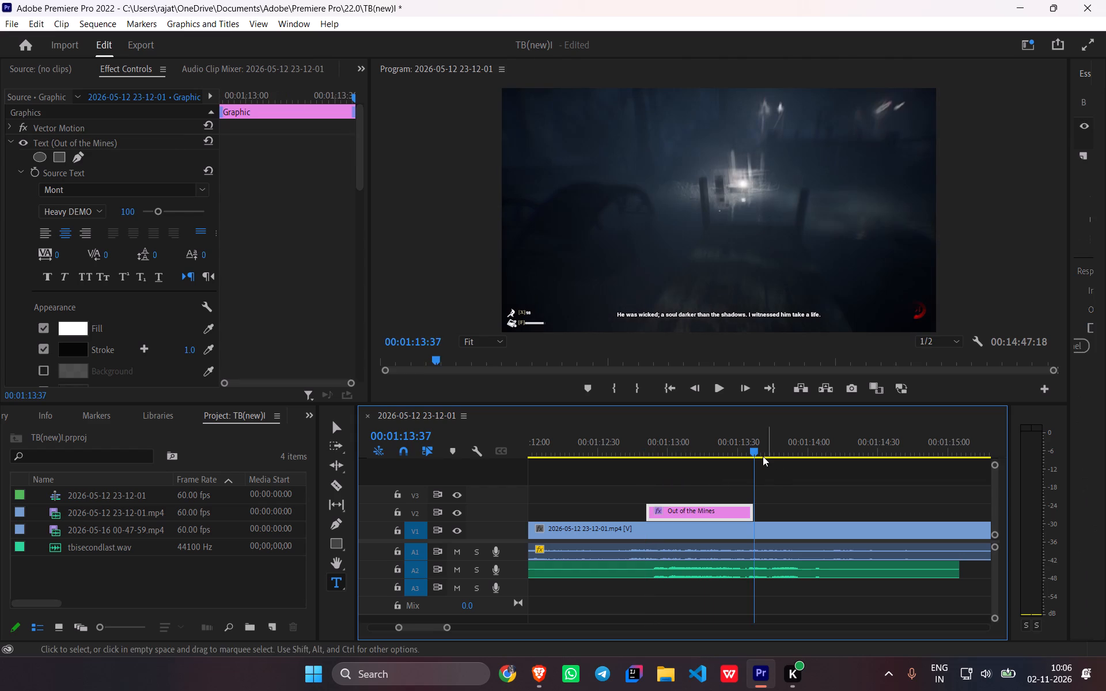
{"action": "left_click_drag", "start_coordinate": [755, 451], "coordinate": [714, 448]}
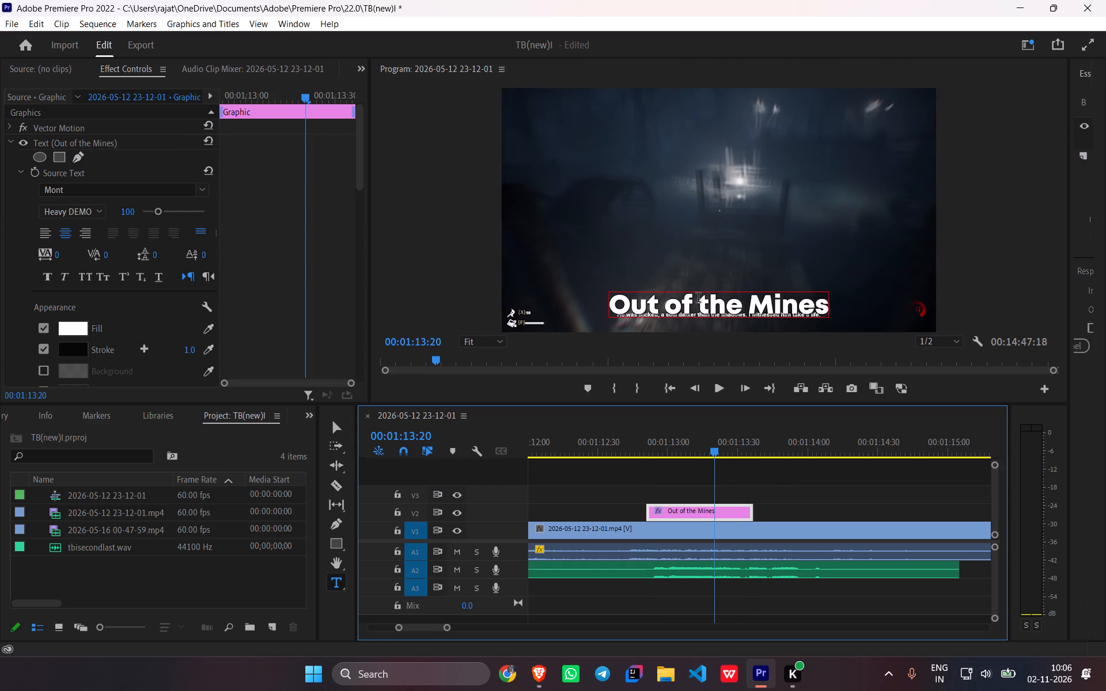
{"action": "triple_click", "coordinate": [698, 299]}
{"action": "type", "text": "Nothing weird"}
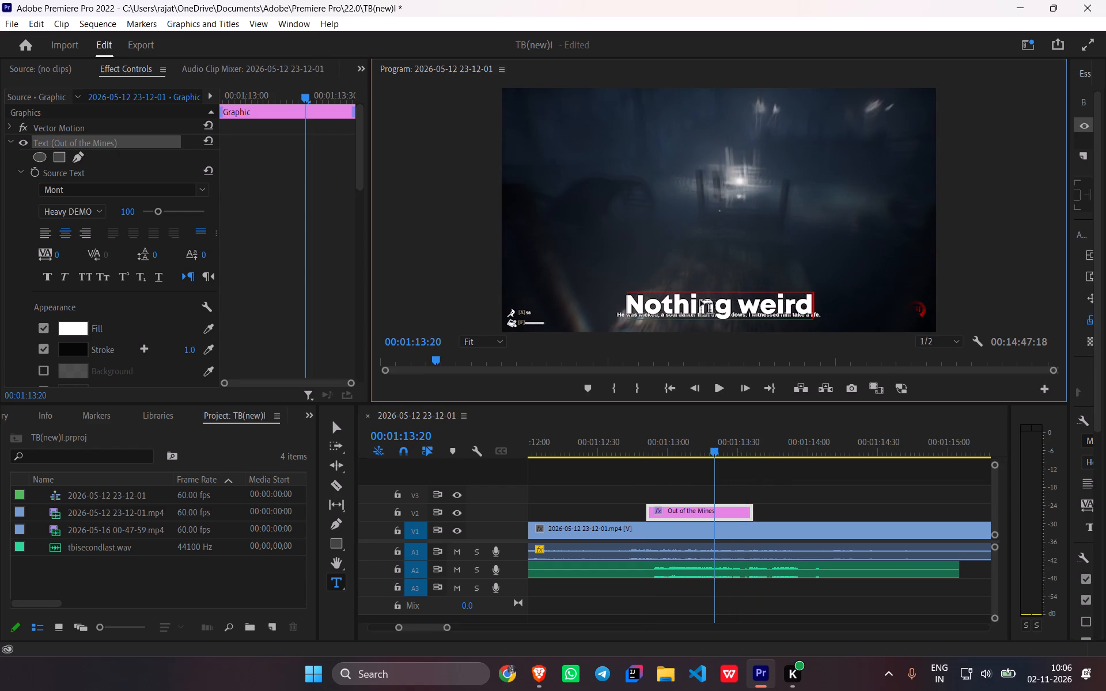
{"action": "key", "text": "space"}
{"action": "type", "text": "id"}
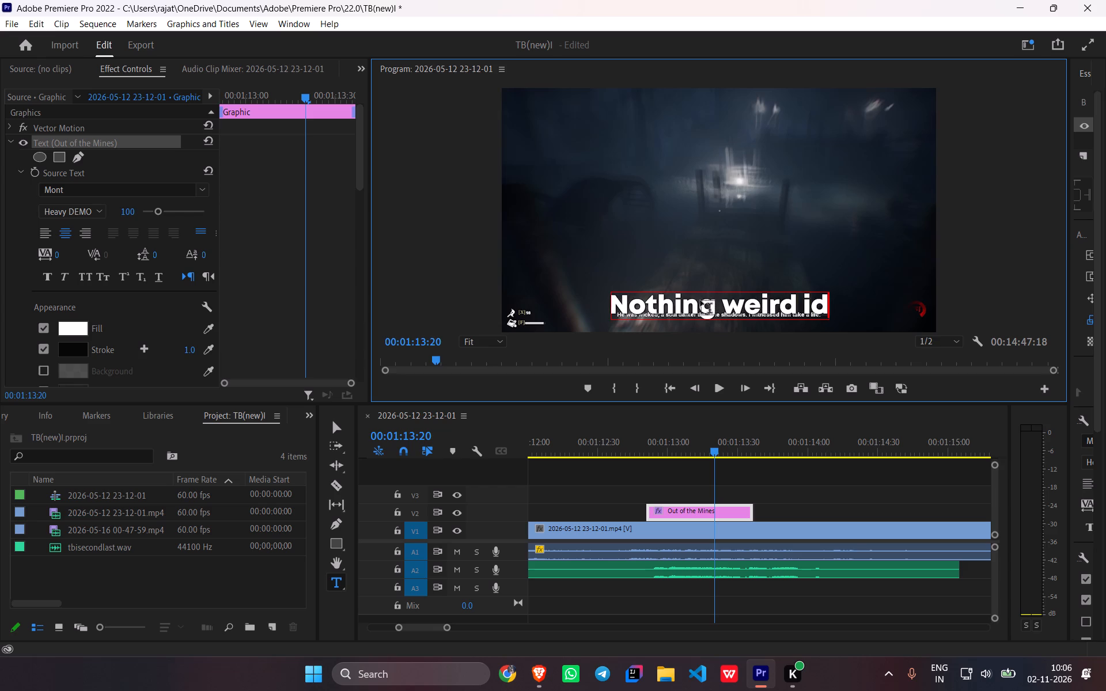
{"action": "key", "text": "BackSpace"}
{"action": "type", "text": "s"}
{"action": "key", "text": "space"}
{"action": "type", "text": "going to happen"}
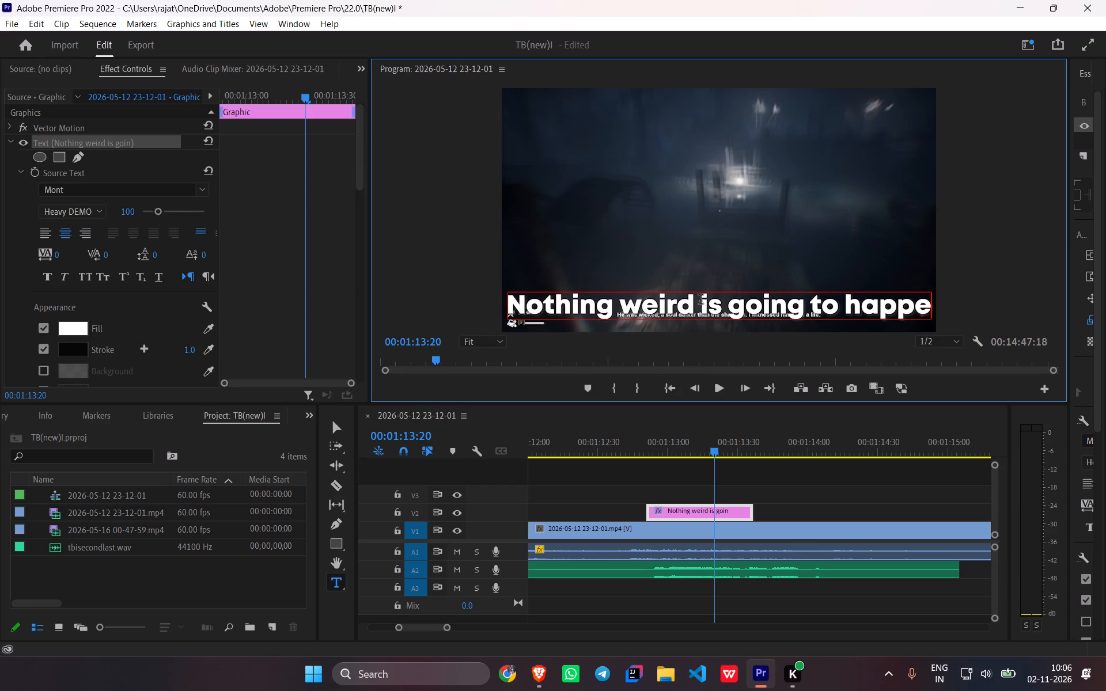
Shorten that caption's text to "Nothing weird is" and trim its end to about 00:01:13:25.
{"action": "key", "text": "BackSpace"}
{"action": "key", "text": "BackSpace"}
{"action": "key", "text": "BackSpace"}
{"action": "key", "text": "BackSpace"}
{"action": "key", "text": "BackSpace"}
{"action": "key", "text": "BackSpace"}
{"action": "key", "text": "BackSpace"}
{"action": "key", "text": "BackSpace"}
{"action": "key", "text": "BackSpace"}
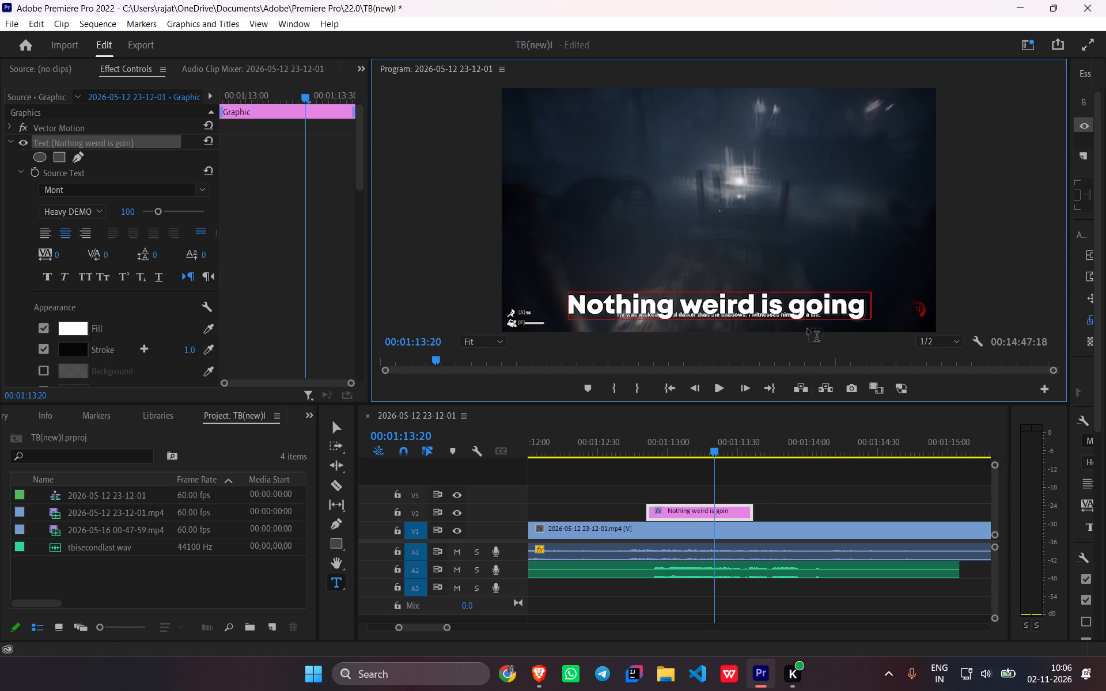
{"action": "double_click", "coordinate": [821, 298]}
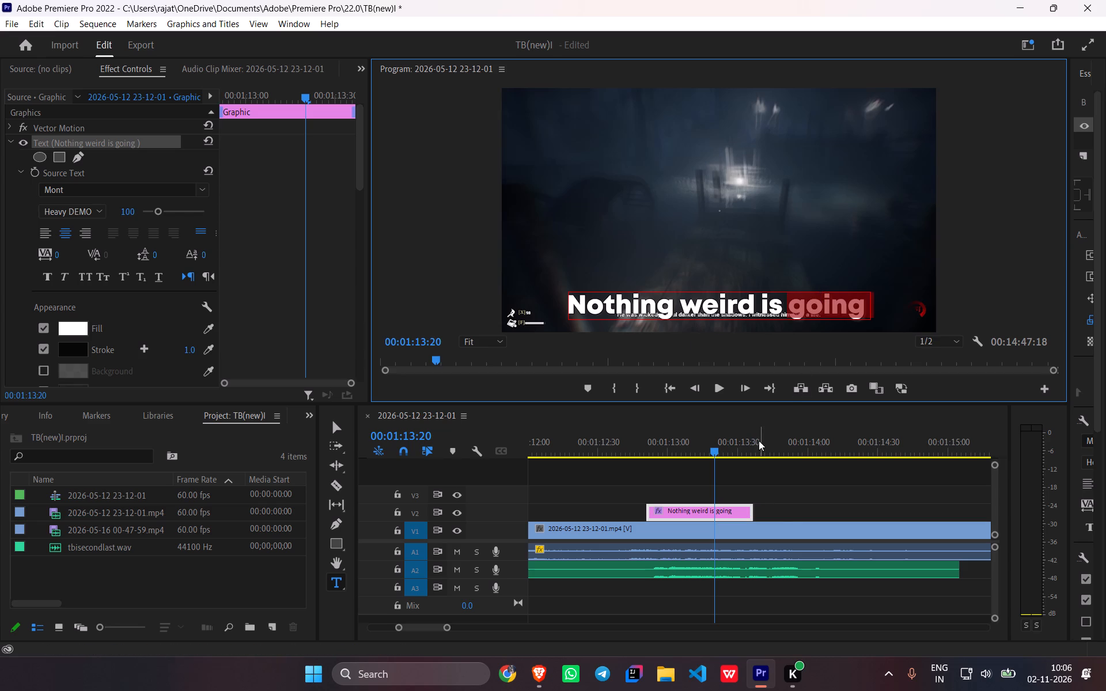
{"action": "key", "text": "BackSpace"}
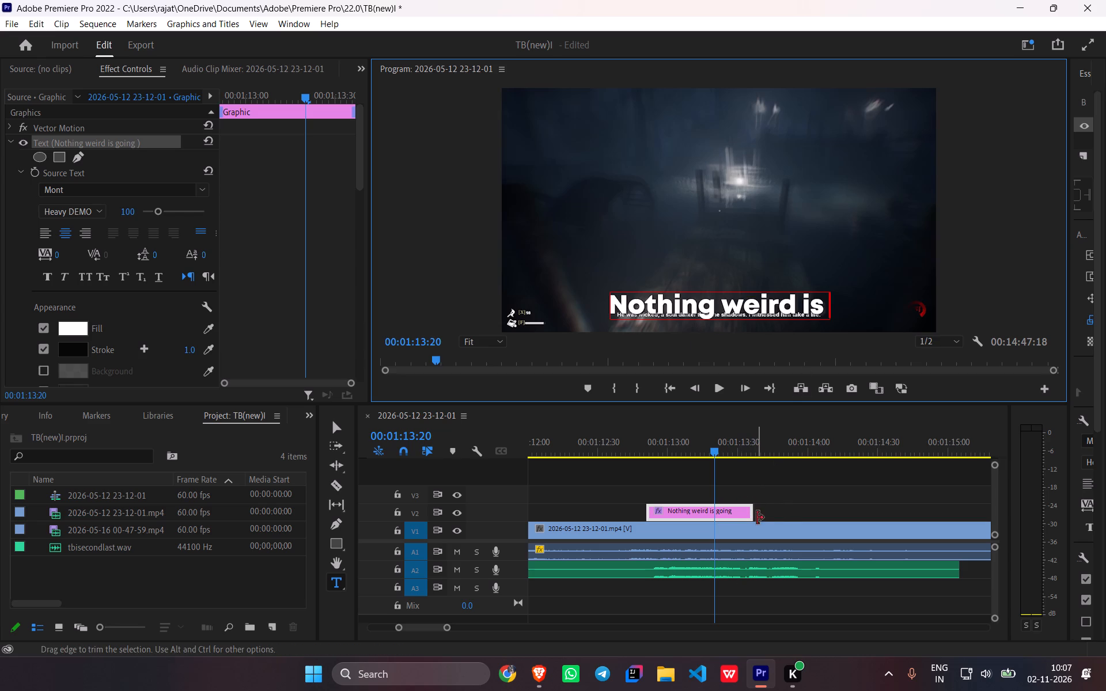
{"action": "left_click_drag", "start_coordinate": [751, 513], "coordinate": [725, 511]}
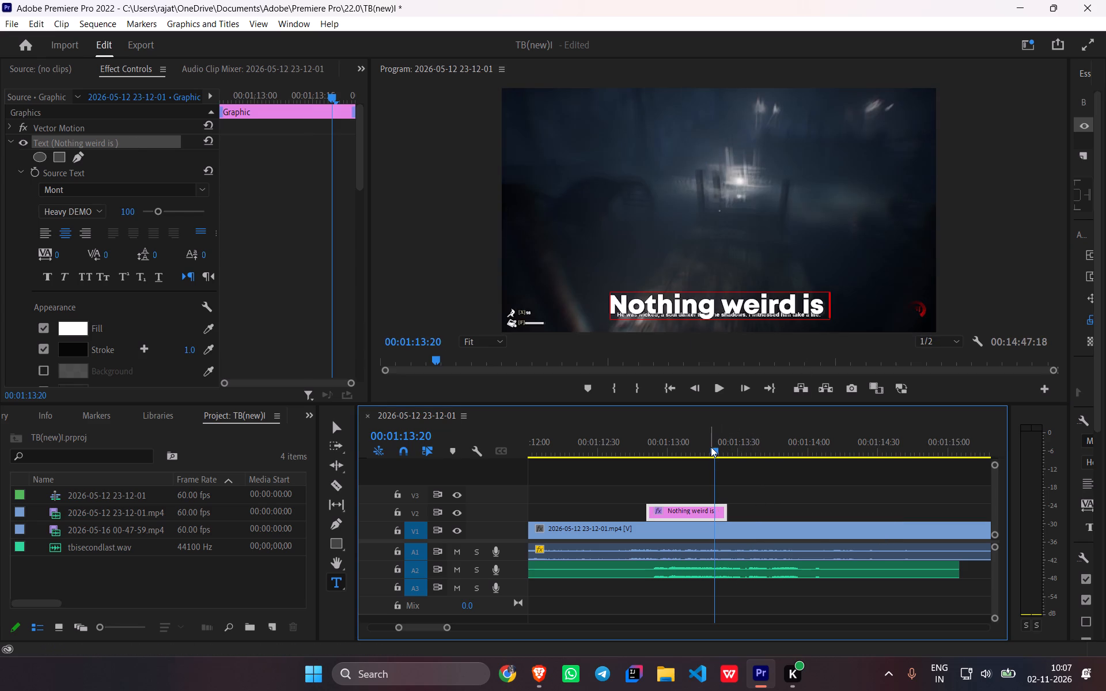
Replay the "Nothing weird is" caption, paste a caption copy on V2 at 00:01:13:24 and replace its text with "Going to Happen".
{"action": "left_click_drag", "start_coordinate": [711, 447], "coordinate": [651, 451]}
{"action": "key", "text": "space"}
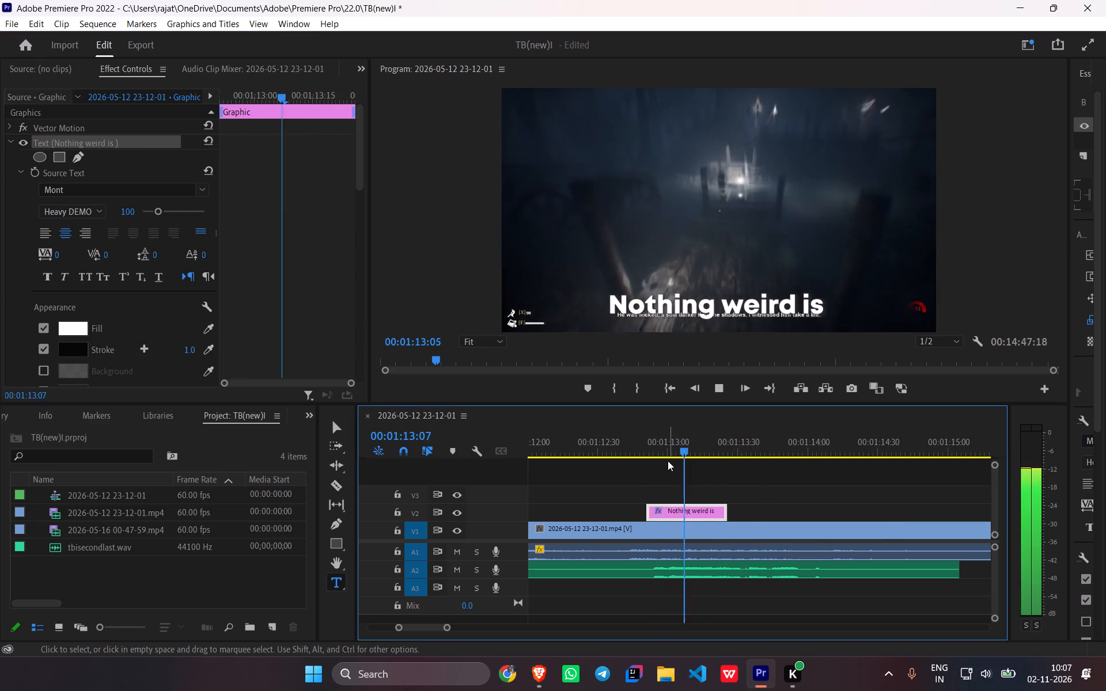
{"action": "key", "text": "space"}
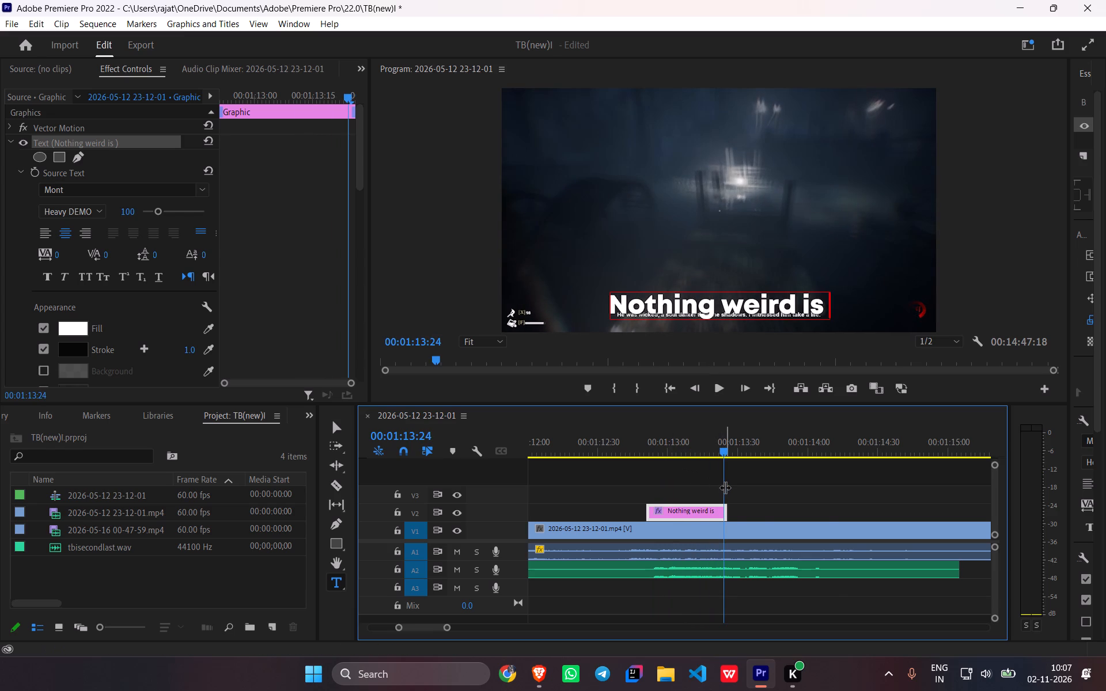
{"action": "key", "text": "ctrl+v"}
{"action": "left_click_drag", "start_coordinate": [831, 455], "coordinate": [806, 457]}
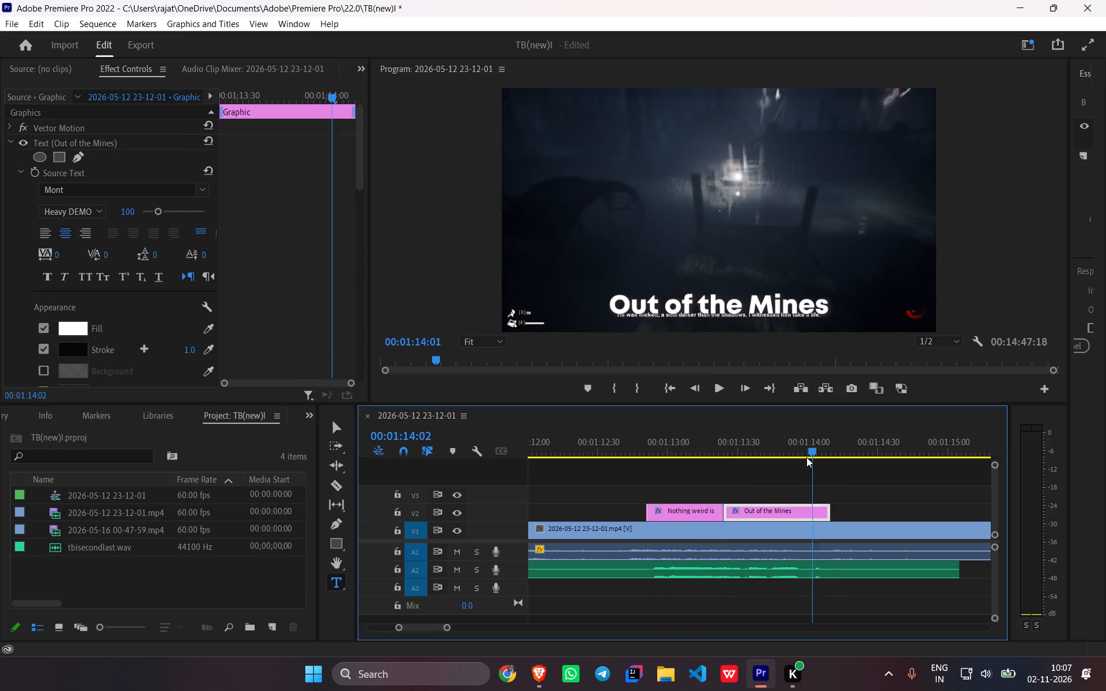
{"action": "left_click_drag", "start_coordinate": [806, 457], "coordinate": [796, 457]}
{"action": "triple_click", "coordinate": [719, 307]}
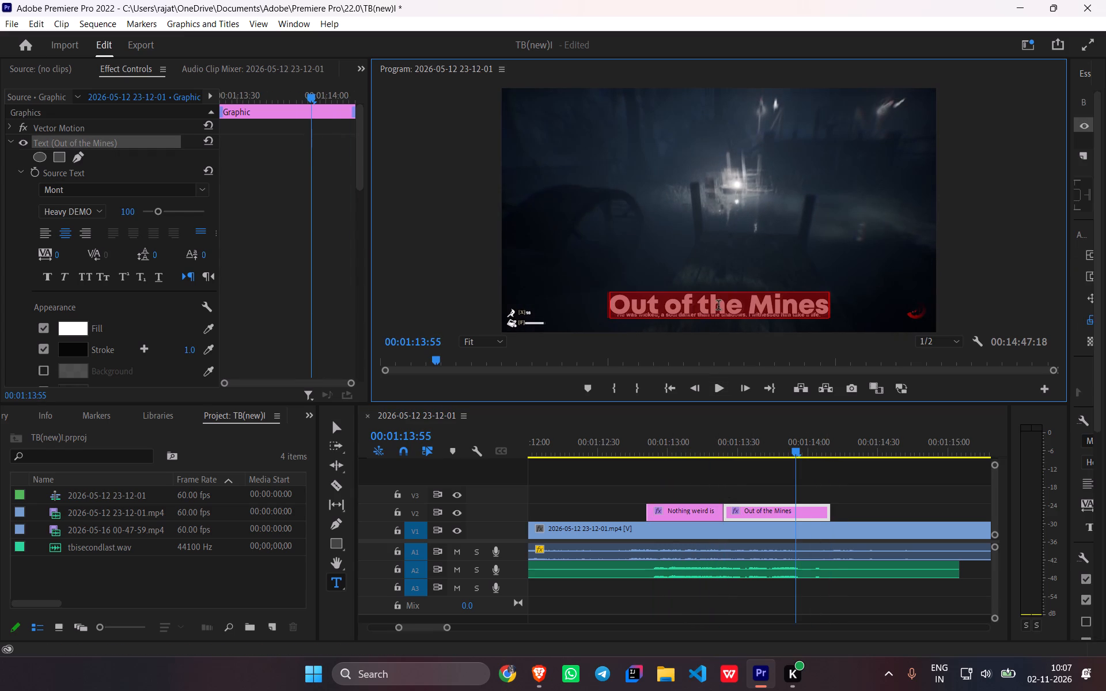
{"action": "type", "text": "Going to Happwen"}
{"action": "key", "text": "BackSpace"}
{"action": "key", "text": "BackSpace"}
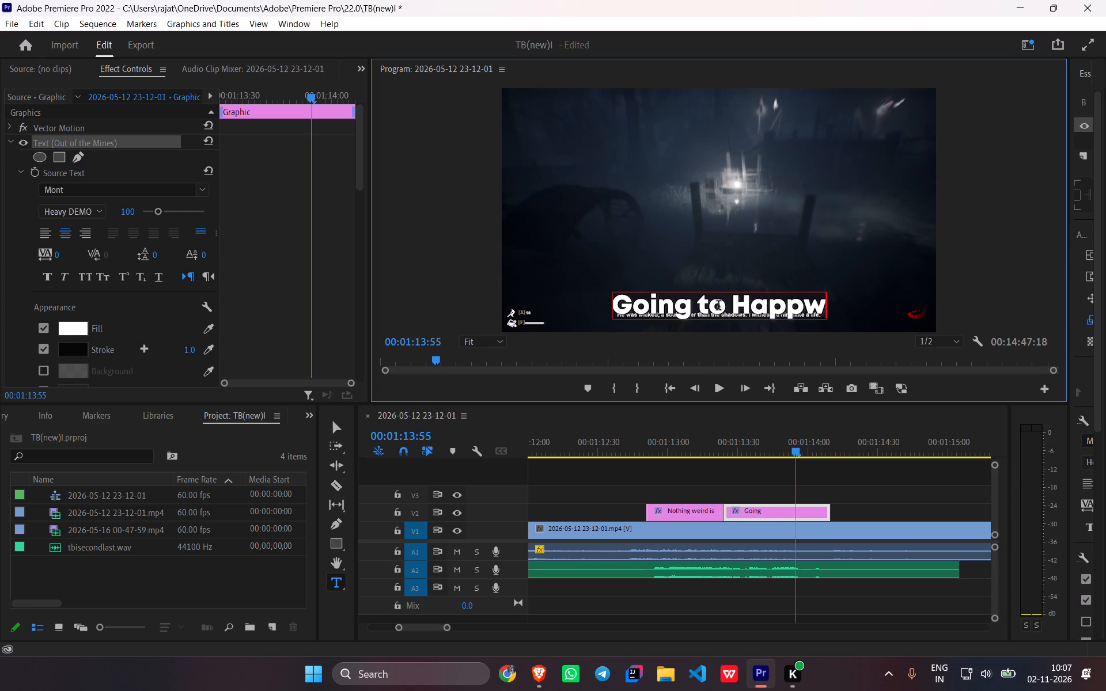
{"action": "key", "text": "BackSpace"}
{"action": "type", "text": "en"}
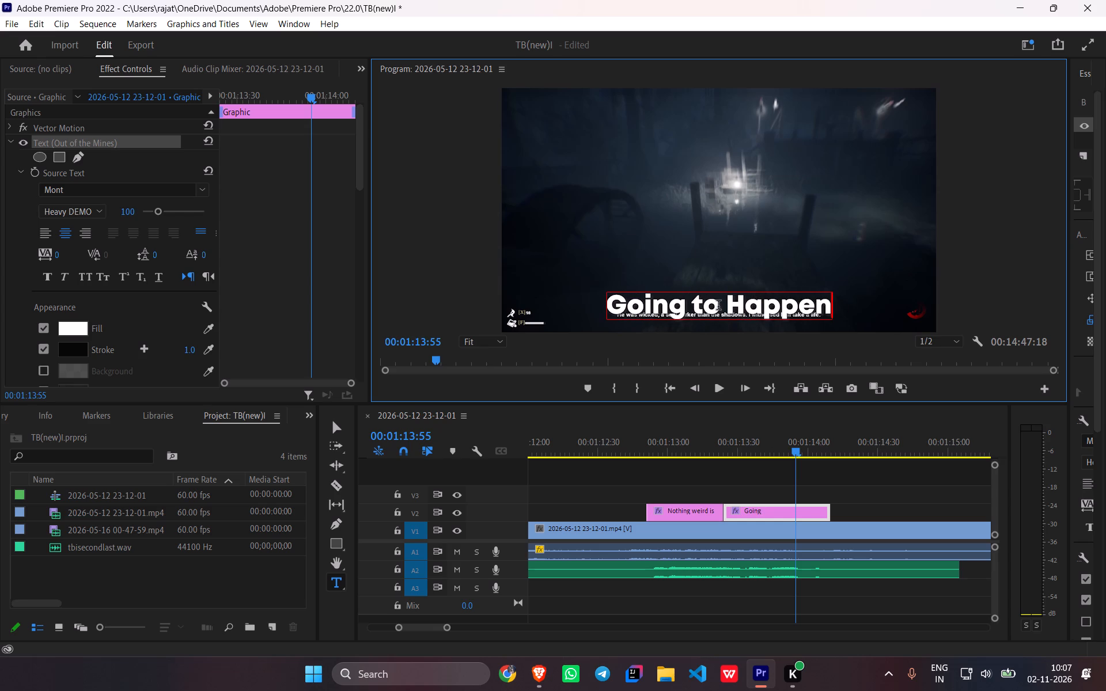
Replay the "Nothing weird is" and "Going to Happen" captions and play on past the end of the A2 narration clip.
{"action": "left_click_drag", "start_coordinate": [795, 453], "coordinate": [653, 451]}
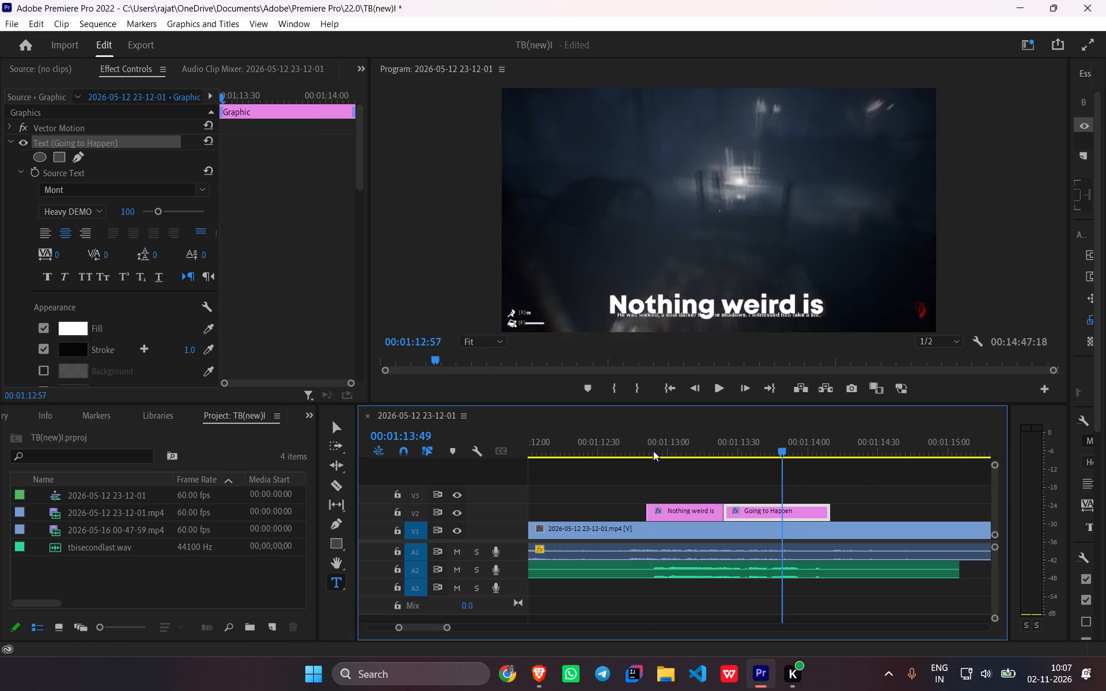
{"action": "left_click_drag", "start_coordinate": [653, 451], "coordinate": [618, 451]}
{"action": "key", "text": "space"}
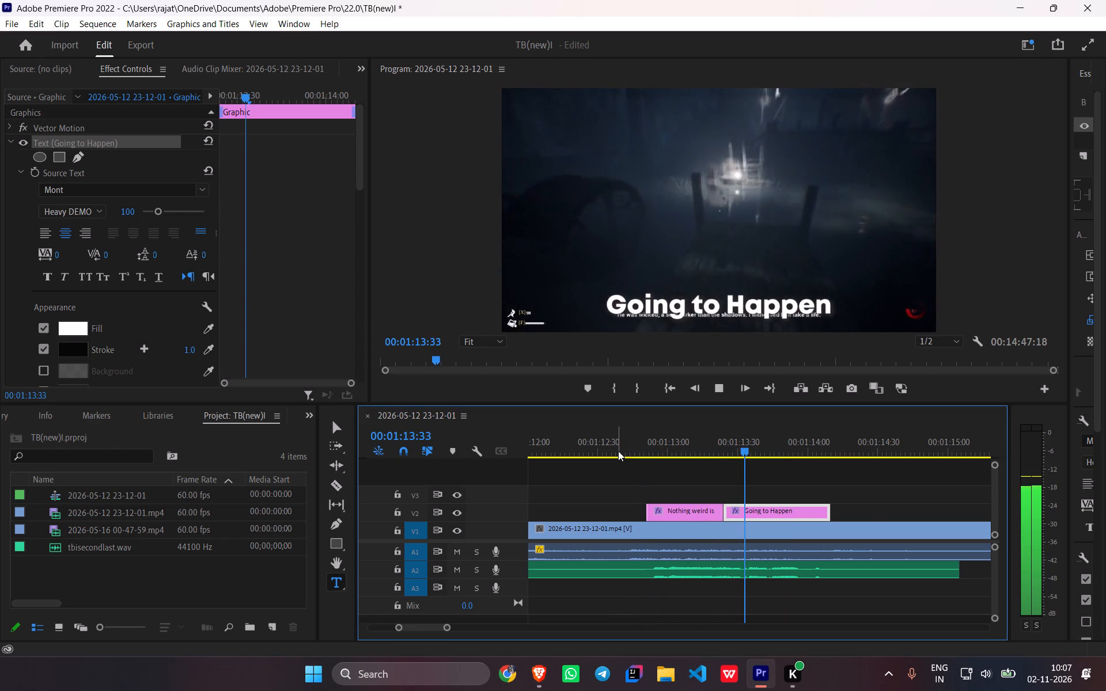
{"action": "key", "text": "space"}
{"action": "key", "text": "space"}
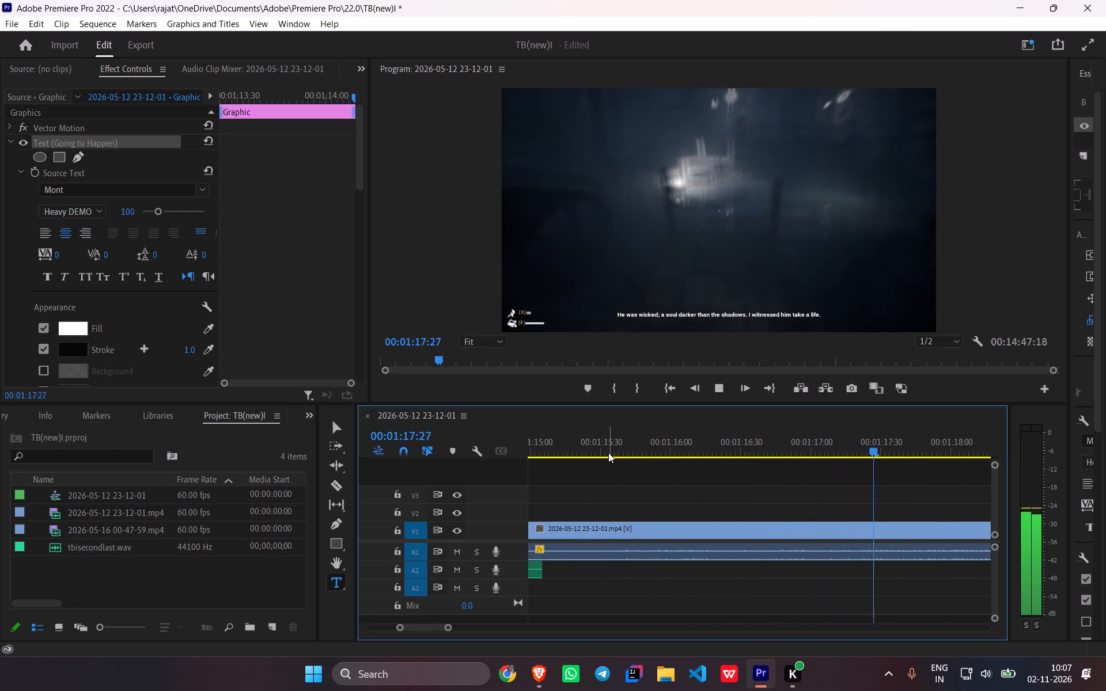
Play the gameplay on from about 00:01:17:27 and listen for further narration that needs captions.
{"action": "key", "text": "space"}
{"action": "key", "text": "space"}
{"action": "key", "text": "space"}
{"action": "key", "text": "space"}
{"action": "key", "text": "space"}
{"action": "key", "text": "space"}
{"action": "key", "text": "space"}
{"action": "key", "text": "space"}
{"action": "key", "text": "space"}
{"action": "key", "text": "space"}
{"action": "key", "text": "space"}
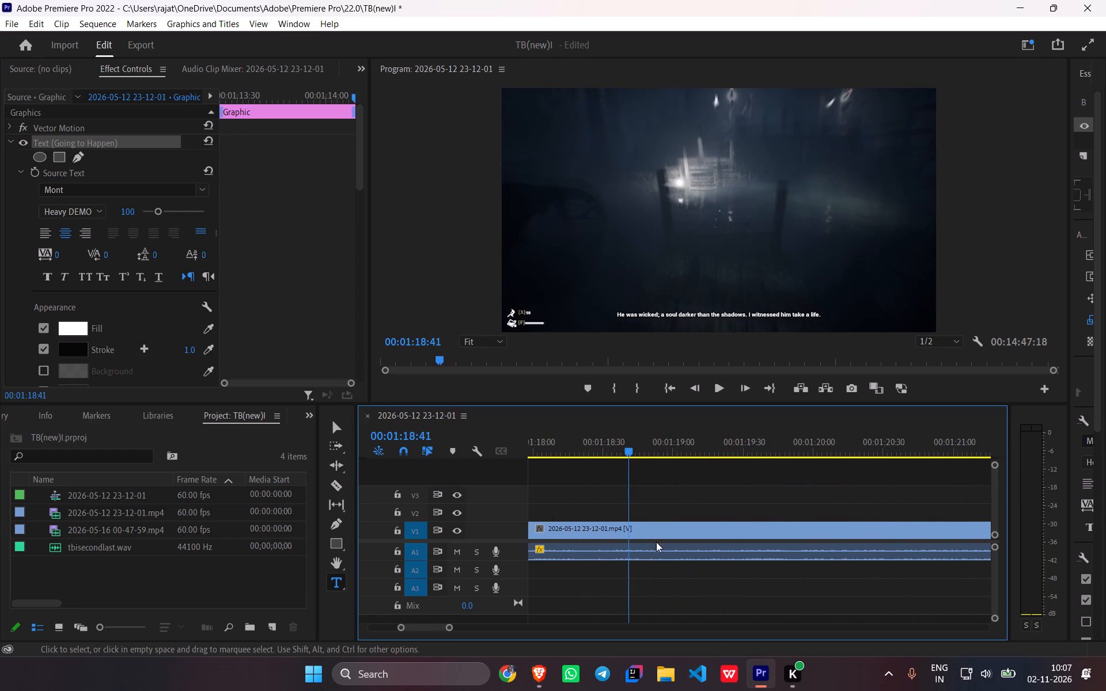
{"action": "scroll", "coordinate": [669, 548], "scroll_direction": "down", "scroll_amount": 4}
{"action": "key", "text": "space"}
{"action": "scroll", "coordinate": [669, 549], "scroll_direction": "down", "scroll_amount": 8}
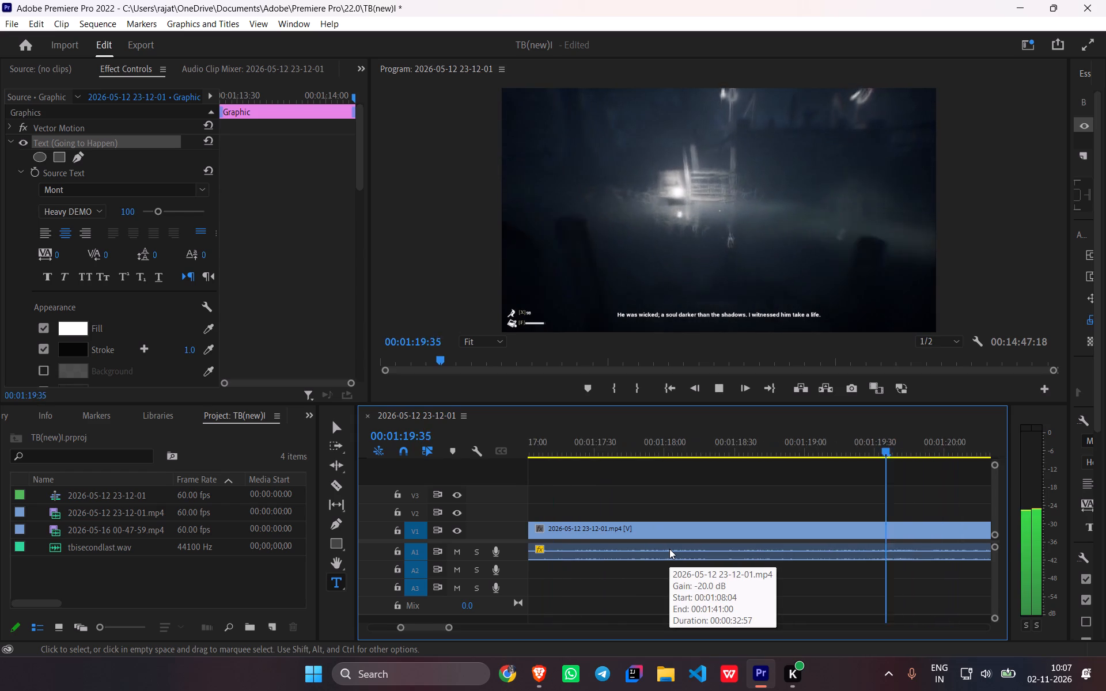
{"action": "scroll", "coordinate": [669, 549], "scroll_direction": "down", "scroll_amount": 20}
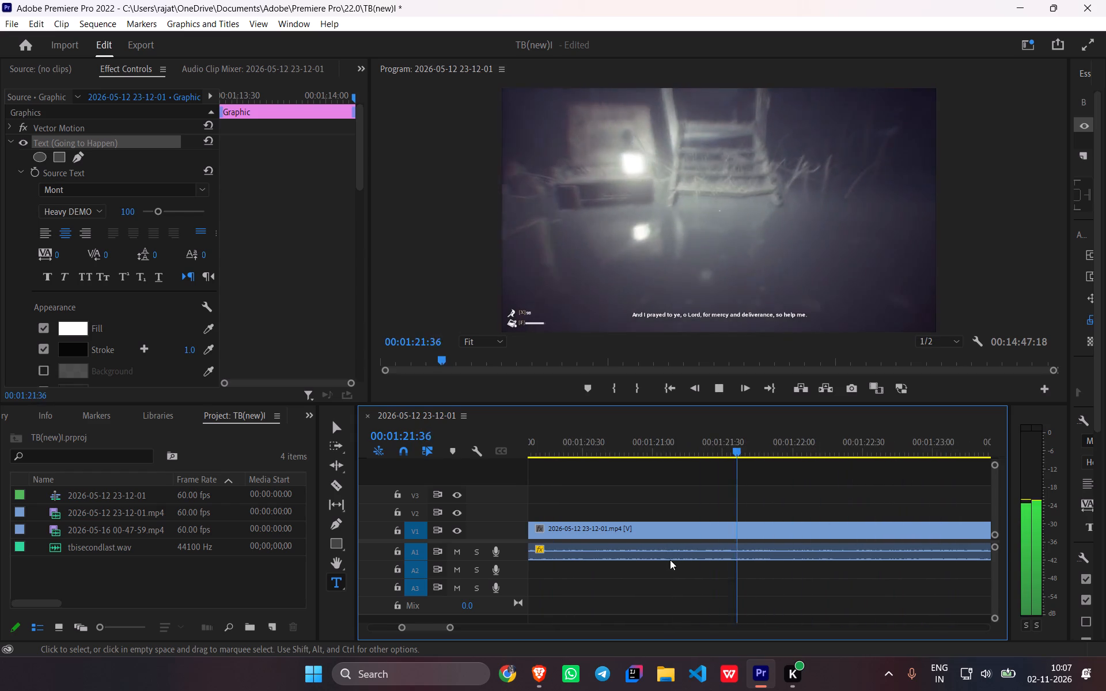
{"action": "scroll", "coordinate": [671, 560], "scroll_direction": "down", "scroll_amount": 13}
{"action": "scroll", "coordinate": [673, 565], "scroll_direction": "down", "scroll_amount": 19}
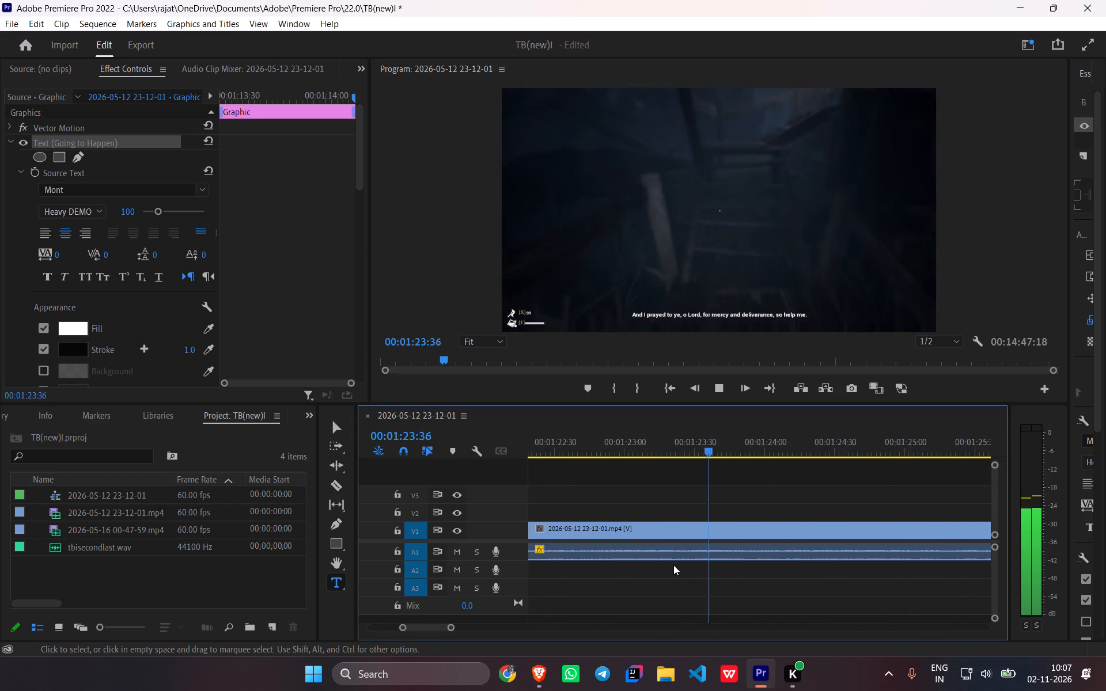
{"action": "scroll", "coordinate": [673, 565], "scroll_direction": "down", "scroll_amount": 18}
{"action": "scroll", "coordinate": [673, 565], "scroll_direction": "down", "scroll_amount": 12}
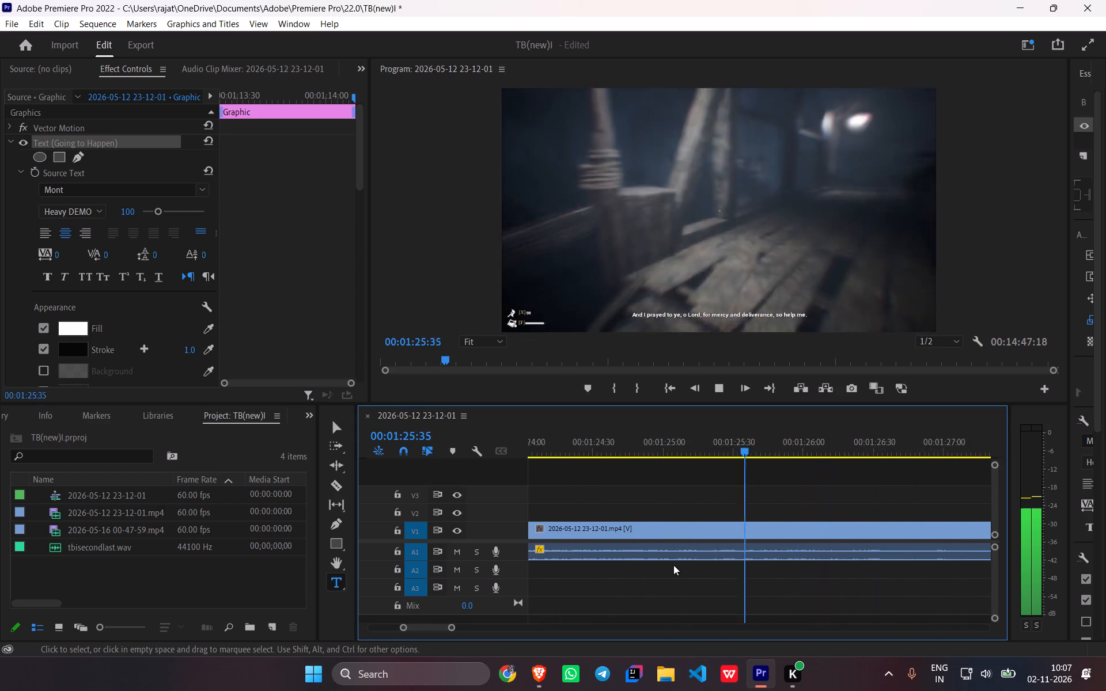
{"action": "scroll", "coordinate": [673, 565], "scroll_direction": "down", "scroll_amount": 18}
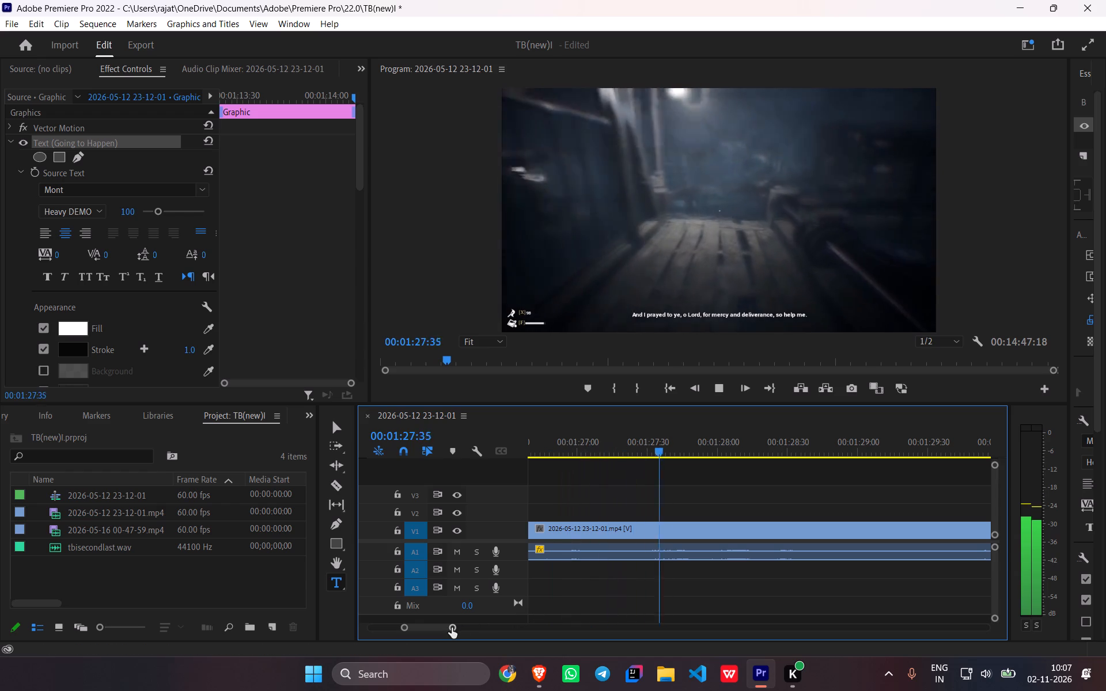
Locate the next A2 narration clip, starting at about 00:01:41, and listen to its opening seconds.
{"action": "left_click_drag", "start_coordinate": [452, 628], "coordinate": [524, 631]}
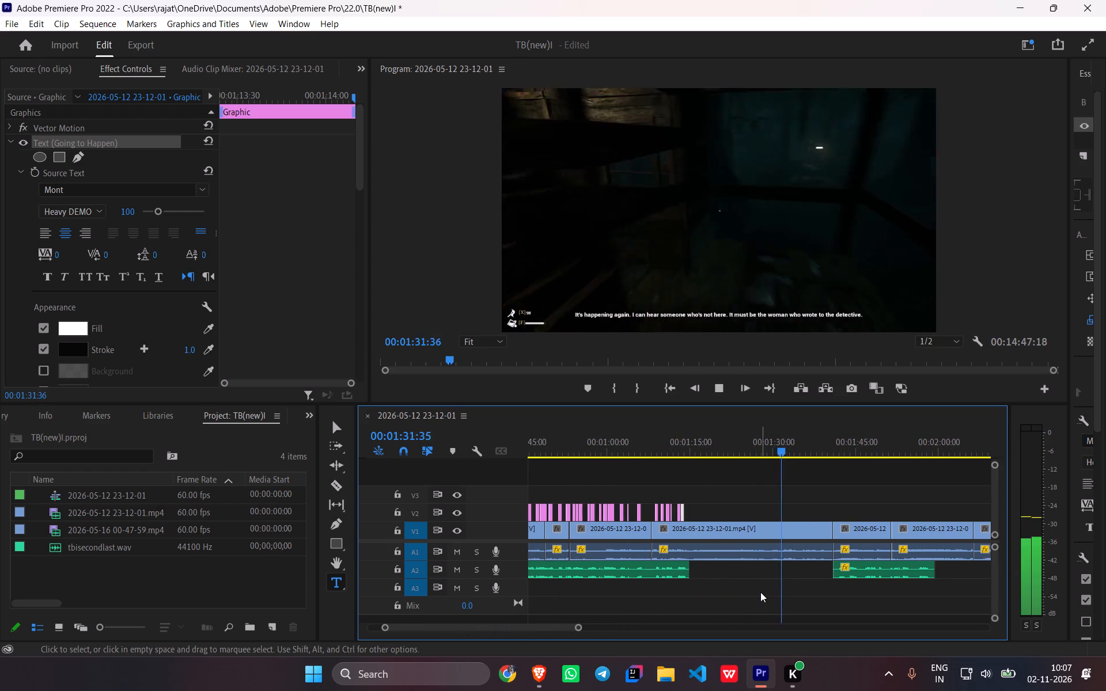
{"action": "scroll", "coordinate": [740, 590], "scroll_direction": "down", "scroll_amount": 10}
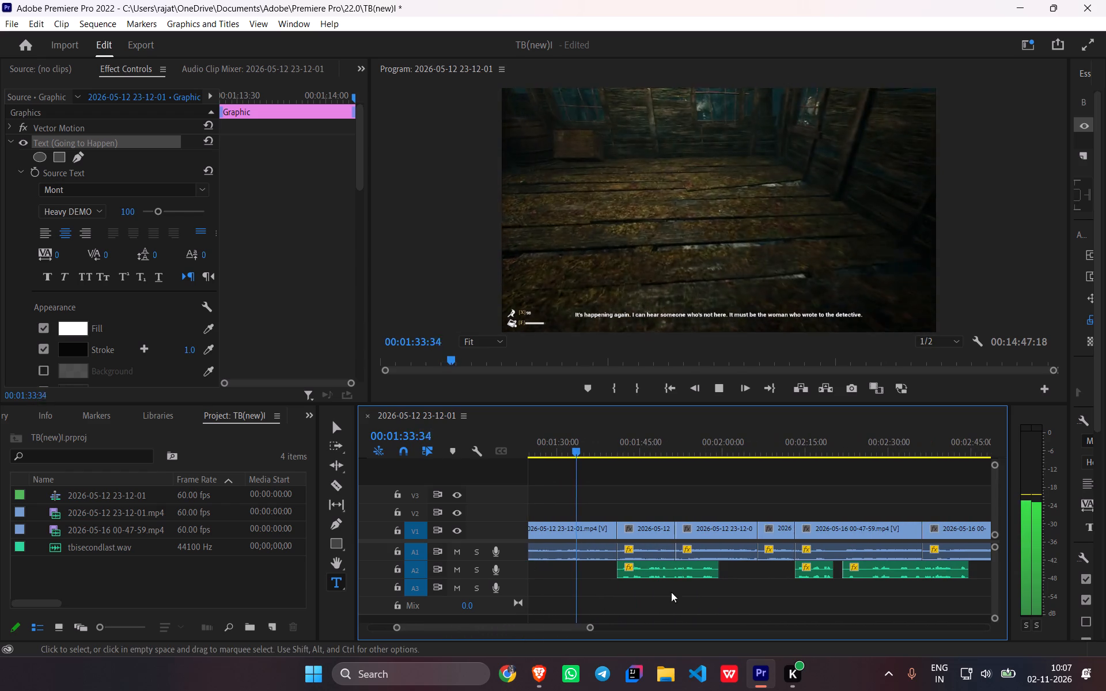
{"action": "left_click_drag", "start_coordinate": [586, 628], "coordinate": [579, 627]}
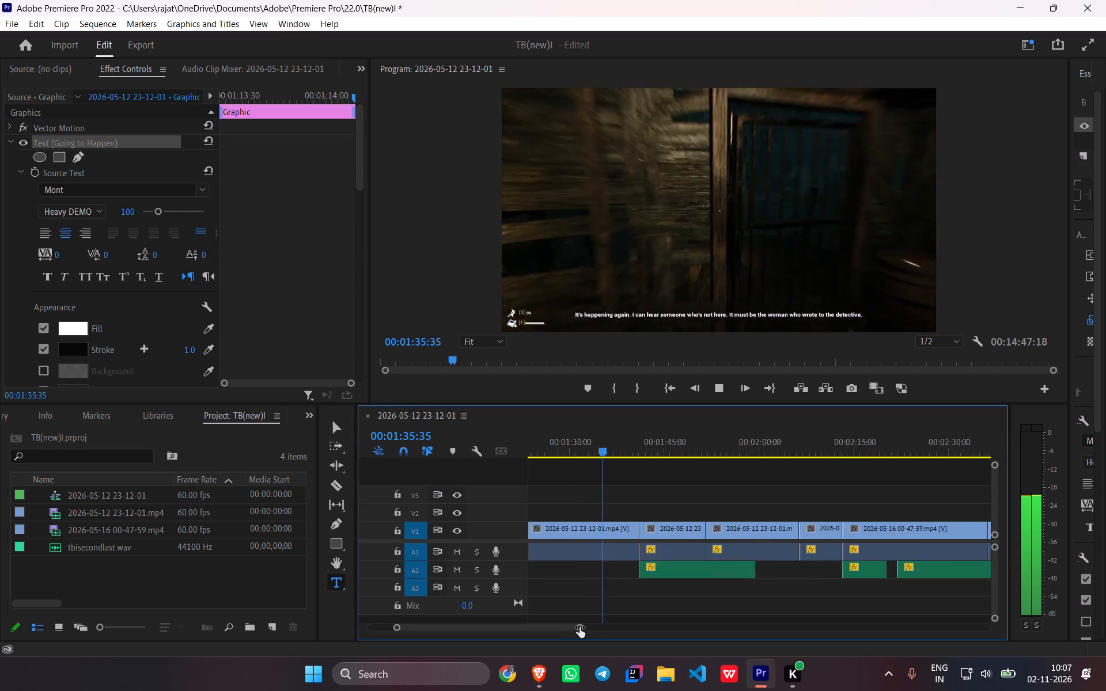
{"action": "left_click_drag", "start_coordinate": [579, 627], "coordinate": [562, 627]}
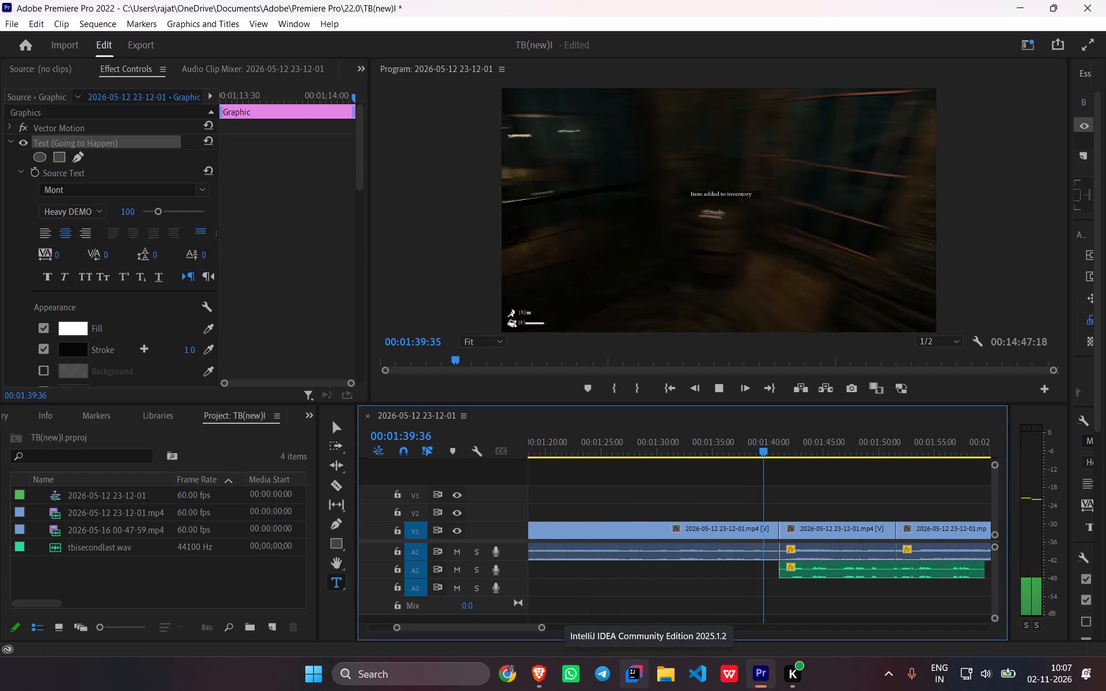
{"action": "key", "text": "space"}
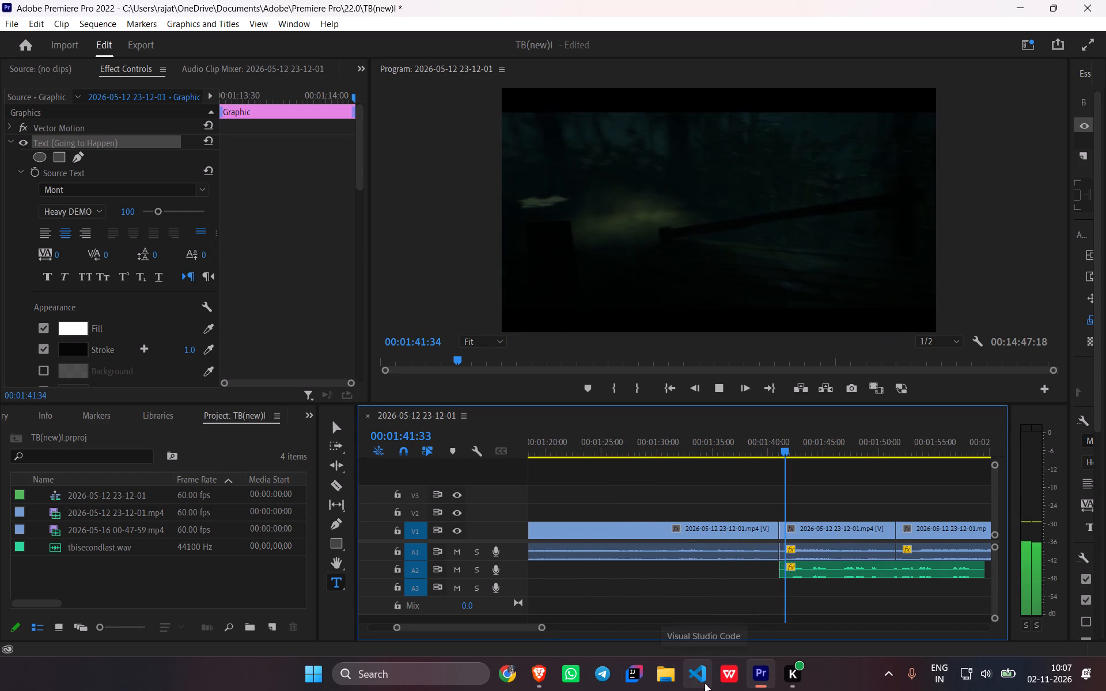
{"action": "key", "text": "space"}
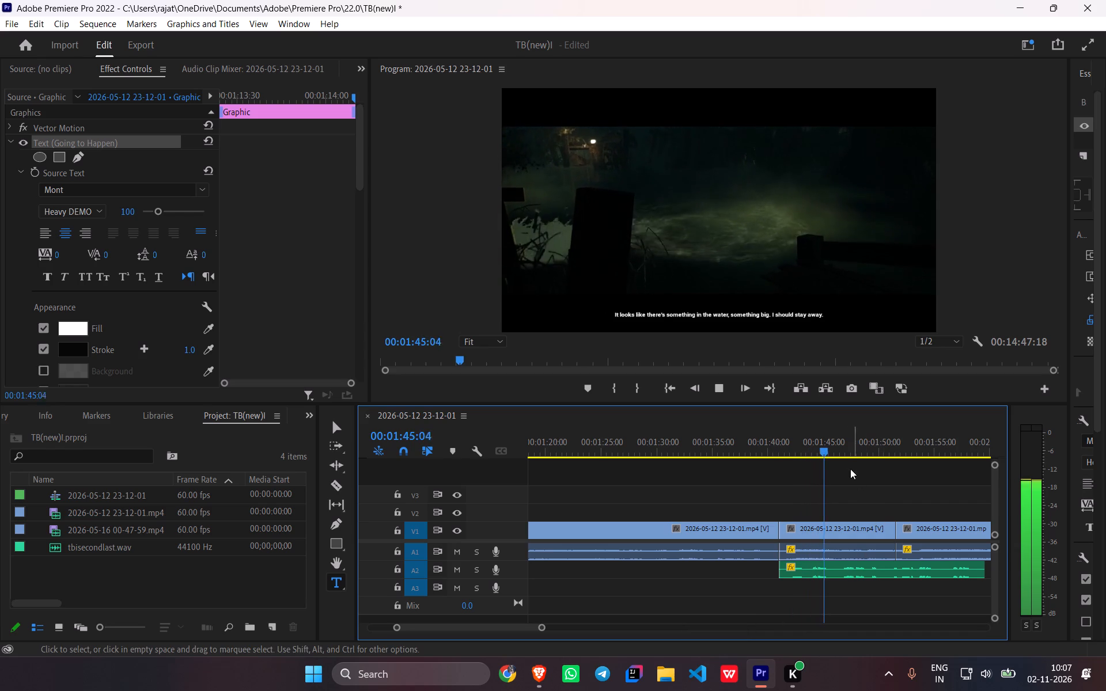
{"action": "key", "text": "space"}
{"action": "key", "text": "space"}
Paste a caption copy on V2 at 00:01:41:55 and move it to start with the narration at about 00:01:42:17.
{"action": "left_click_drag", "start_coordinate": [826, 448], "coordinate": [790, 450]}
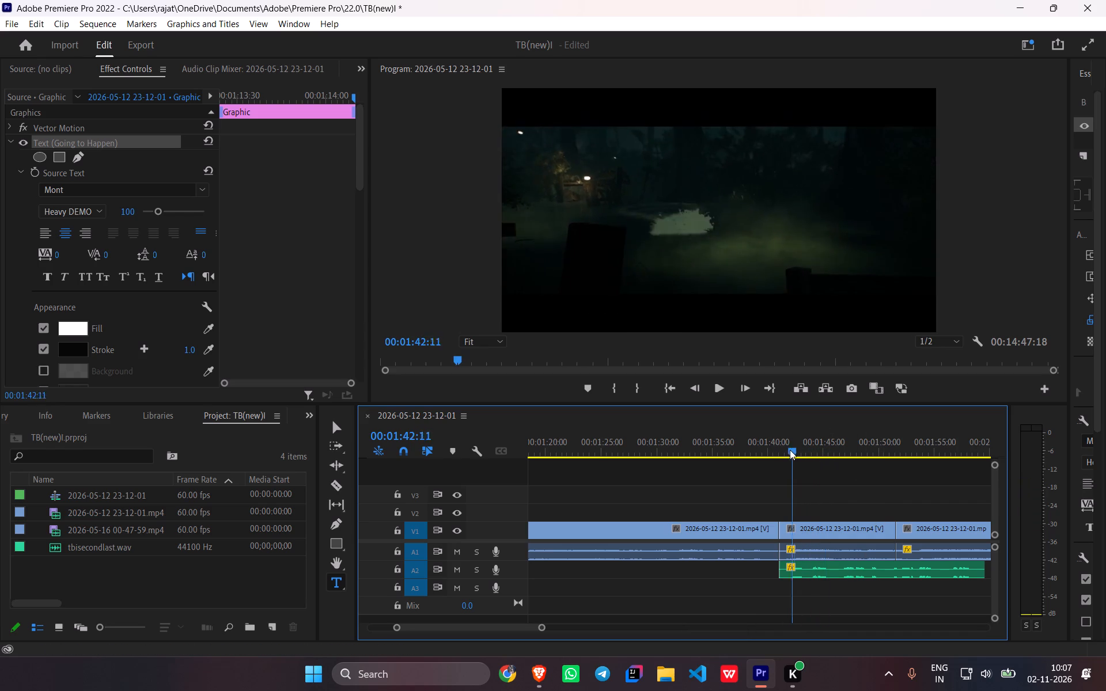
{"action": "left_click_drag", "start_coordinate": [790, 450], "coordinate": [789, 450]}
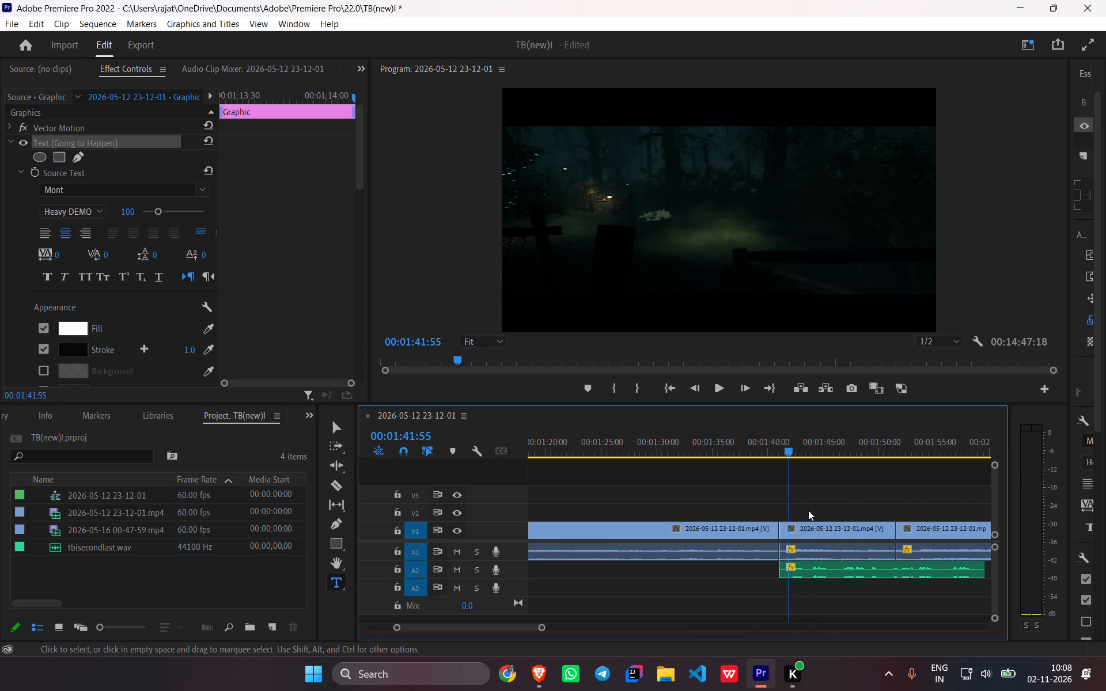
{"action": "key", "text": "ctrl+v"}
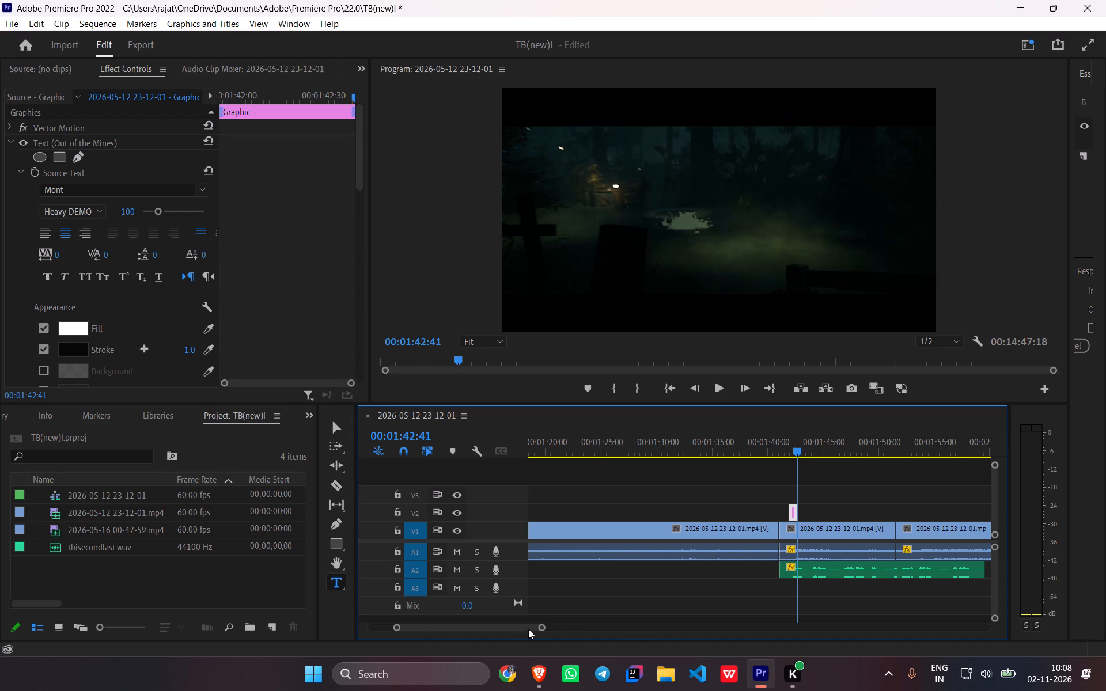
{"action": "left_click_drag", "start_coordinate": [539, 624], "coordinate": [499, 623]}
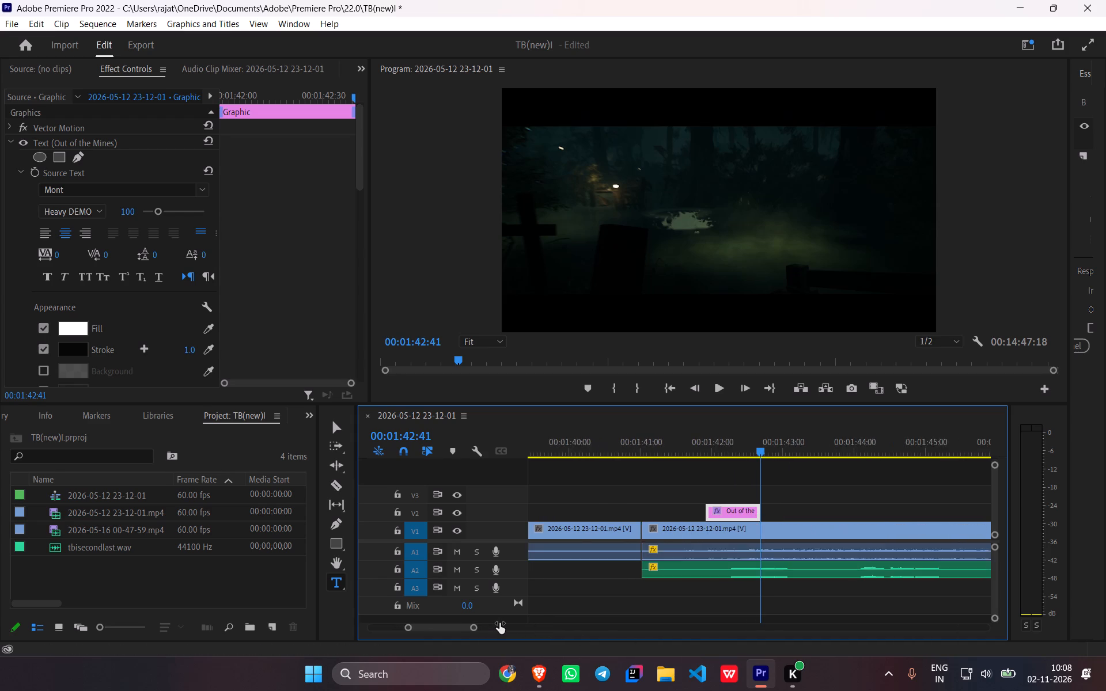
{"action": "left_click_drag", "start_coordinate": [499, 623], "coordinate": [497, 623]}
{"action": "left_click_drag", "start_coordinate": [762, 450], "coordinate": [688, 452]}
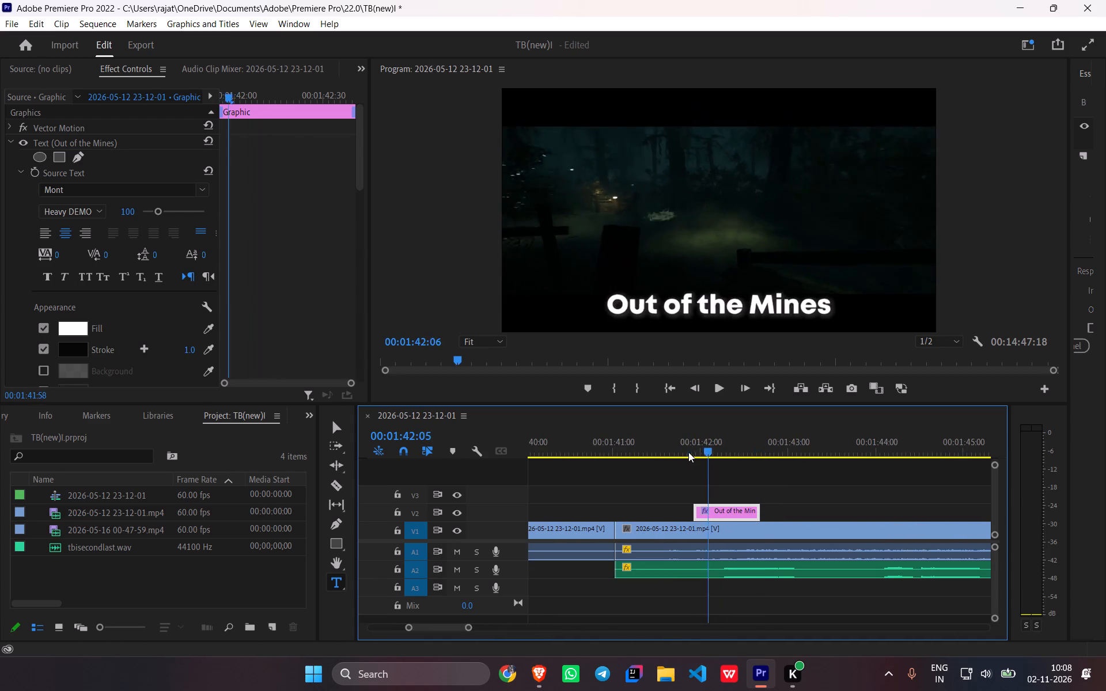
{"action": "left_click_drag", "start_coordinate": [688, 452], "coordinate": [684, 452]}
{"action": "key", "text": "space"}
{"action": "key", "text": "space"}
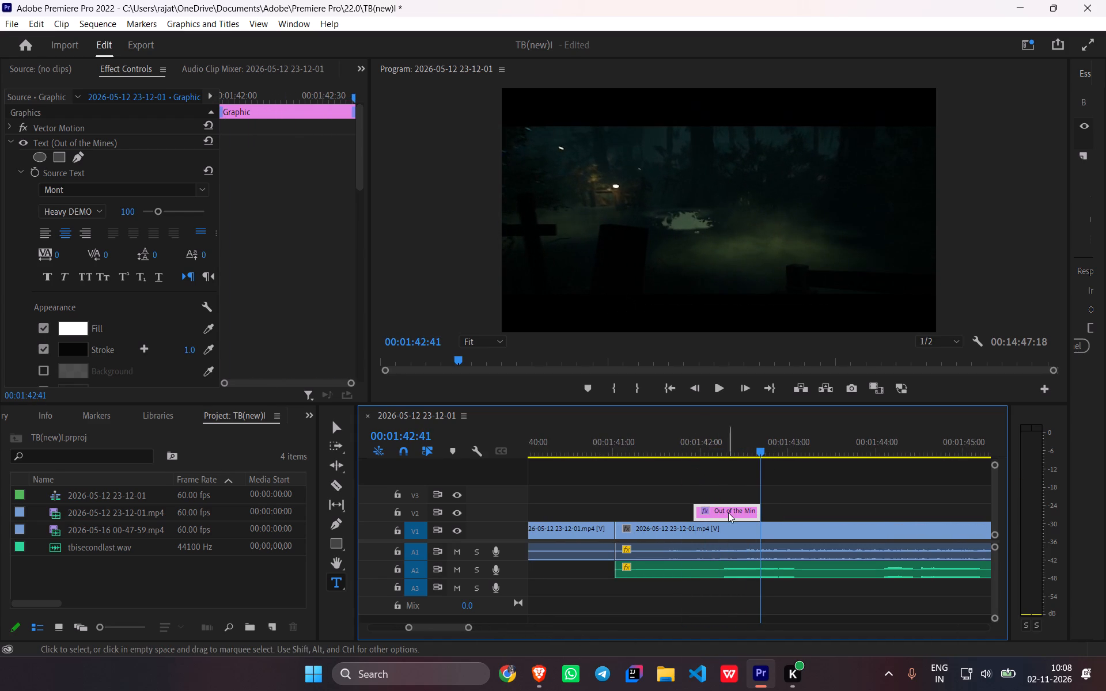
{"action": "left_click_drag", "start_coordinate": [729, 511], "coordinate": [760, 512]}
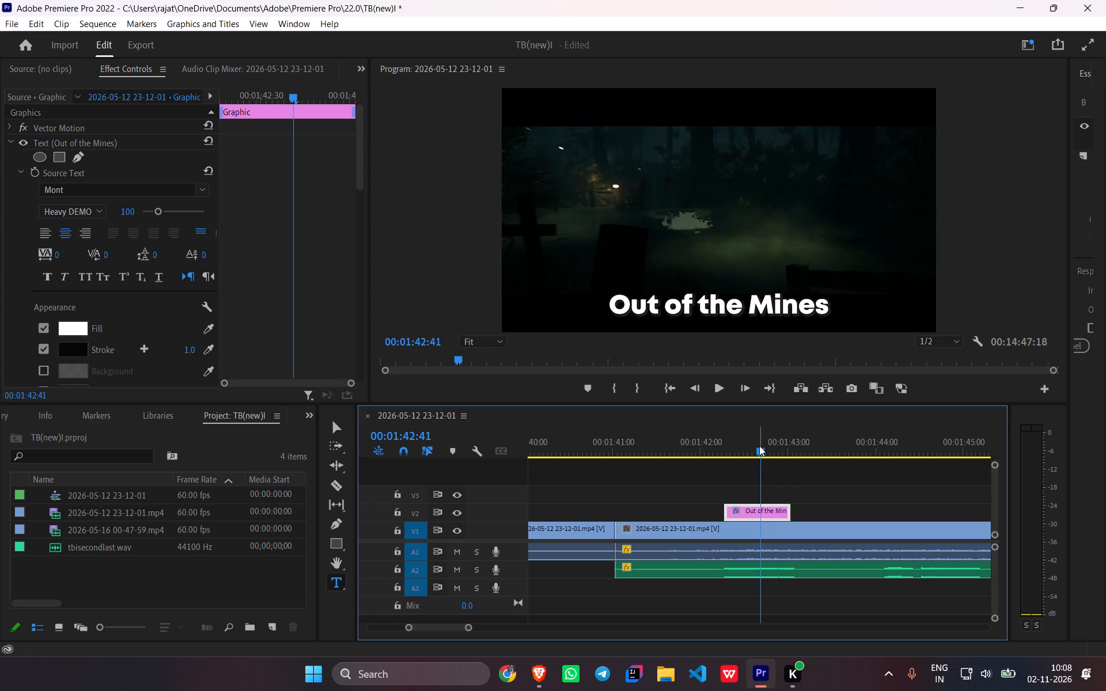
Replace the moved caption's text with "Woah....".
{"action": "left_click_drag", "start_coordinate": [759, 446], "coordinate": [732, 438]}
{"action": "triple_click", "coordinate": [681, 306]}
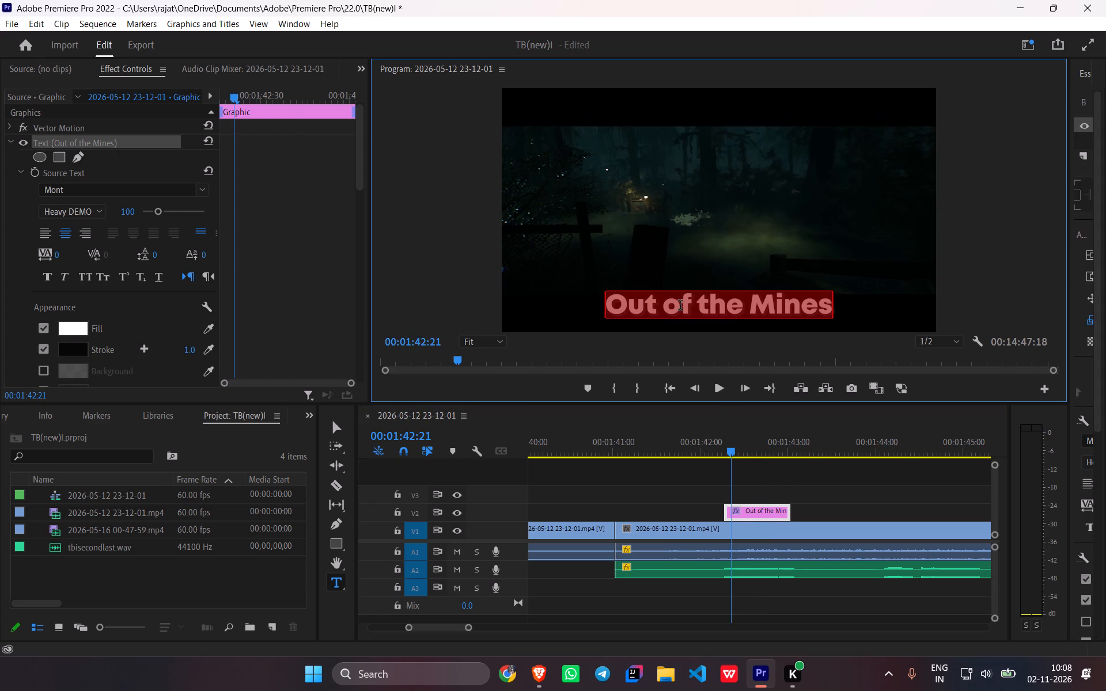
{"action": "type", "text": "Woah"}
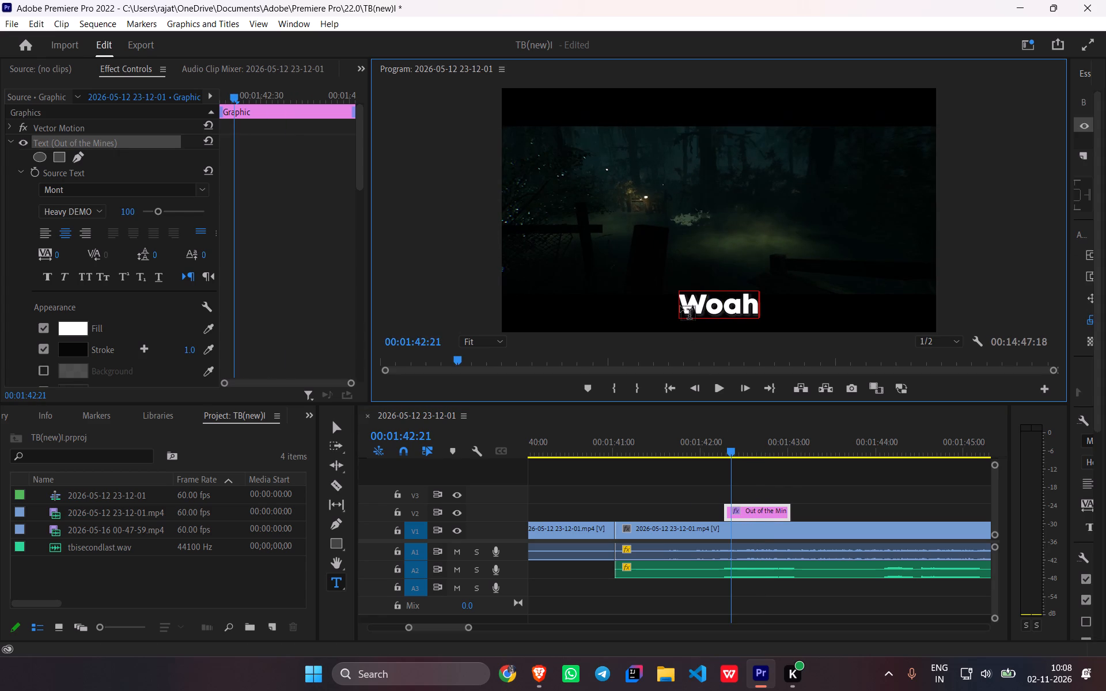
{"action": "type", "text": "...."}
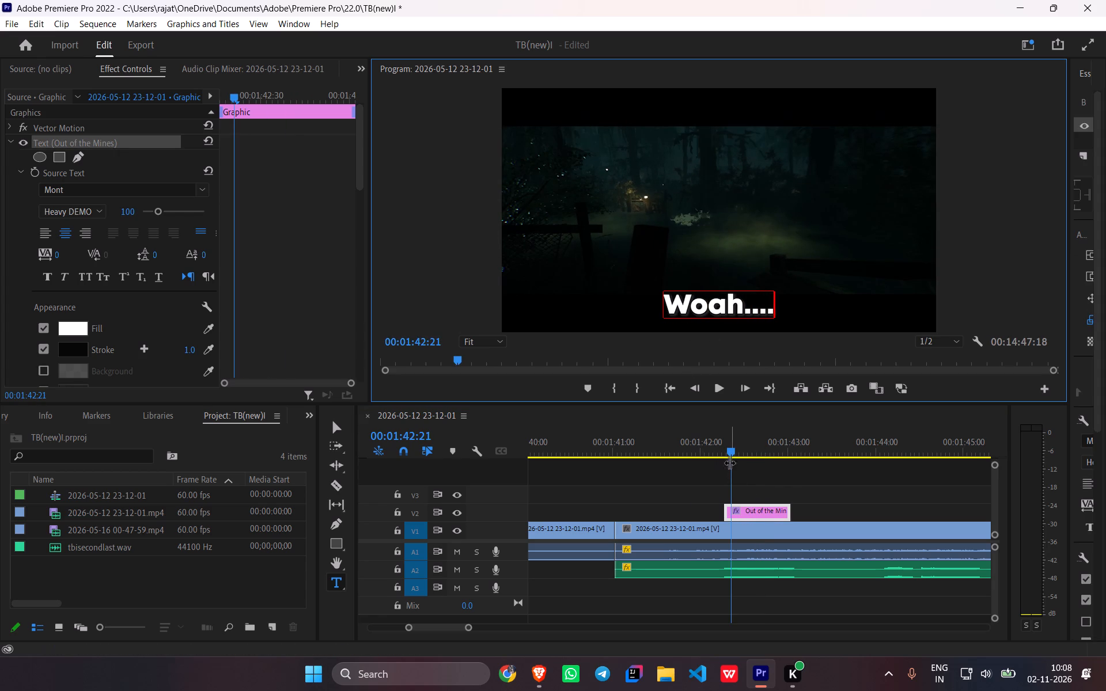
Replay the "Woah...." caption and the narration that follows it, up to about 00:01:45.
{"action": "left_click_drag", "start_coordinate": [729, 457], "coordinate": [677, 456]}
{"action": "key", "text": "space"}
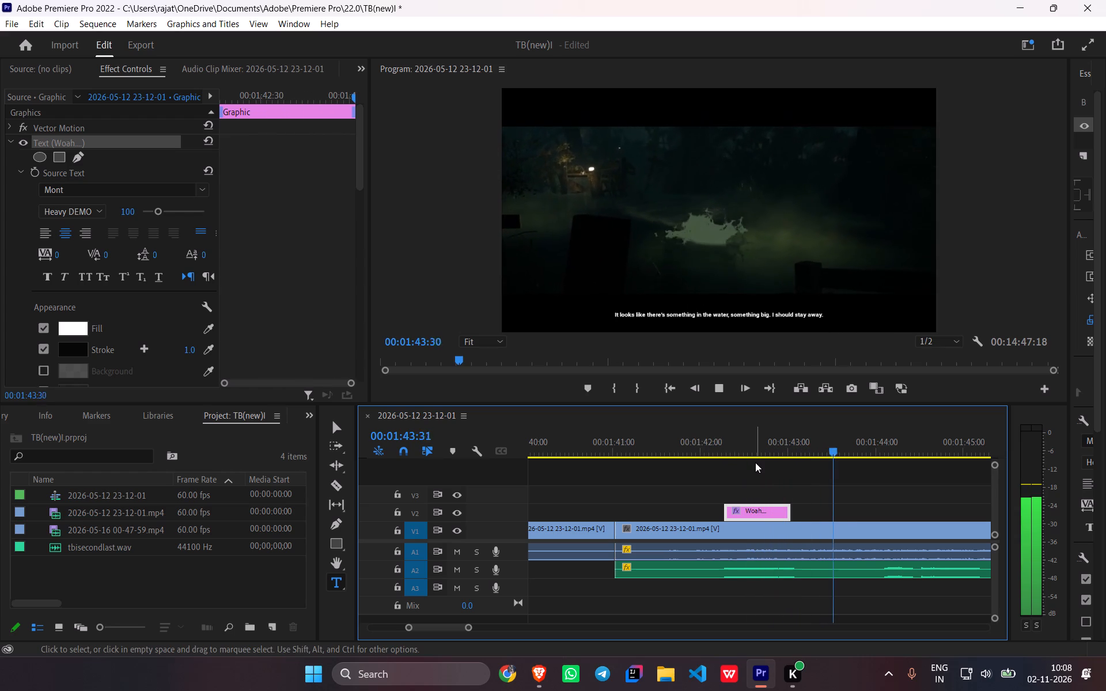
{"action": "key", "text": "space"}
{"action": "key", "text": "space"}
{"action": "key", "text": "space"}
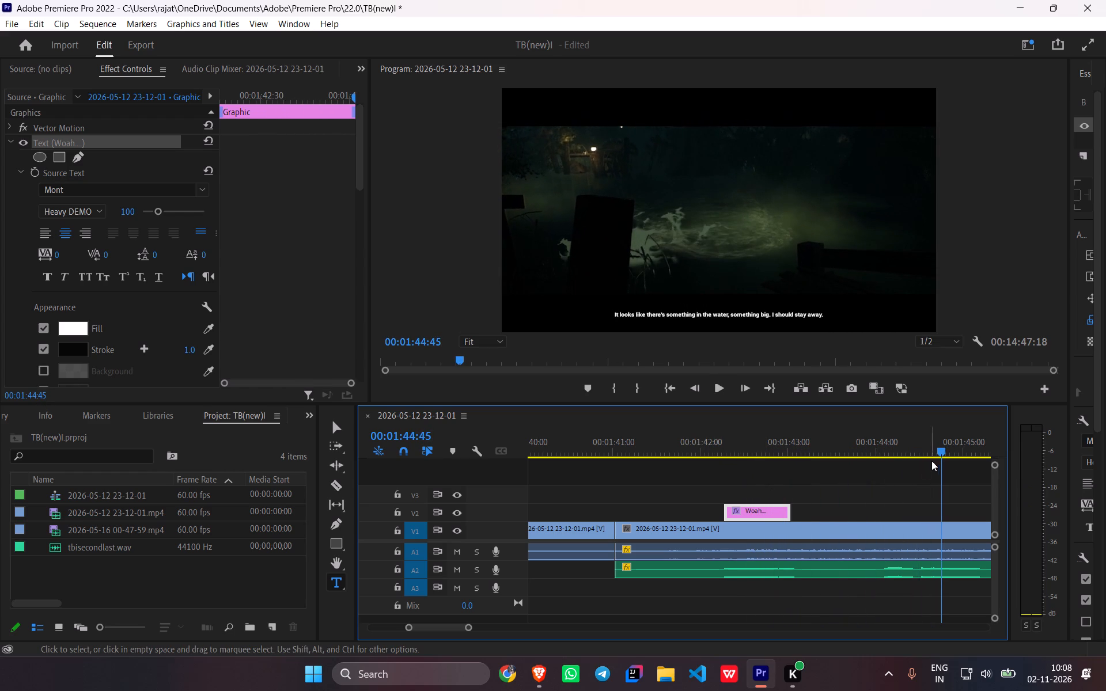
{"action": "left_click_drag", "start_coordinate": [943, 448], "coordinate": [855, 468]}
{"action": "scroll", "coordinate": [831, 502], "scroll_direction": "down", "scroll_amount": 4}
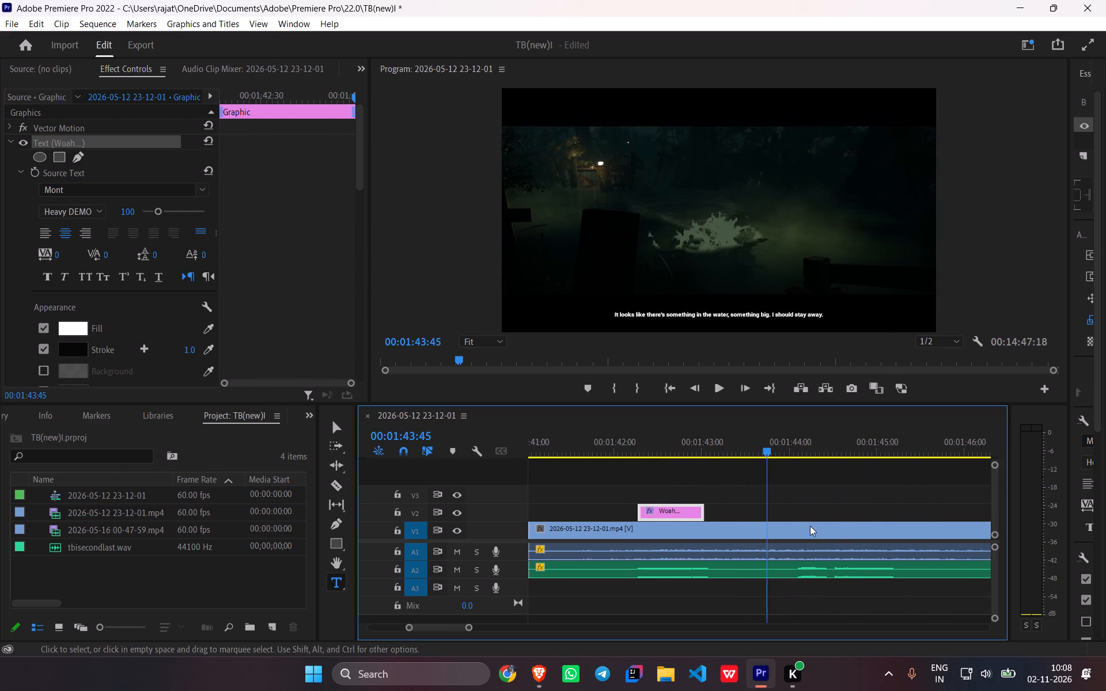
{"action": "scroll", "coordinate": [809, 523], "scroll_direction": "down", "scroll_amount": 4}
{"action": "middle_click", "coordinate": [719, 509]}
{"action": "scroll", "coordinate": [718, 504], "scroll_direction": "down", "scroll_amount": 1}
{"action": "middle_click", "coordinate": [718, 504]}
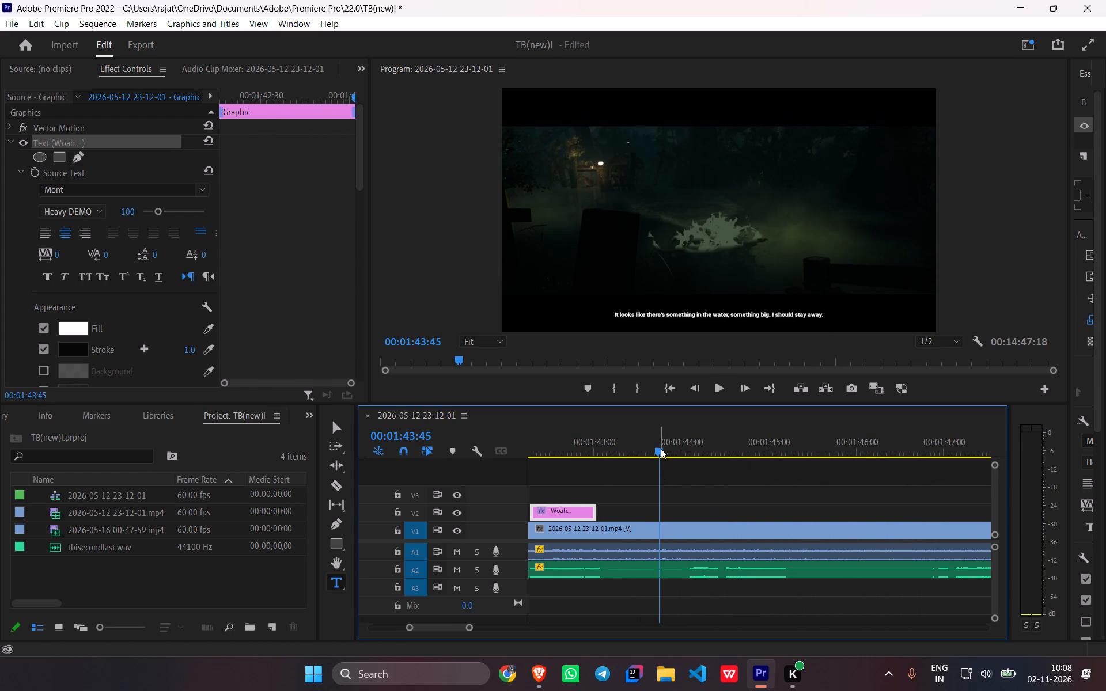
{"action": "left_click_drag", "start_coordinate": [661, 448], "coordinate": [668, 448]}
{"action": "key", "text": "space"}
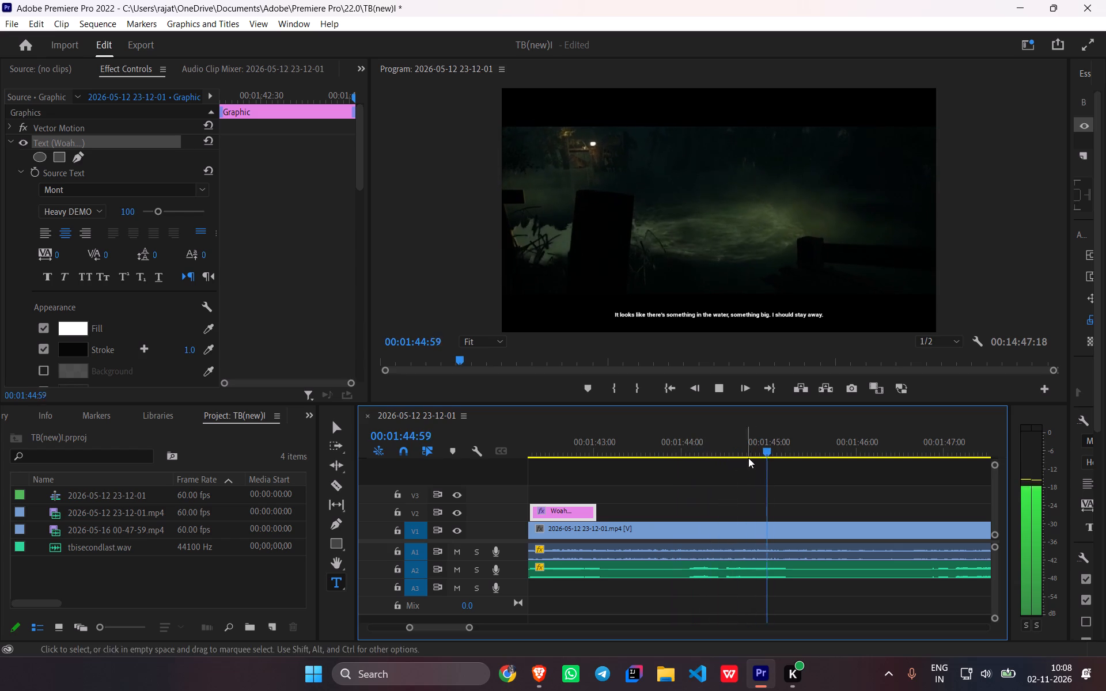
{"action": "key", "text": "space"}
Paste a caption copy on V2 at 00:01:43:58 and replace its text with "What is That".
{"action": "left_click_drag", "start_coordinate": [782, 446], "coordinate": [694, 469]}
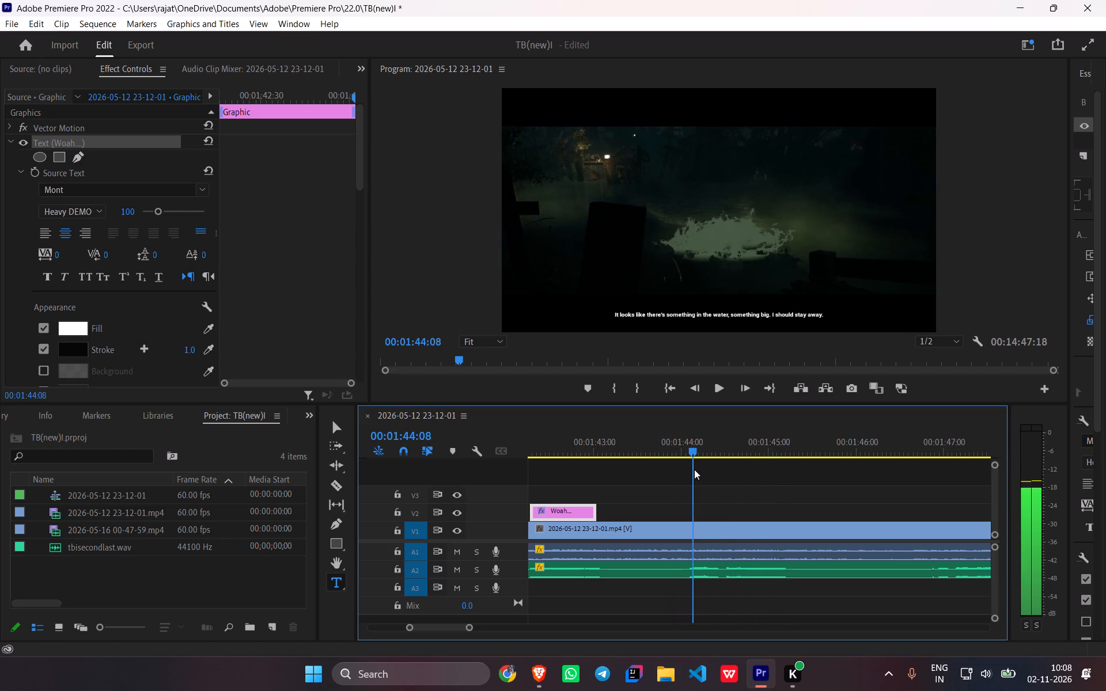
{"action": "left_click_drag", "start_coordinate": [694, 469], "coordinate": [681, 476]}
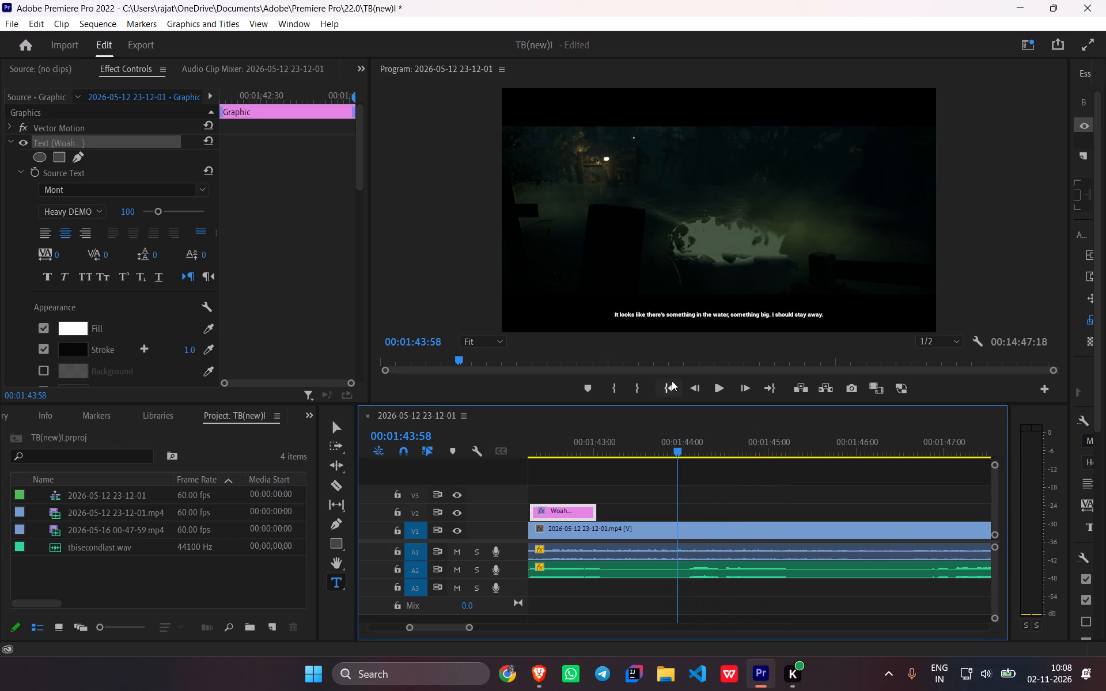
{"action": "key", "text": "ctrl+v"}
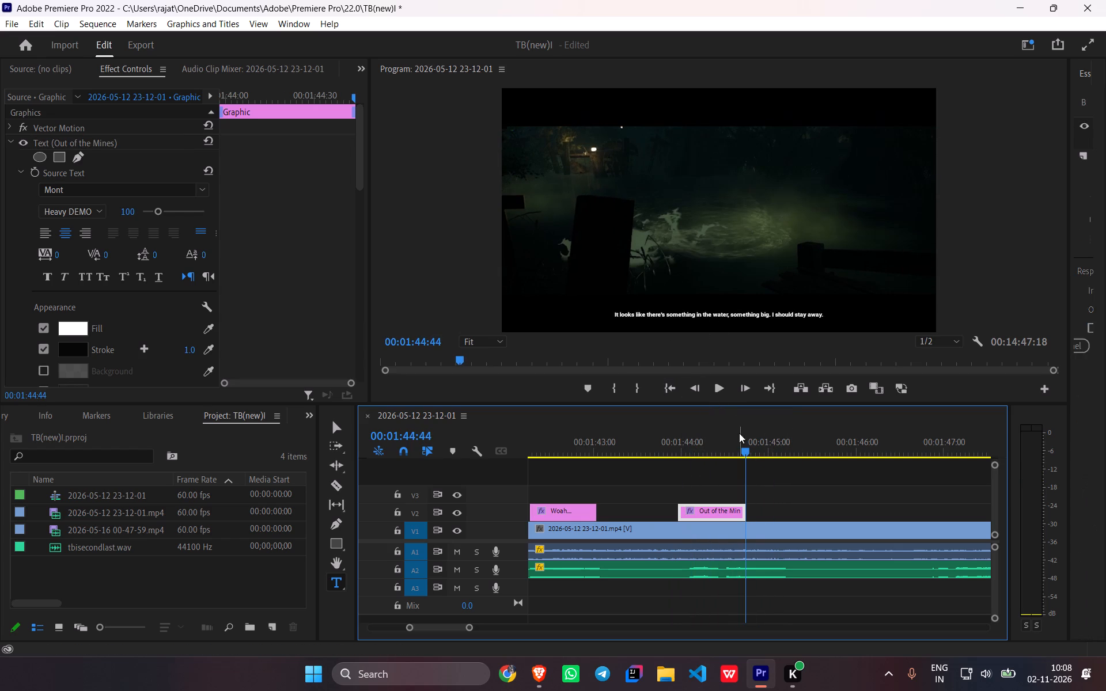
{"action": "left_click_drag", "start_coordinate": [743, 449], "coordinate": [719, 451]}
{"action": "triple_click", "coordinate": [721, 298]}
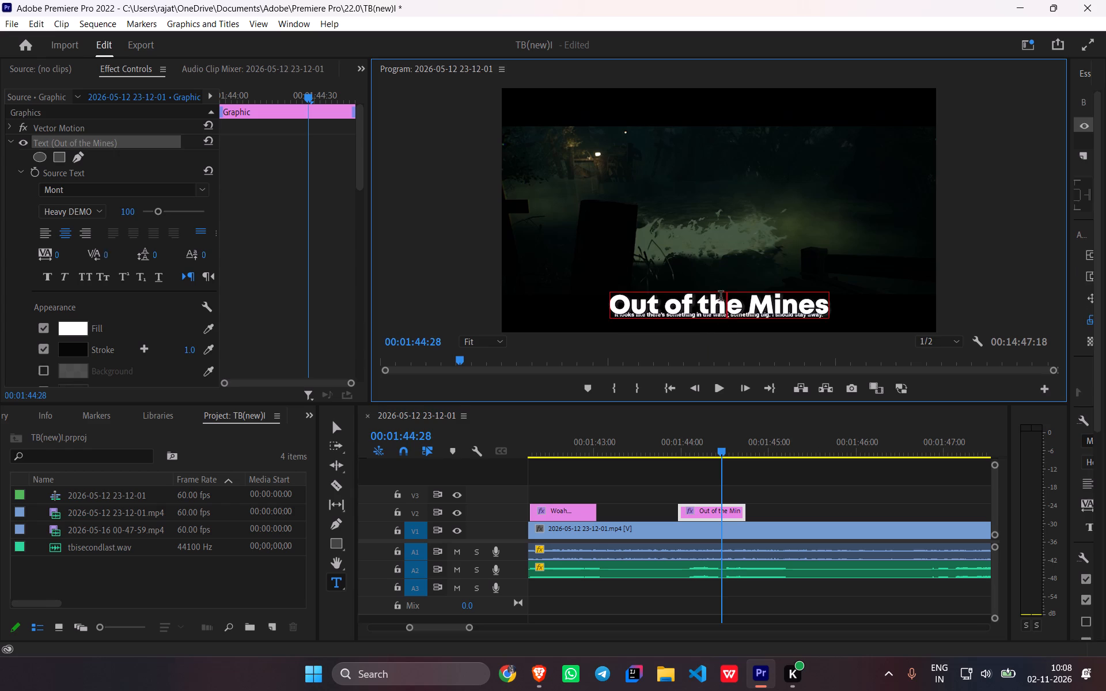
{"action": "type", "text": "What o"}
{"action": "key", "text": "BackSpace"}
{"action": "type", "text": "is"}
{"action": "key", "text": "space"}
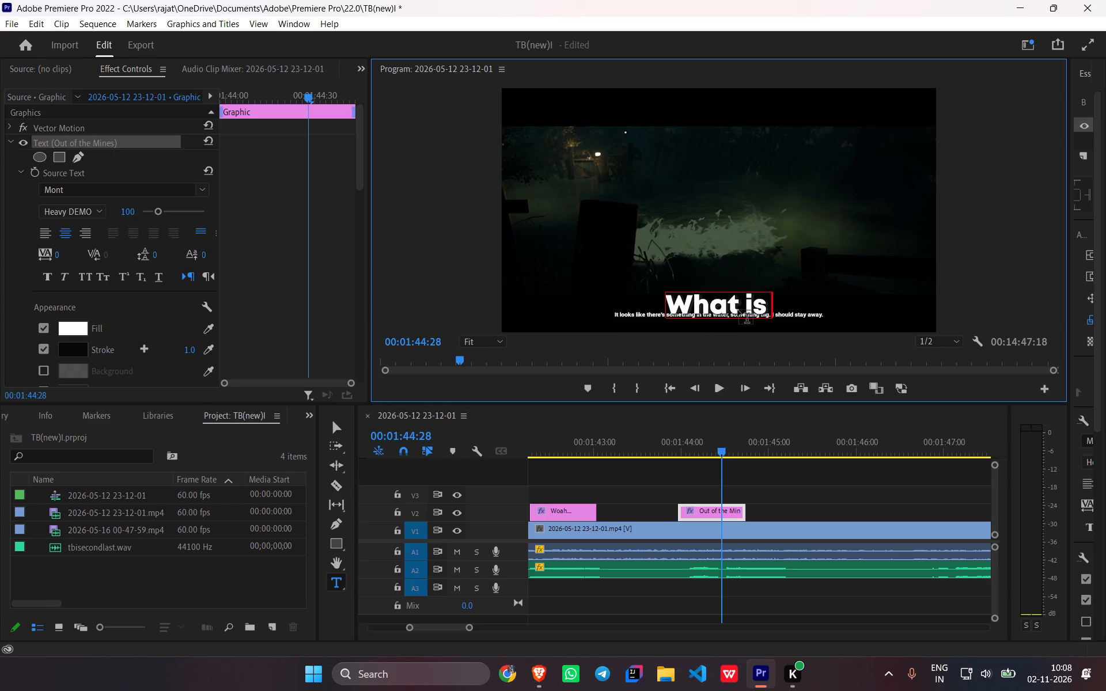
{"action": "type", "text": "That"}
{"action": "key", "text": "space"}
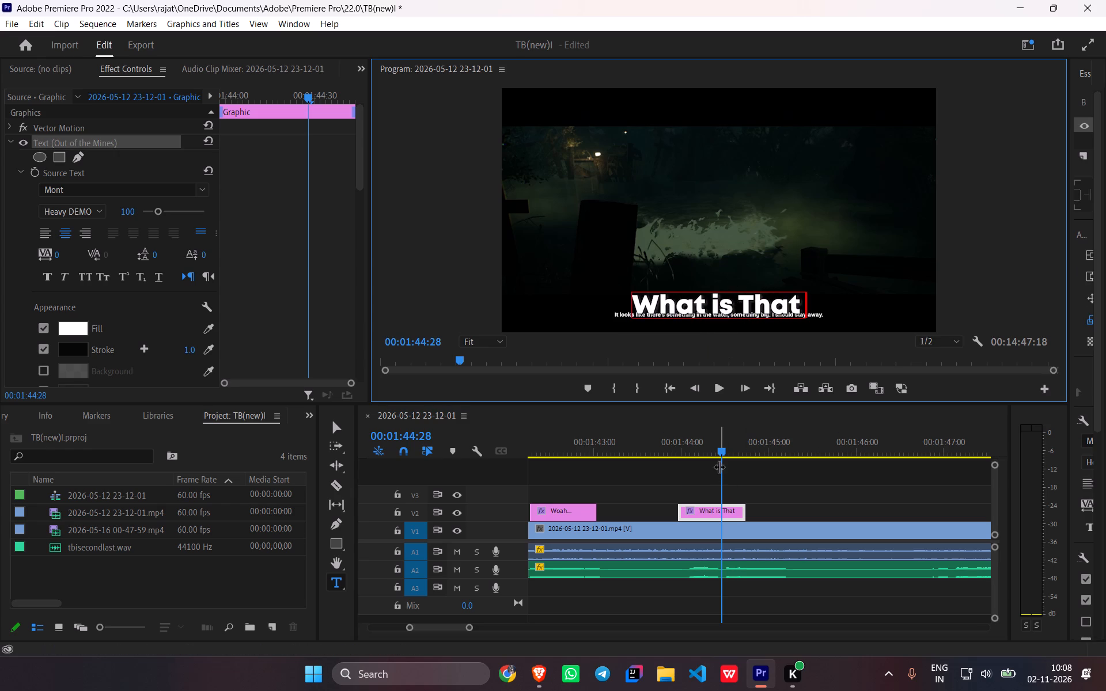
Paste a caption copy on V2 directly after "What is That", at about 00:01:44:41, and replace its text with "in the Water".
{"action": "left_click_drag", "start_coordinate": [721, 452], "coordinate": [740, 457]}
{"action": "key", "text": "ctrl+v"}
{"action": "left_click_drag", "start_coordinate": [810, 443], "coordinate": [793, 441]}
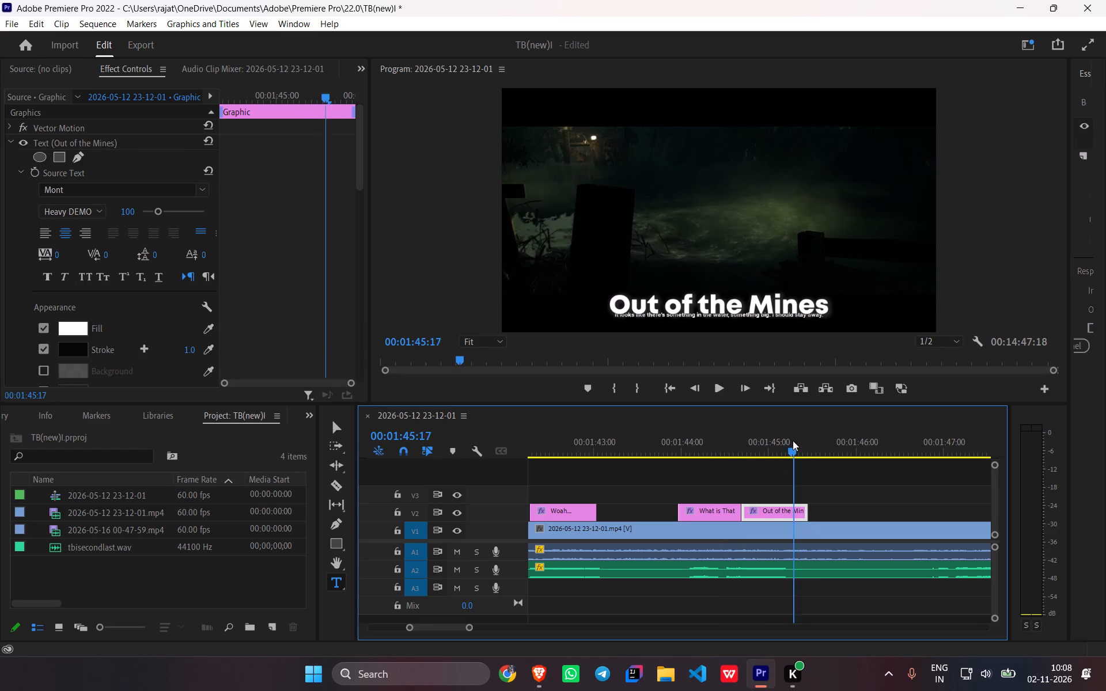
{"action": "left_click_drag", "start_coordinate": [793, 441], "coordinate": [781, 439]}
{"action": "triple_click", "coordinate": [729, 306]}
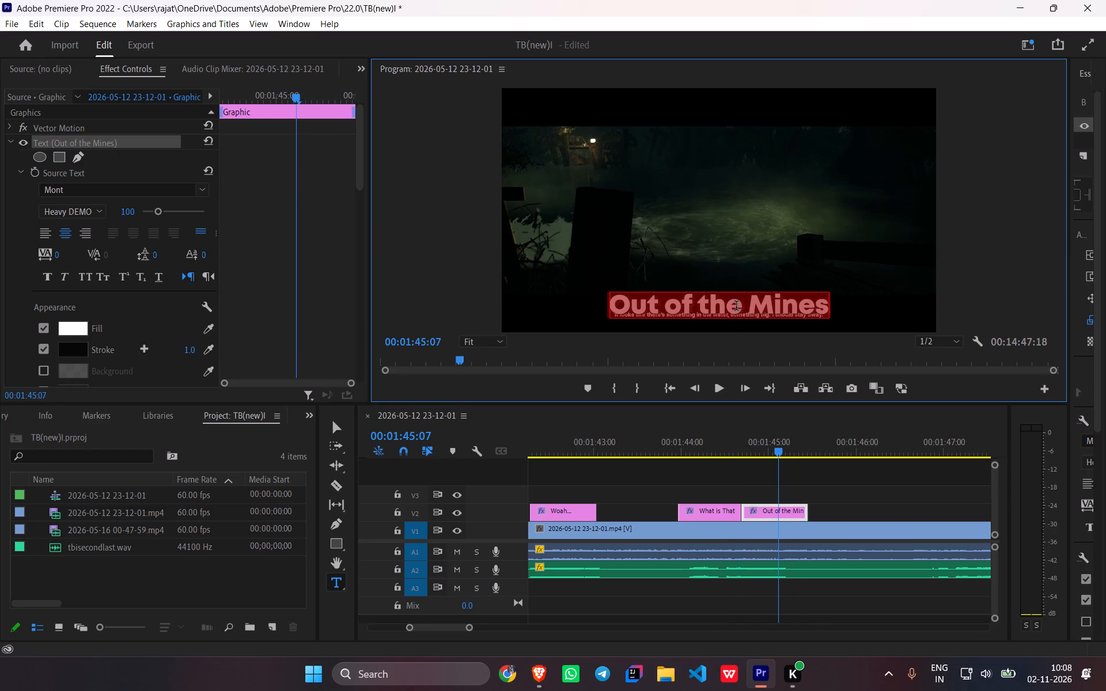
{"action": "type", "text": "in the"}
{"action": "key", "text": "space"}
{"action": "type", "text": "Watwer"}
{"action": "key", "text": "BackSpace"}
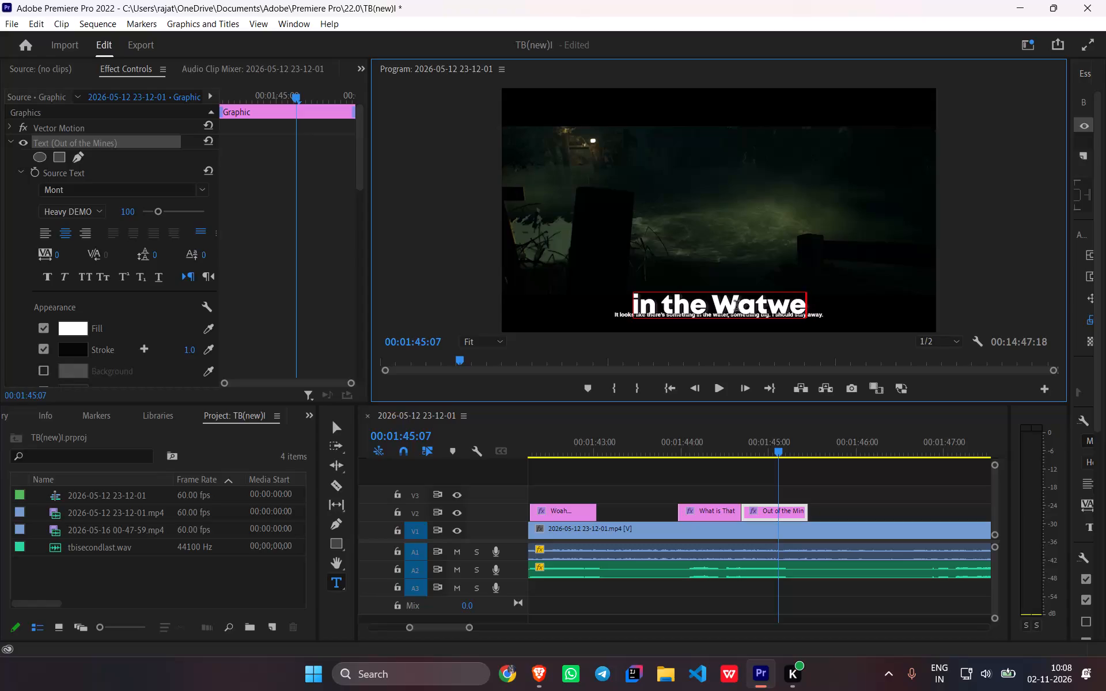
{"action": "key", "text": "BackSpace"}
{"action": "key", "text": "BackSpace"}
{"action": "type", "text": "er"}
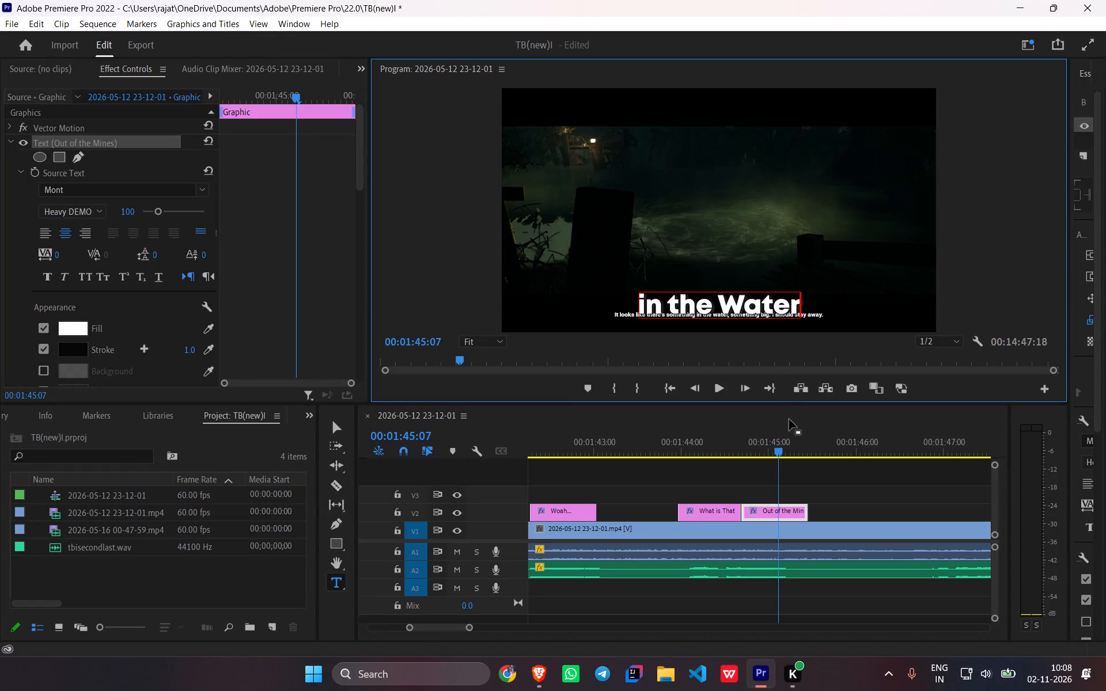
Replay the "What is That" and "in the Water" captions and listen to the following narration up to about 00:01:48.
{"action": "left_click_drag", "start_coordinate": [777, 453], "coordinate": [675, 467]}
{"action": "key", "text": "space"}
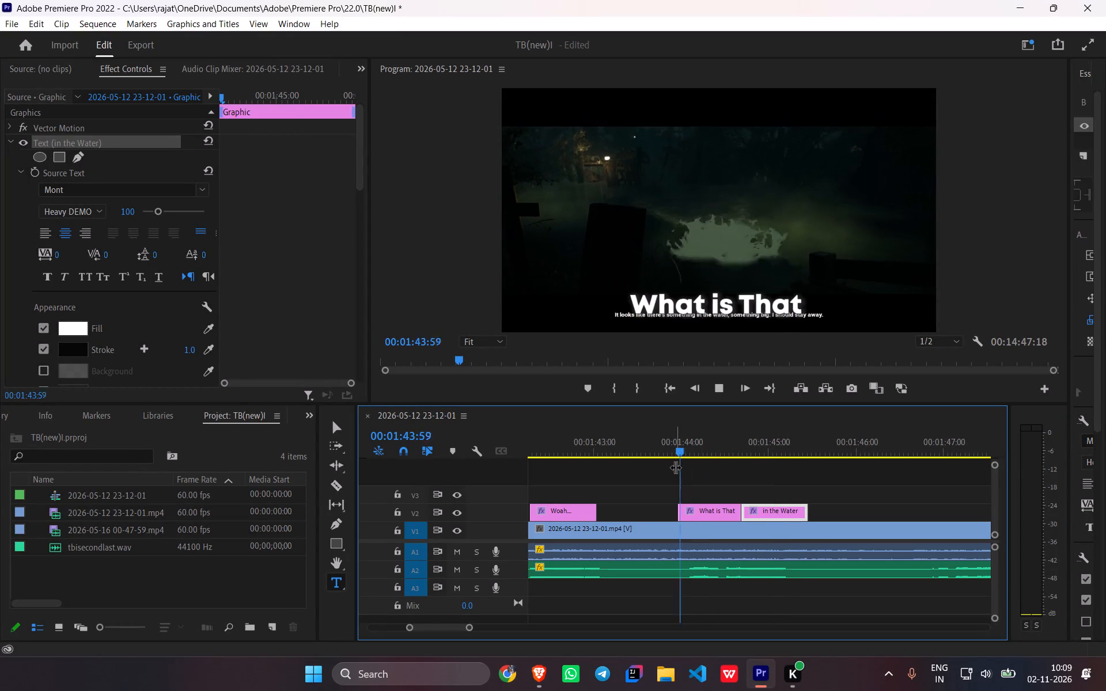
{"action": "key", "text": "space"}
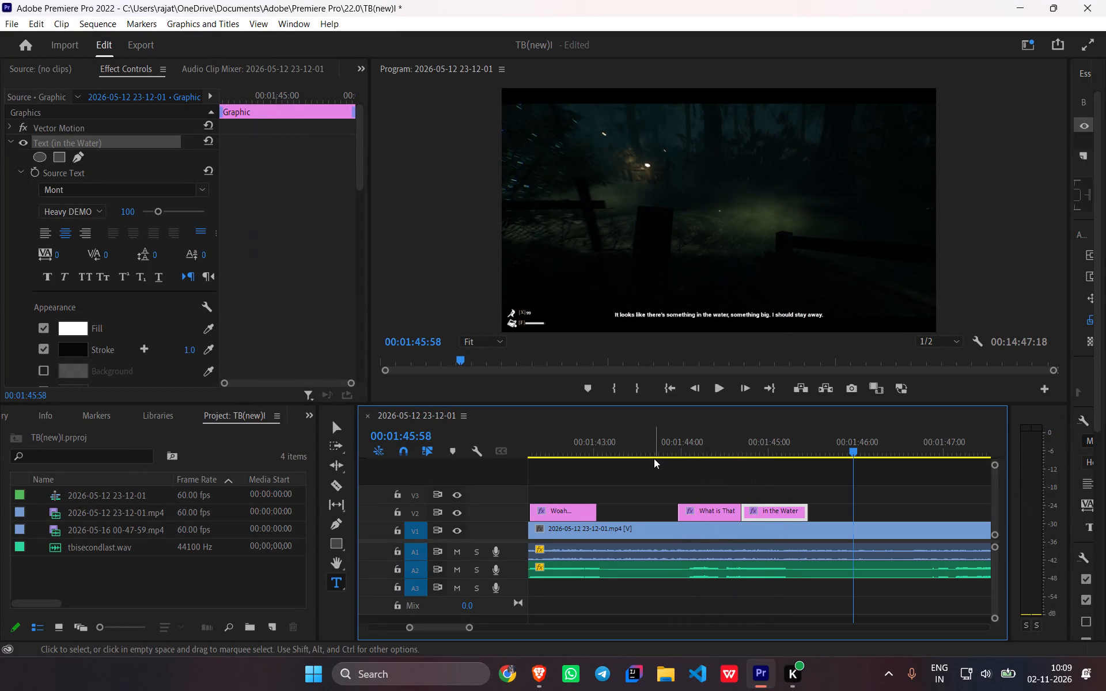
{"action": "key", "text": "space"}
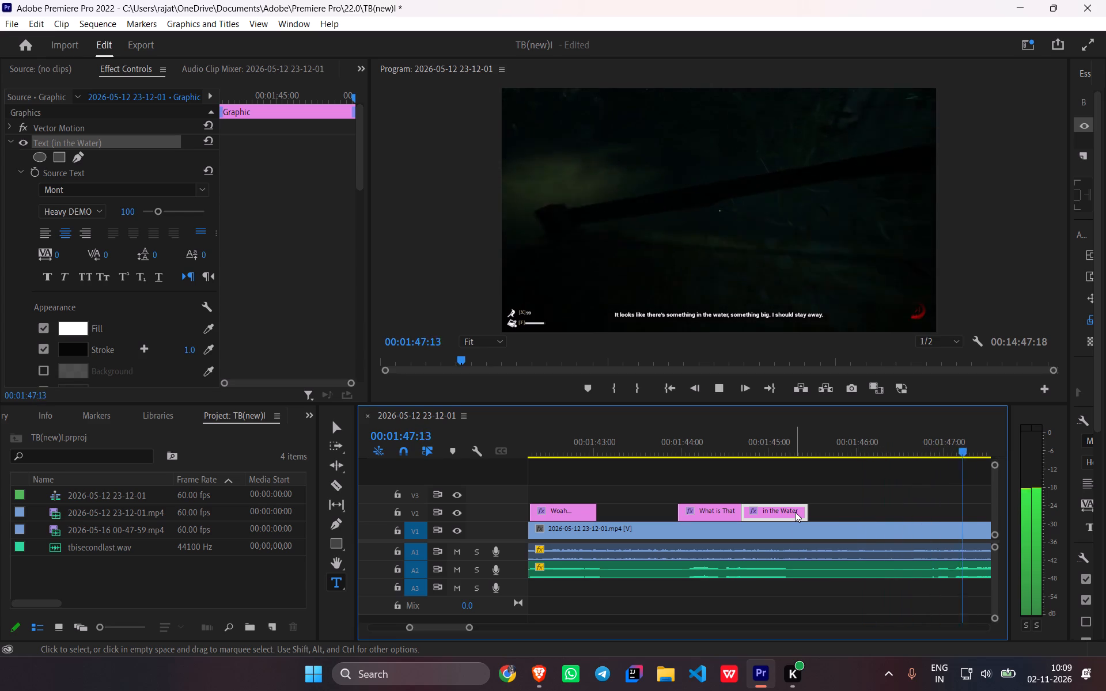
{"action": "key", "text": "space"}
{"action": "scroll", "coordinate": [779, 567], "scroll_direction": "up", "scroll_amount": 9}
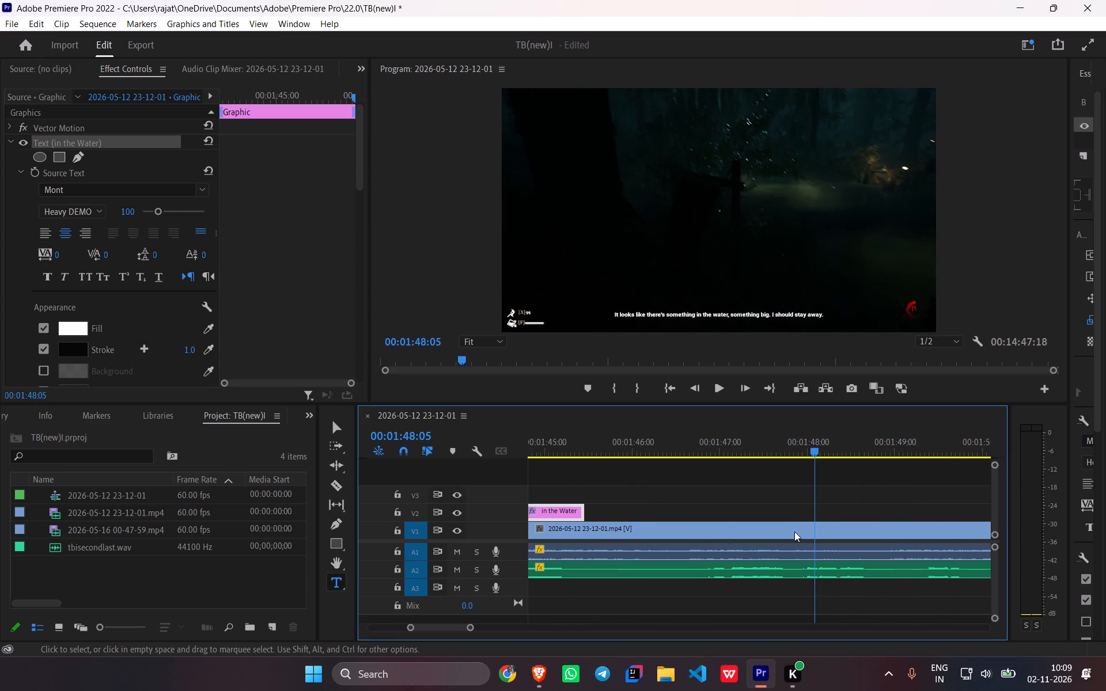
{"action": "left_click_drag", "start_coordinate": [815, 450], "coordinate": [685, 468]}
{"action": "key", "text": "space"}
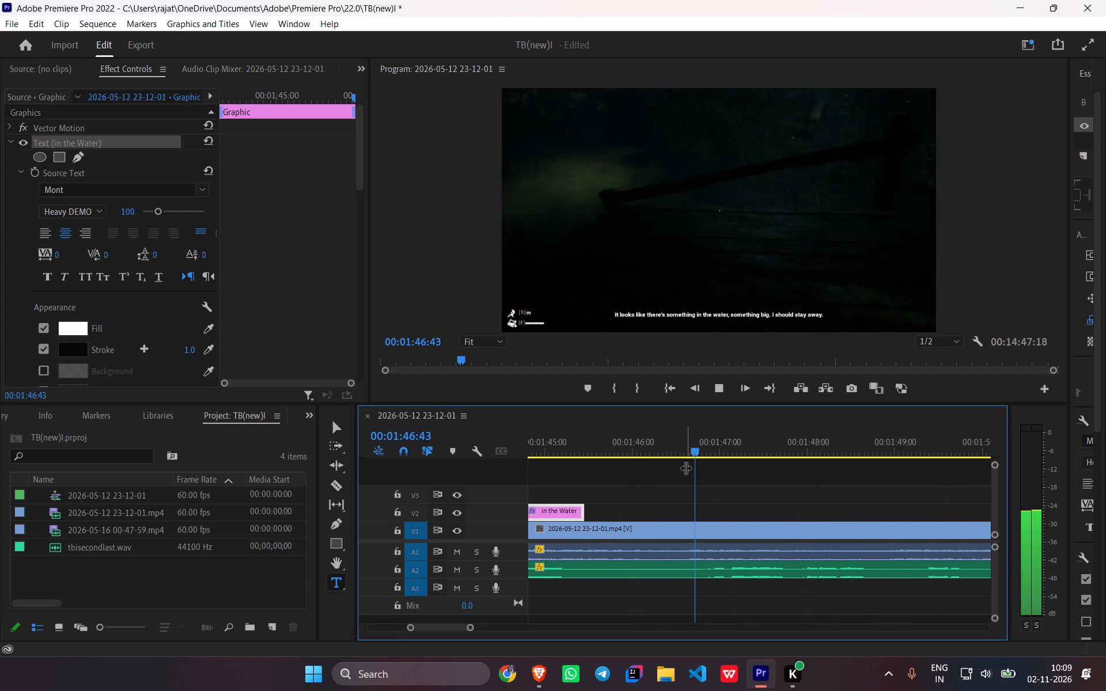
{"action": "middle_click", "coordinate": [724, 483]}
{"action": "middle_click", "coordinate": [724, 483]}
{"action": "key", "text": "space"}
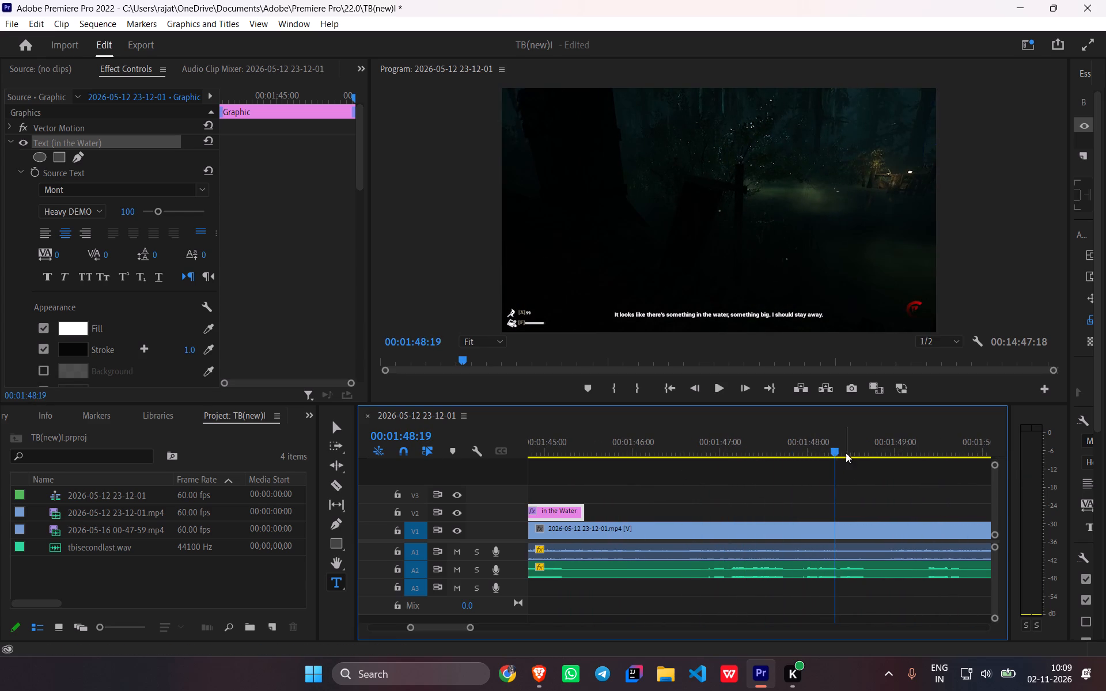
{"action": "key", "text": "space"}
{"action": "key", "text": "space"}
Paste a caption copy on V2 at about 00:01:46:49 and replace its text with "Something is Moving".
{"action": "left_click_drag", "start_coordinate": [869, 449], "coordinate": [705, 461]}
{"action": "key", "text": "ctrl+v"}
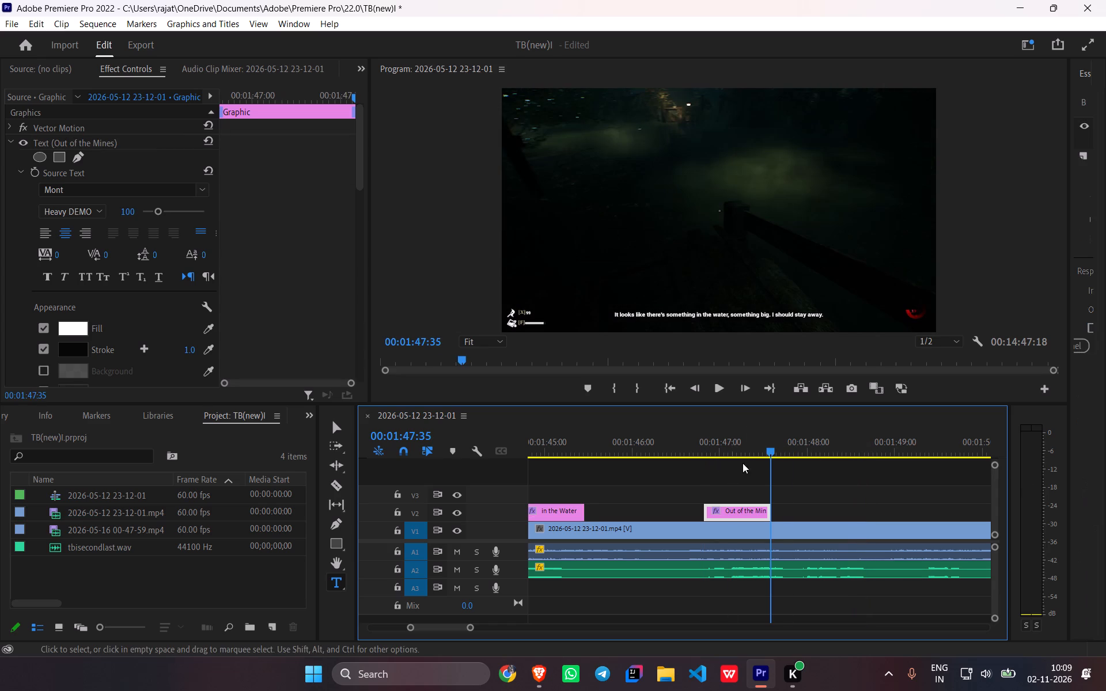
{"action": "left_click_drag", "start_coordinate": [771, 453], "coordinate": [738, 452]}
{"action": "triple_click", "coordinate": [706, 304]}
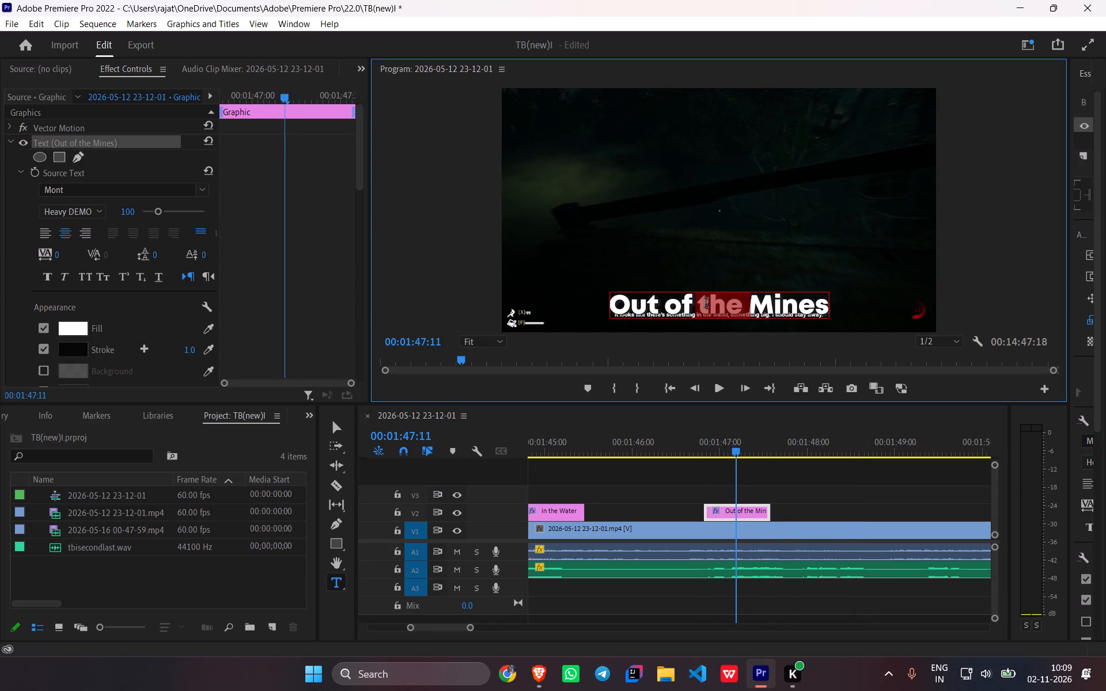
{"action": "type", "text": "Somethign is"}
{"action": "key", "text": "BackSpace"}
{"action": "key", "text": "BackSpace"}
{"action": "key", "text": "BackSpace"}
{"action": "key", "text": "BackSpace"}
{"action": "key", "text": "BackSpace"}
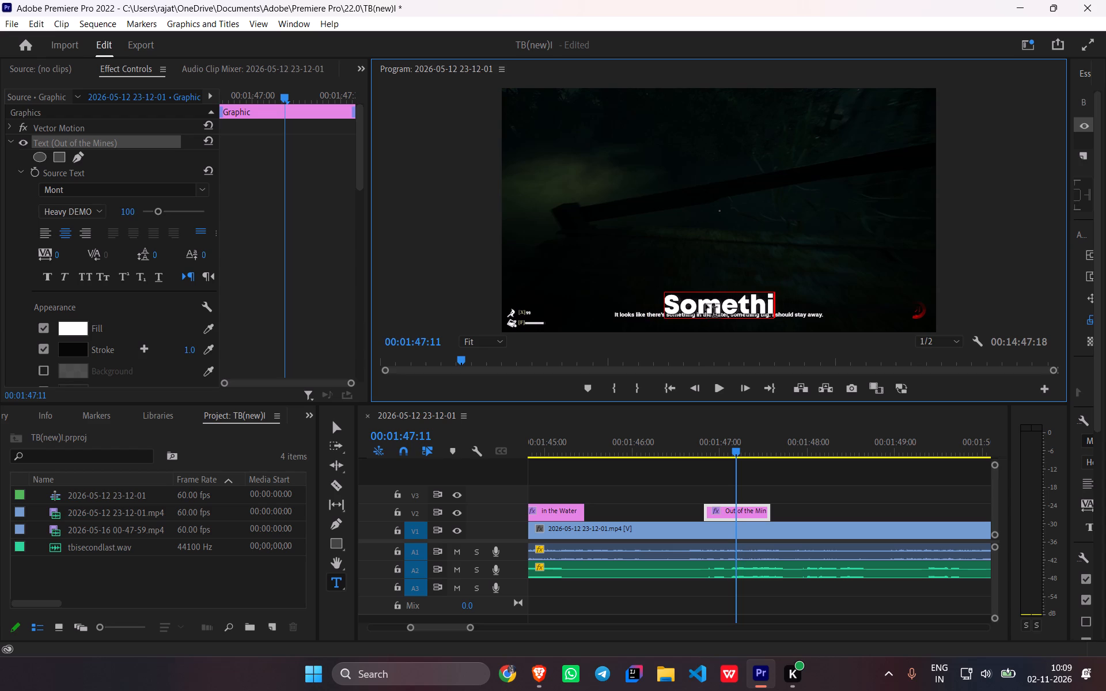
{"action": "type", "text": "ng is"}
{"action": "key", "text": "space"}
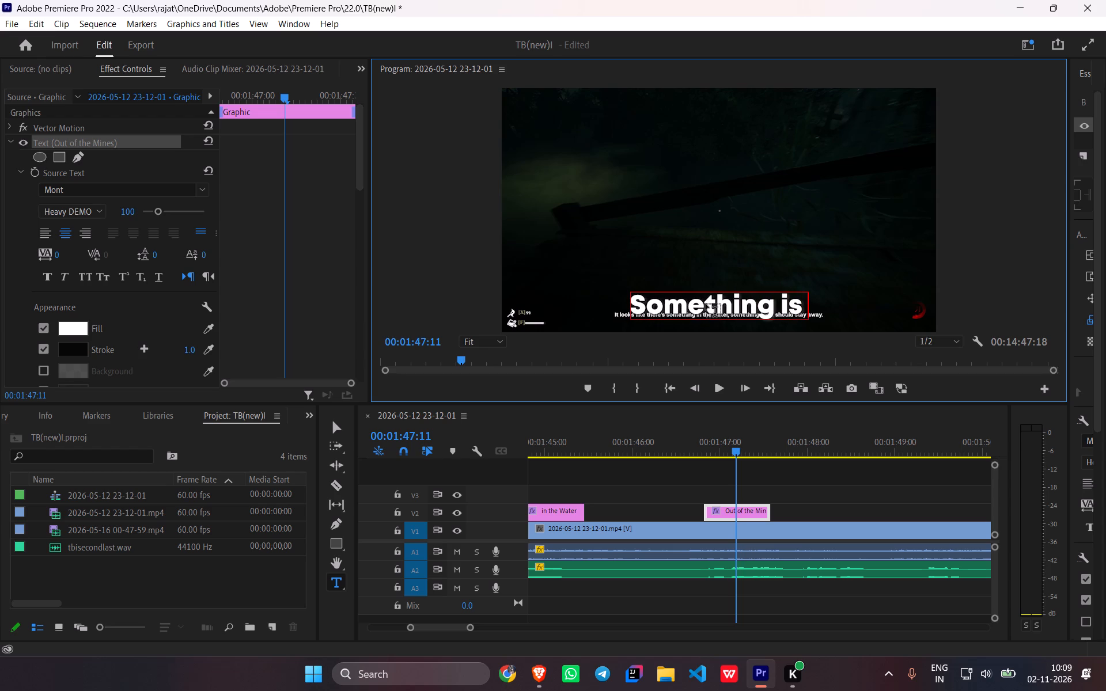
{"action": "type", "text": "Moving"}
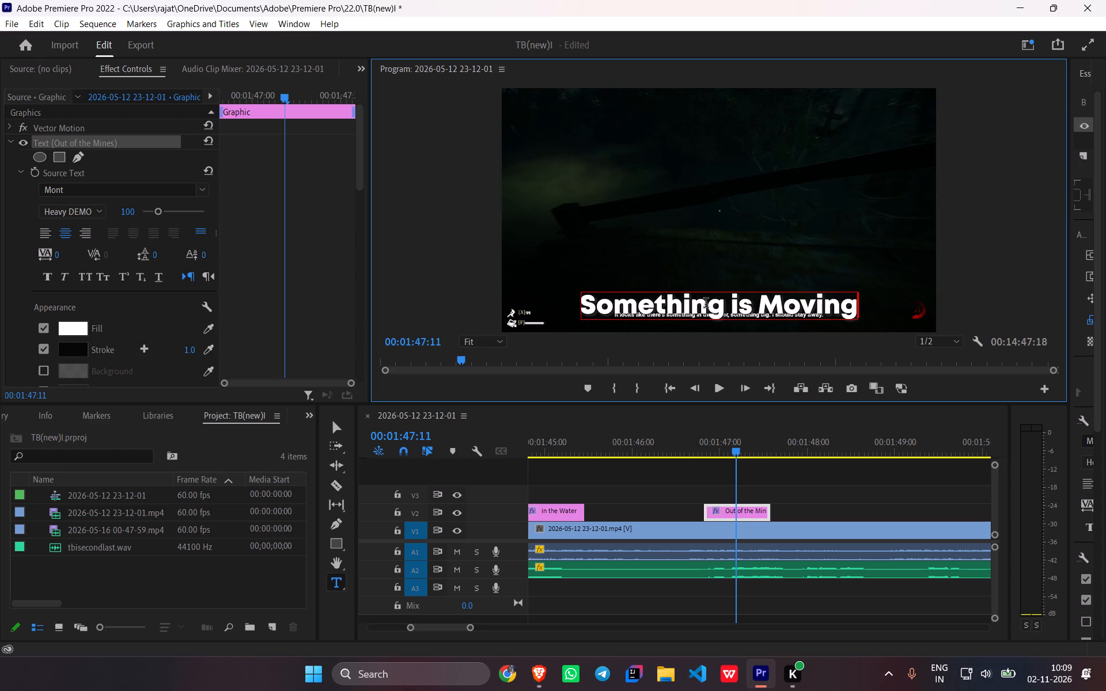
Extend the end of the "Something is Moving" caption to about 00:01:47:46 to match the narration.
{"action": "left_click_drag", "start_coordinate": [736, 445], "coordinate": [695, 452]}
{"action": "key", "text": "space"}
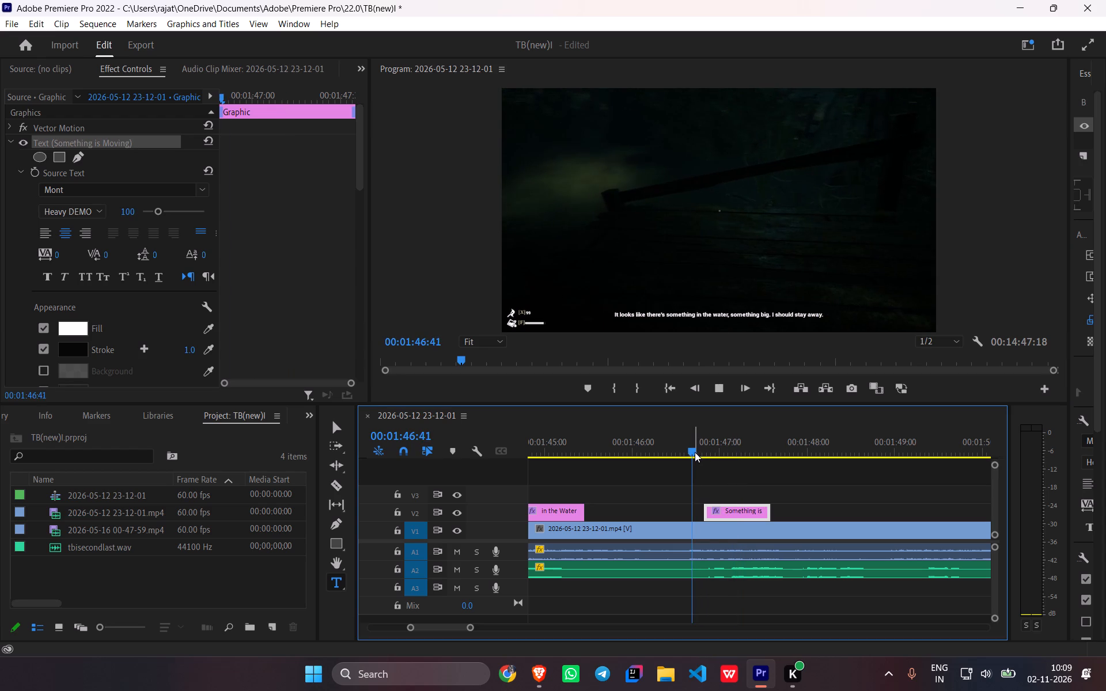
{"action": "key", "text": "space"}
{"action": "left_click_drag", "start_coordinate": [769, 511], "coordinate": [787, 516]}
{"action": "key", "text": "space"}
{"action": "key", "text": "space"}
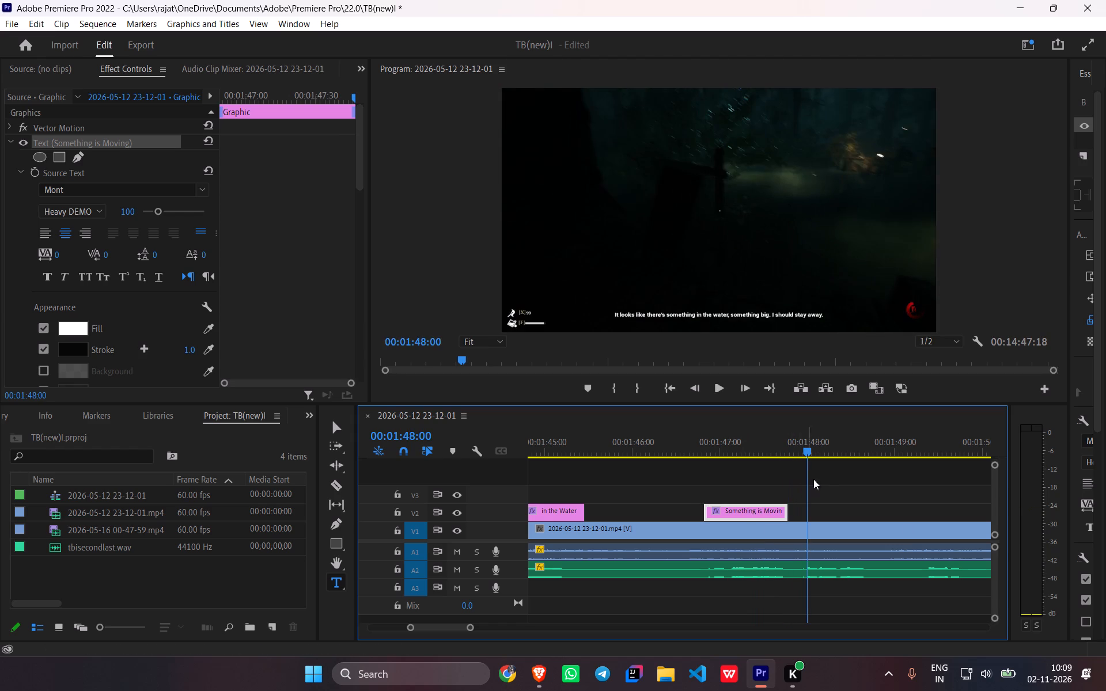
Paste a caption copy on V2 at 00:01:48:00 and replace its "Out of the Mines" text with "Something Dark".
{"action": "key", "text": "ctrl+v"}
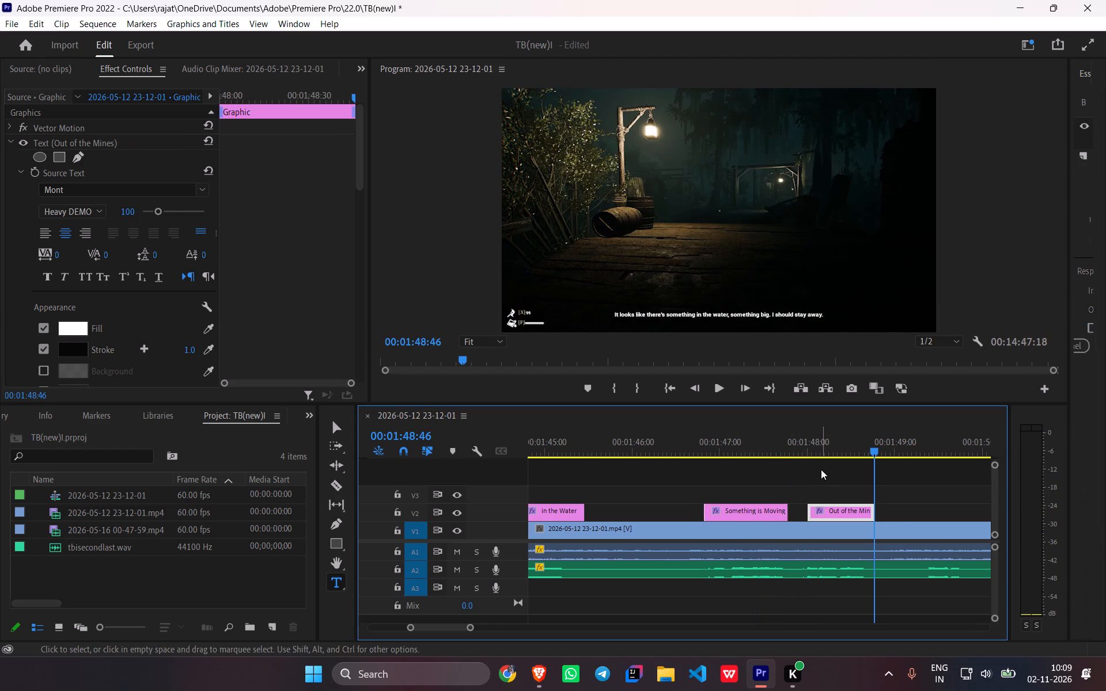
{"action": "left_click_drag", "start_coordinate": [874, 451], "coordinate": [840, 444]}
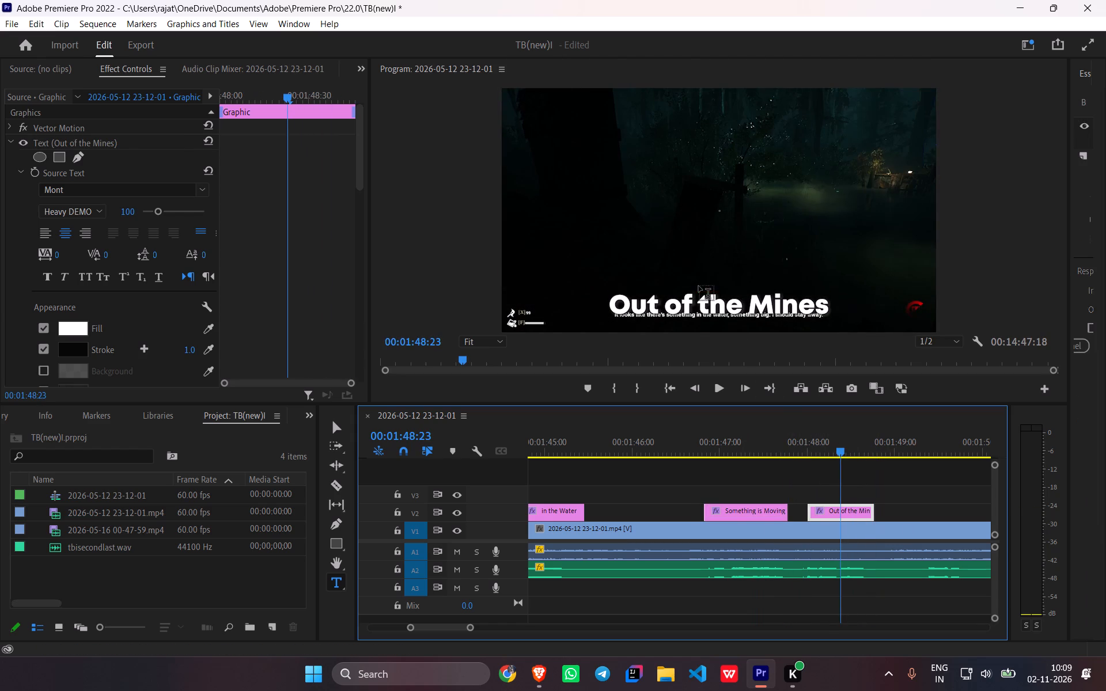
{"action": "left_click", "coordinate": [717, 312]}
{"action": "left_click_drag", "start_coordinate": [717, 312], "coordinate": [716, 319]}
{"action": "left_click", "coordinate": [716, 319]}
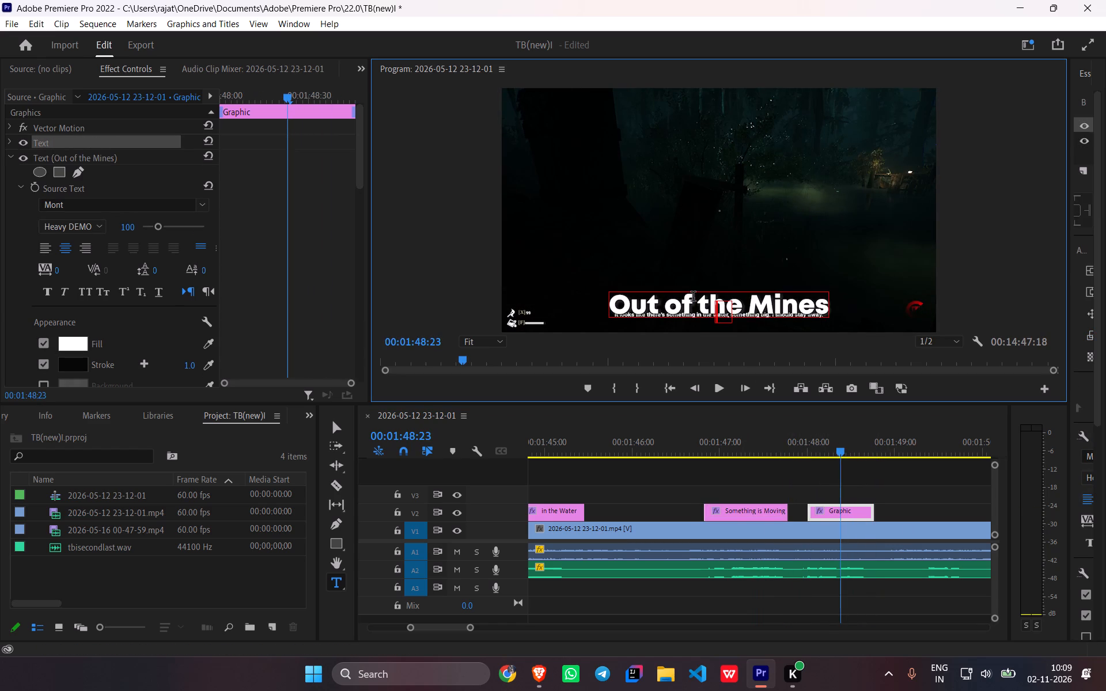
{"action": "triple_click", "coordinate": [693, 301]}
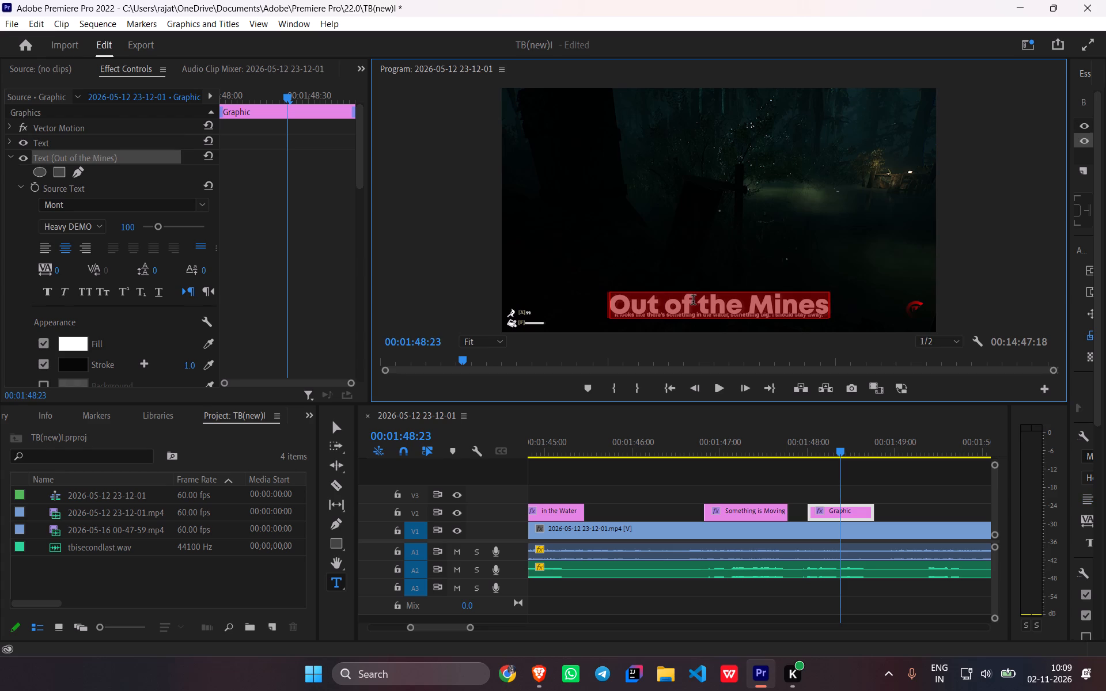
{"action": "type", "text": "Some"}
{"action": "type", "text": "thing"}
{"action": "key", "text": "space"}
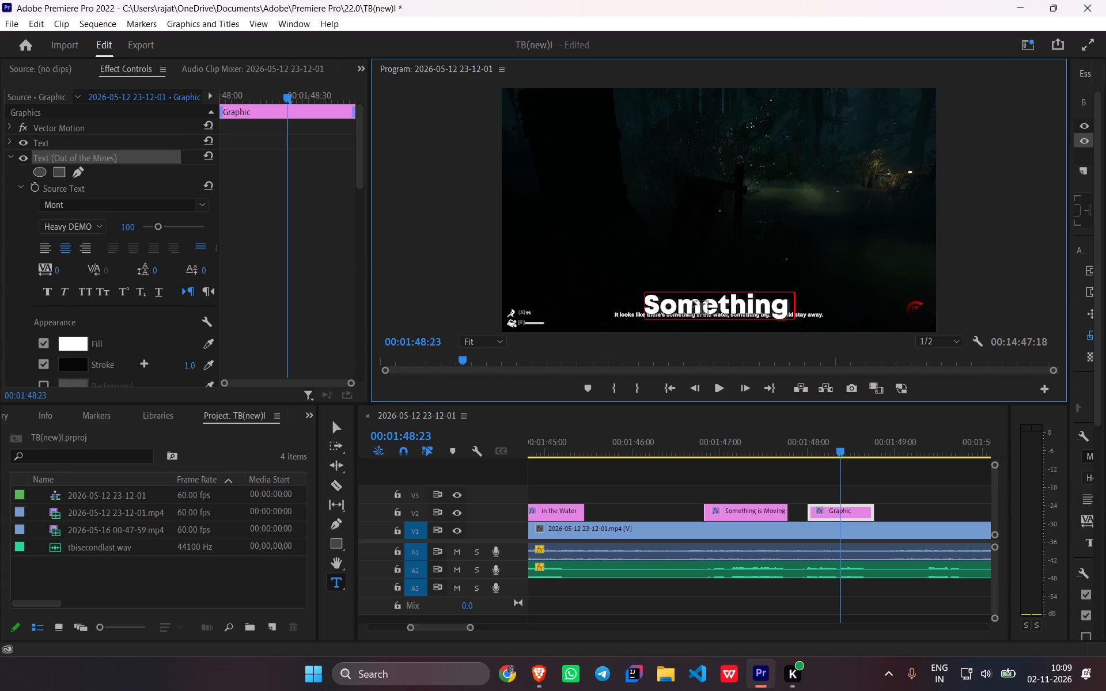
{"action": "type", "text": "Dark"}
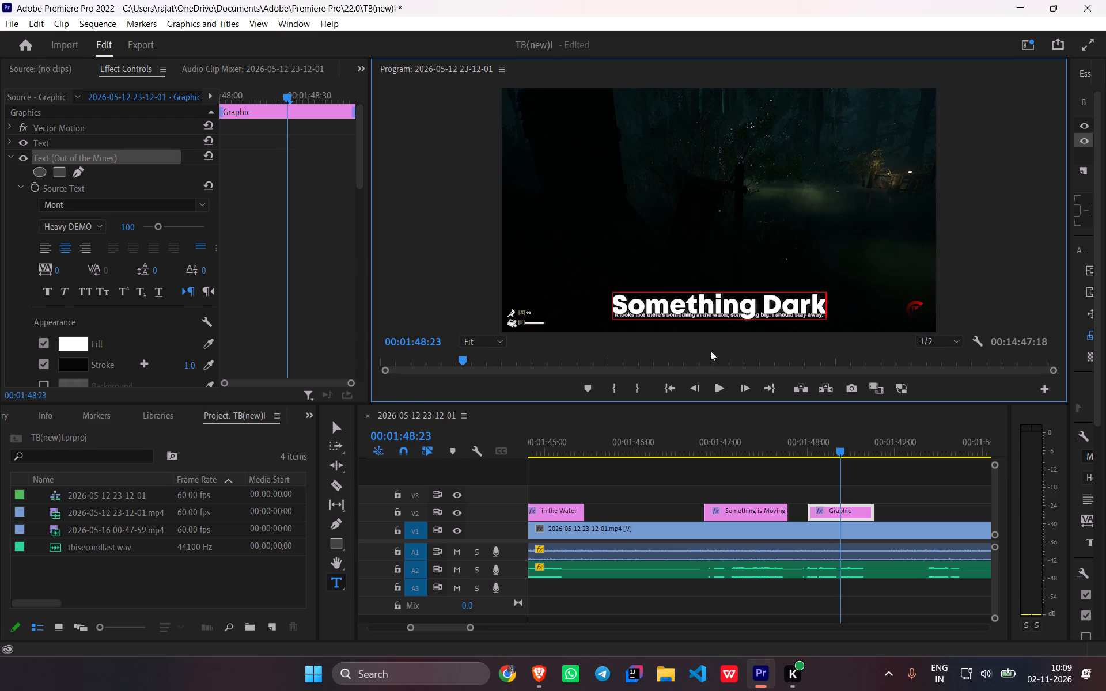
Paste a caption copy on V2 at 00:01:49:20 and trim its end to about 00:01:49:49.
{"action": "scroll", "coordinate": [787, 606], "scroll_direction": "down", "scroll_amount": 7}
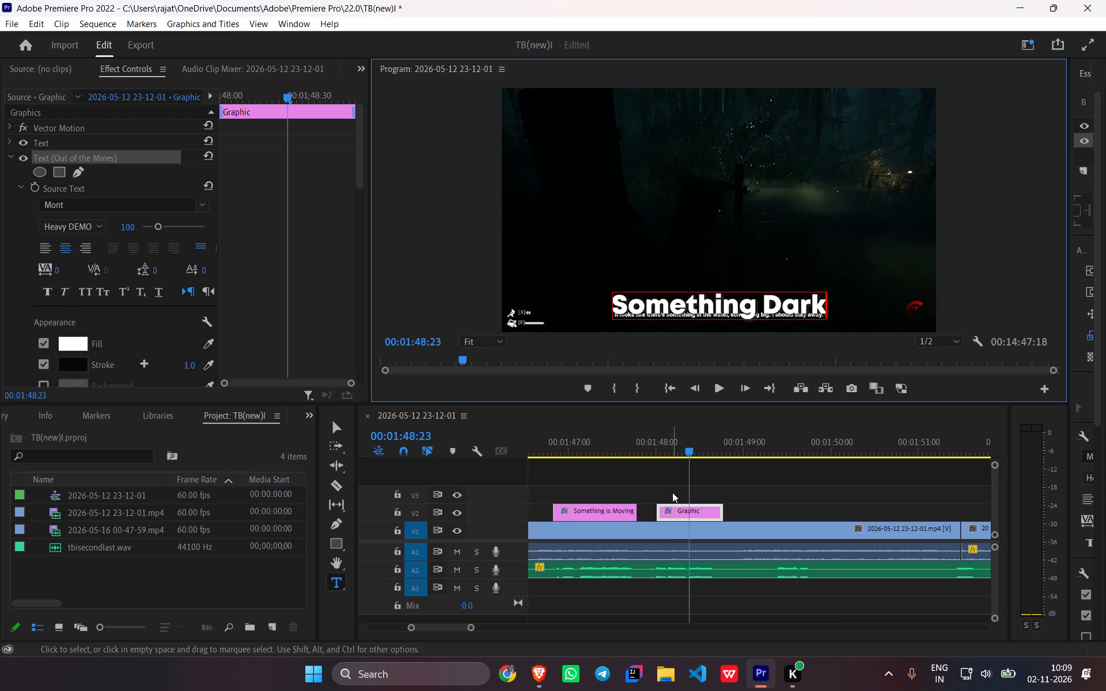
{"action": "left_click_drag", "start_coordinate": [690, 447], "coordinate": [681, 447]}
{"action": "key", "text": "space"}
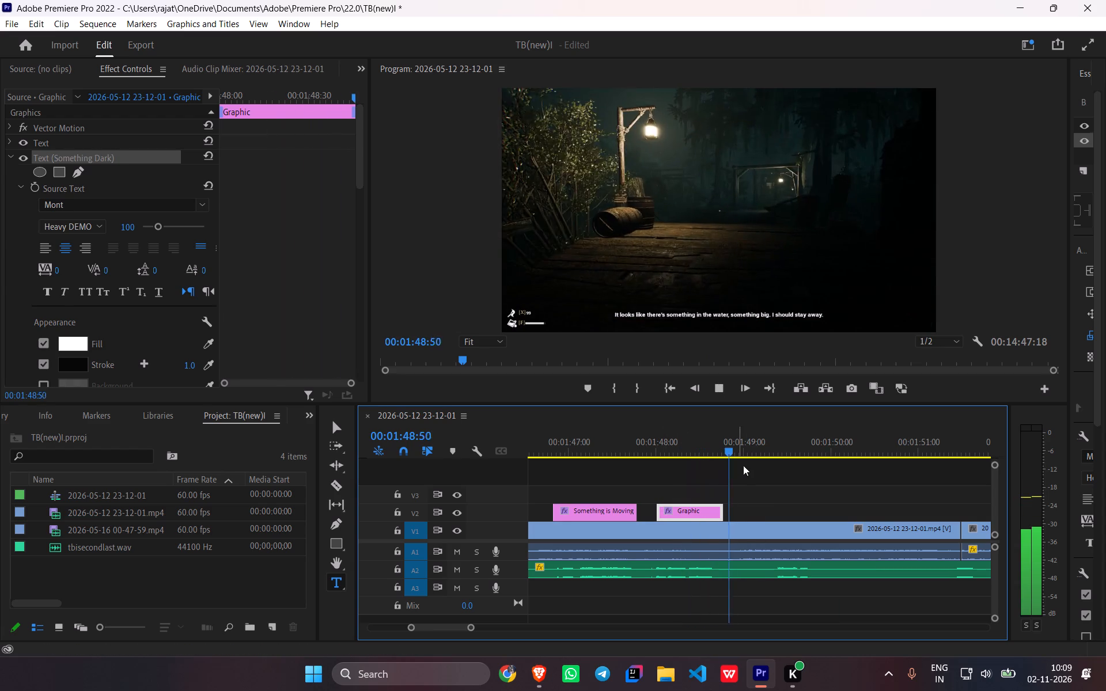
{"action": "key", "text": "space"}
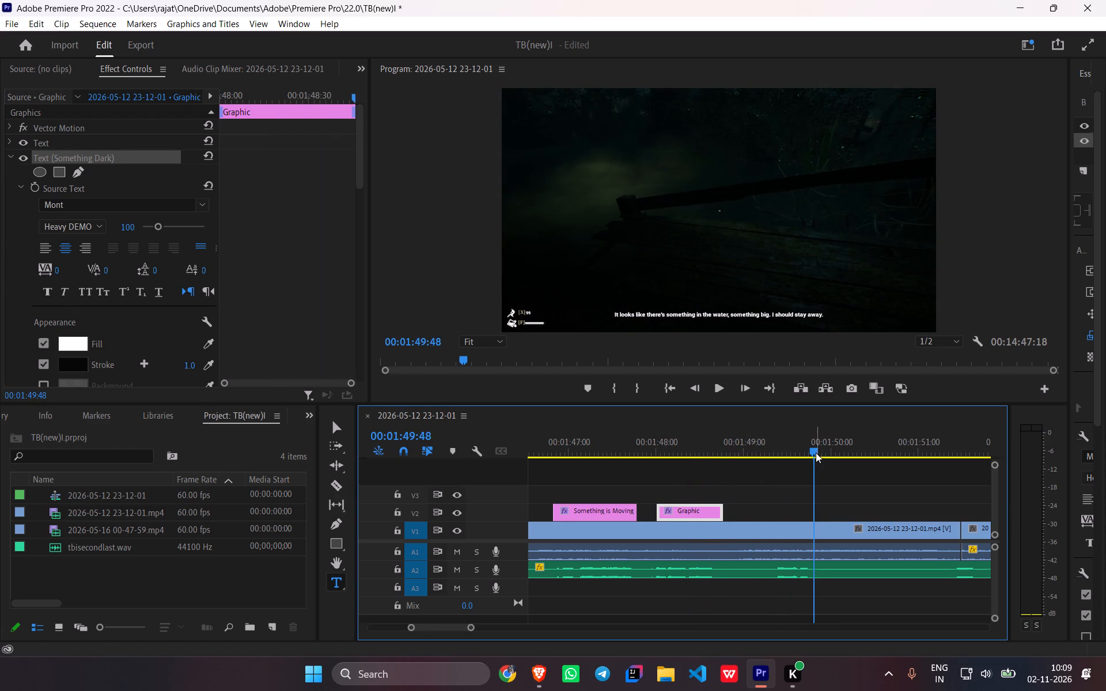
{"action": "left_click_drag", "start_coordinate": [816, 453], "coordinate": [775, 457]}
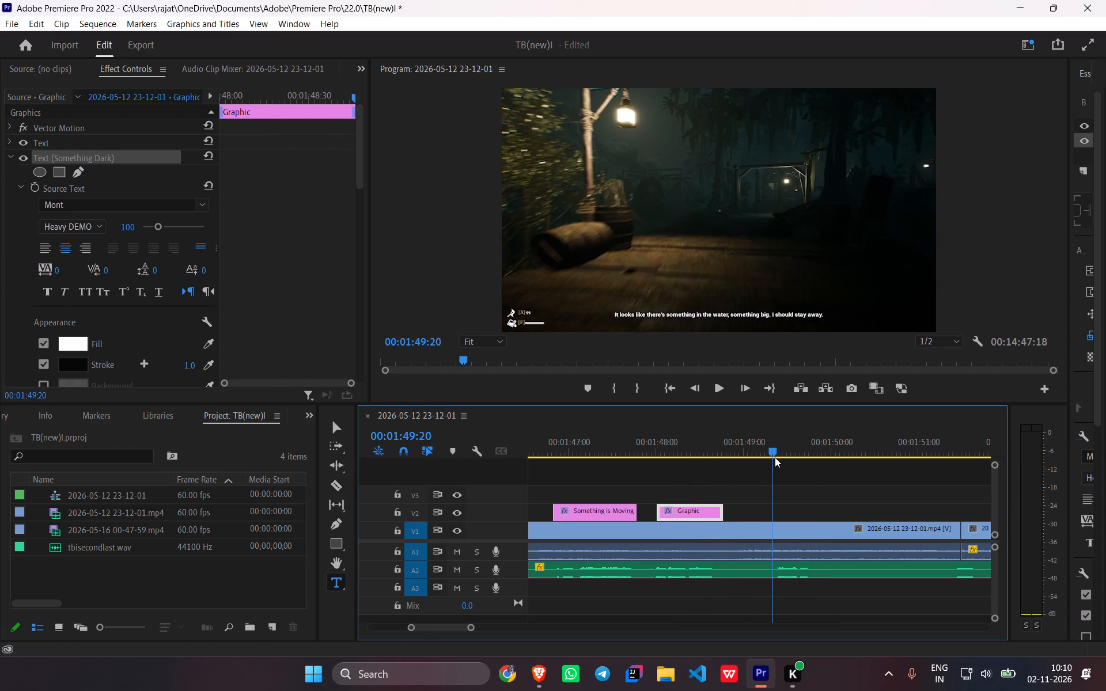
{"action": "key", "text": "ctrl+v"}
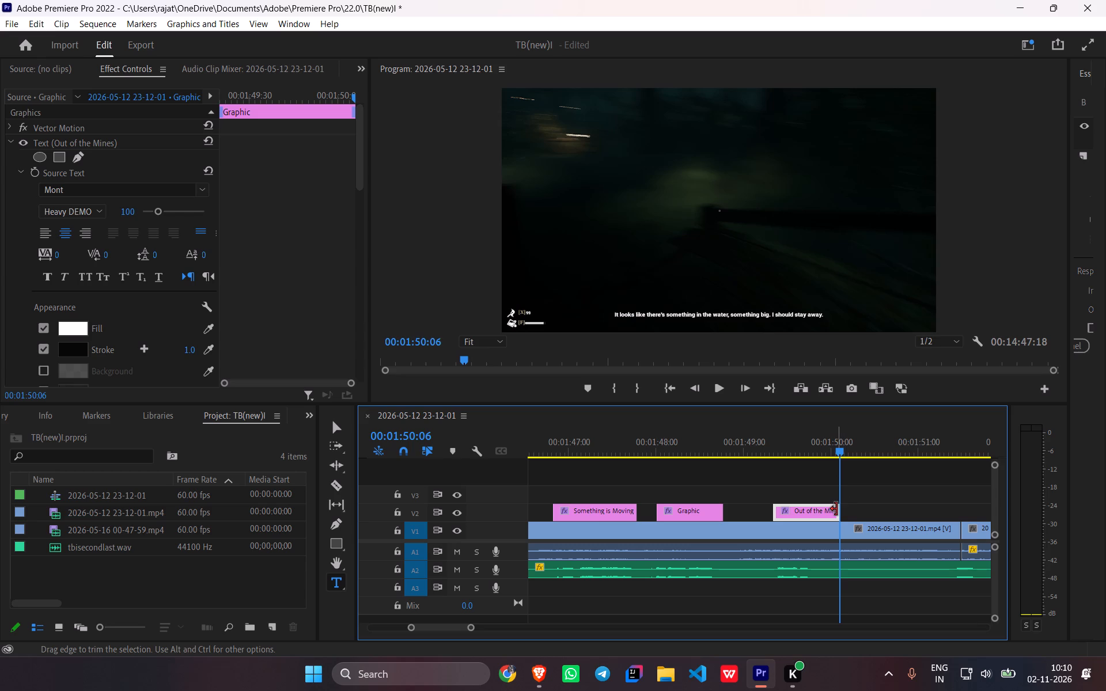
{"action": "left_click_drag", "start_coordinate": [836, 509], "coordinate": [811, 518]}
Replace the trimmed caption's text with "and fast".
{"action": "left_click_drag", "start_coordinate": [837, 447], "coordinate": [752, 462]}
{"action": "key", "text": "space"}
{"action": "key", "text": "space"}
{"action": "triple_click", "coordinate": [763, 299]}
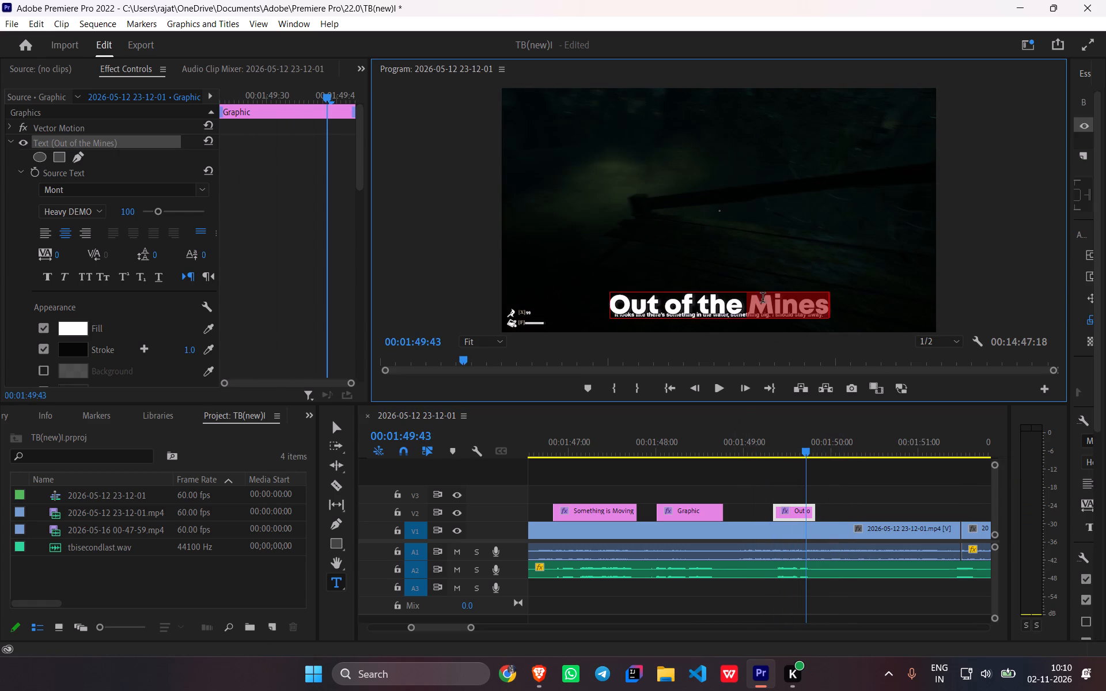
{"action": "type", "text": "and fast"}
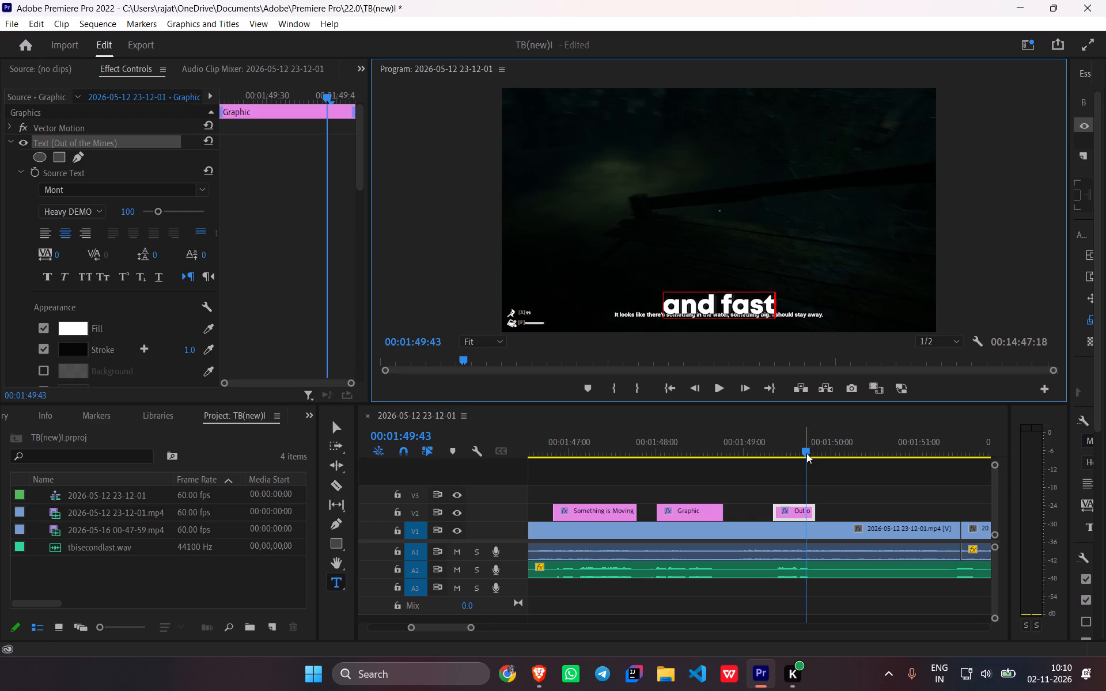
Replay the "and fast" caption and the following narration to about 00:01:52:48, and cue the playhead back at 00:01:51:18.
{"action": "left_click_drag", "start_coordinate": [806, 453], "coordinate": [743, 457]}
{"action": "key", "text": "space"}
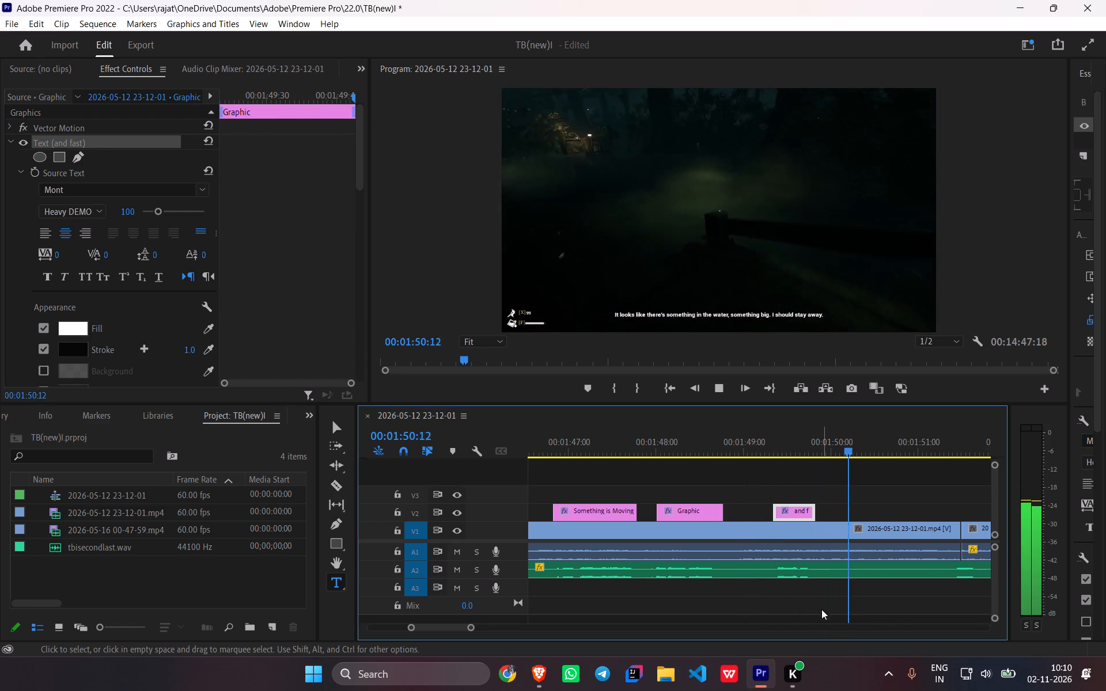
{"action": "scroll", "coordinate": [810, 572], "scroll_direction": "down", "scroll_amount": 5}
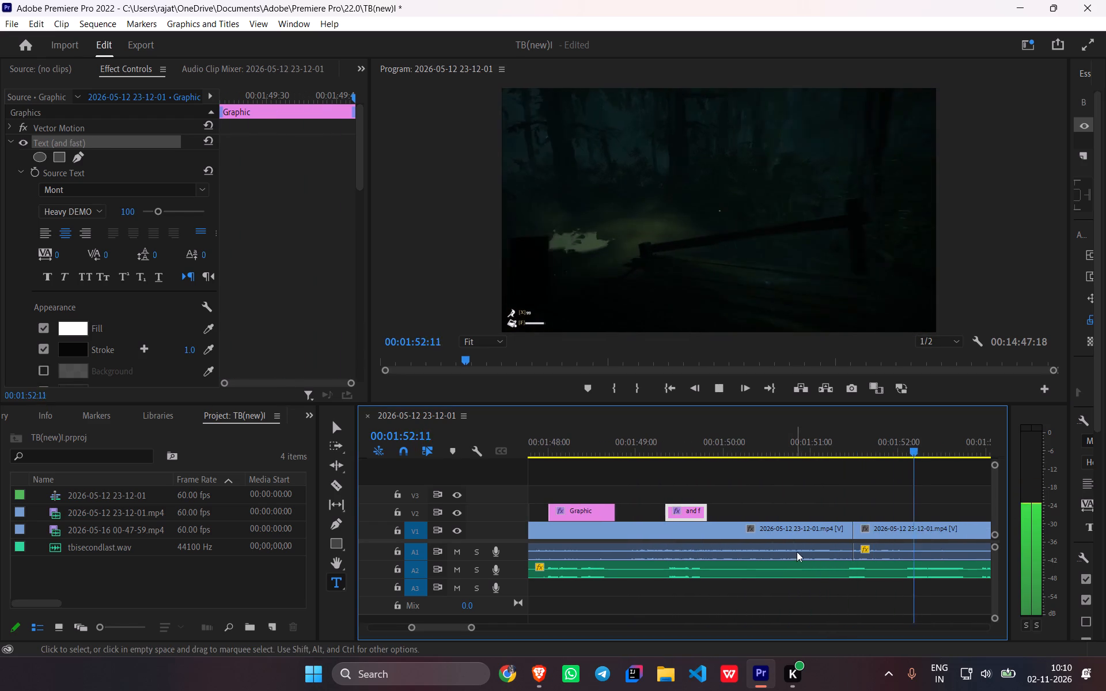
{"action": "key", "text": "space"}
{"action": "key", "text": "space"}
{"action": "key", "text": "space"}
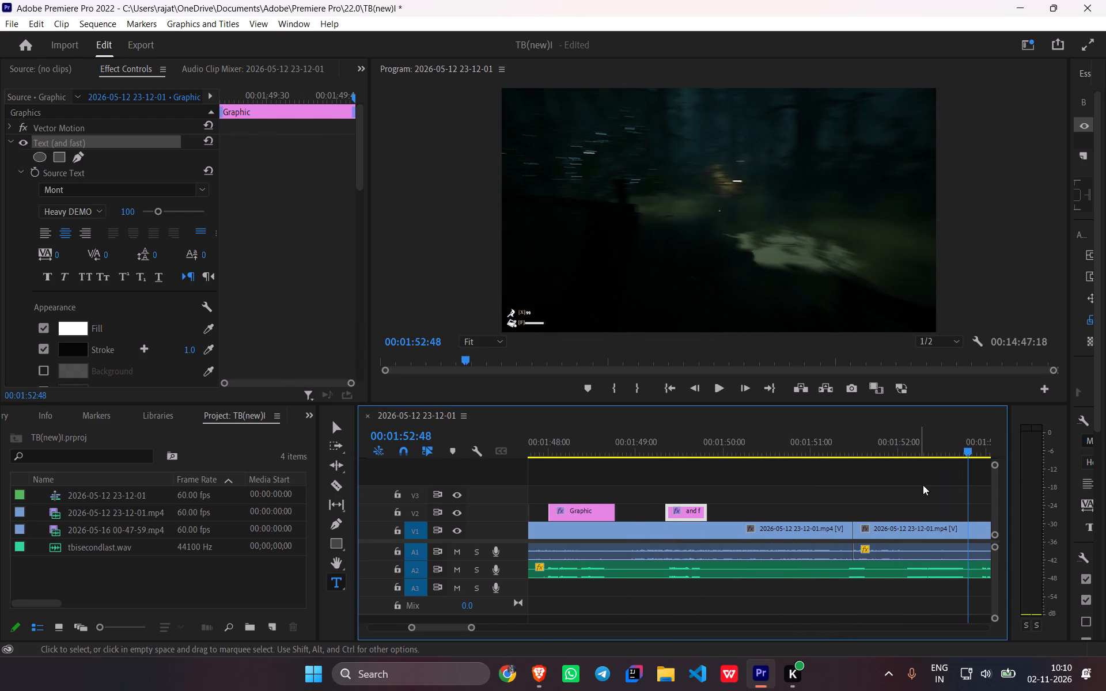
{"action": "left_click_drag", "start_coordinate": [964, 450], "coordinate": [798, 456]}
{"action": "key", "text": "space"}
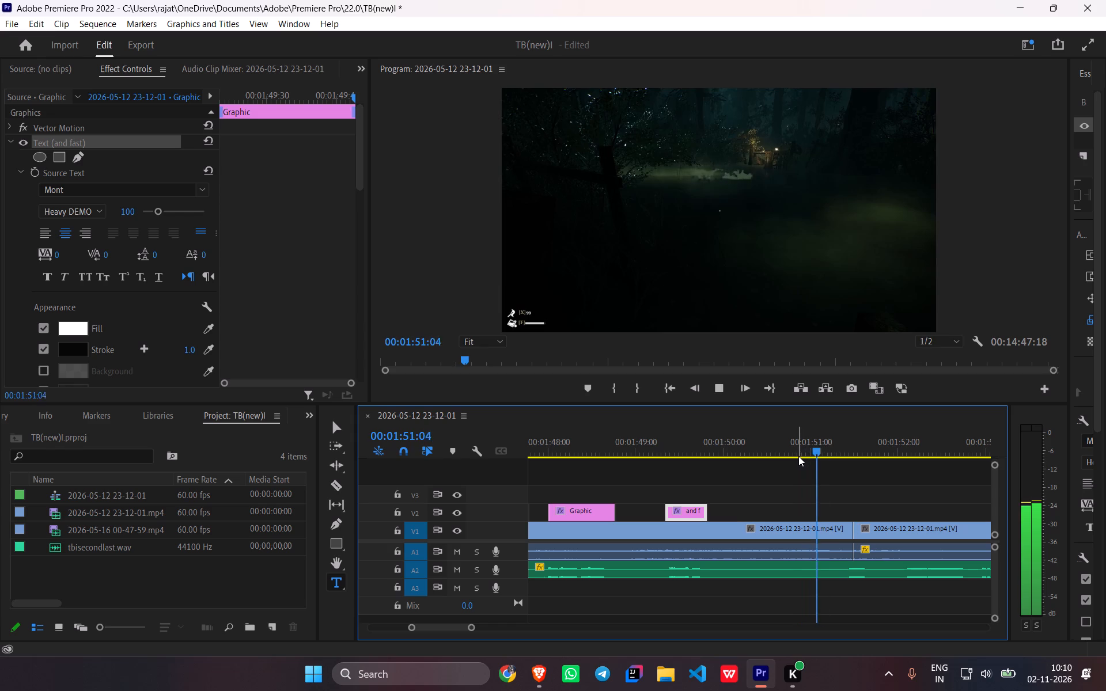
{"action": "key", "text": "space"}
{"action": "left_click_drag", "start_coordinate": [866, 451], "coordinate": [837, 451]}
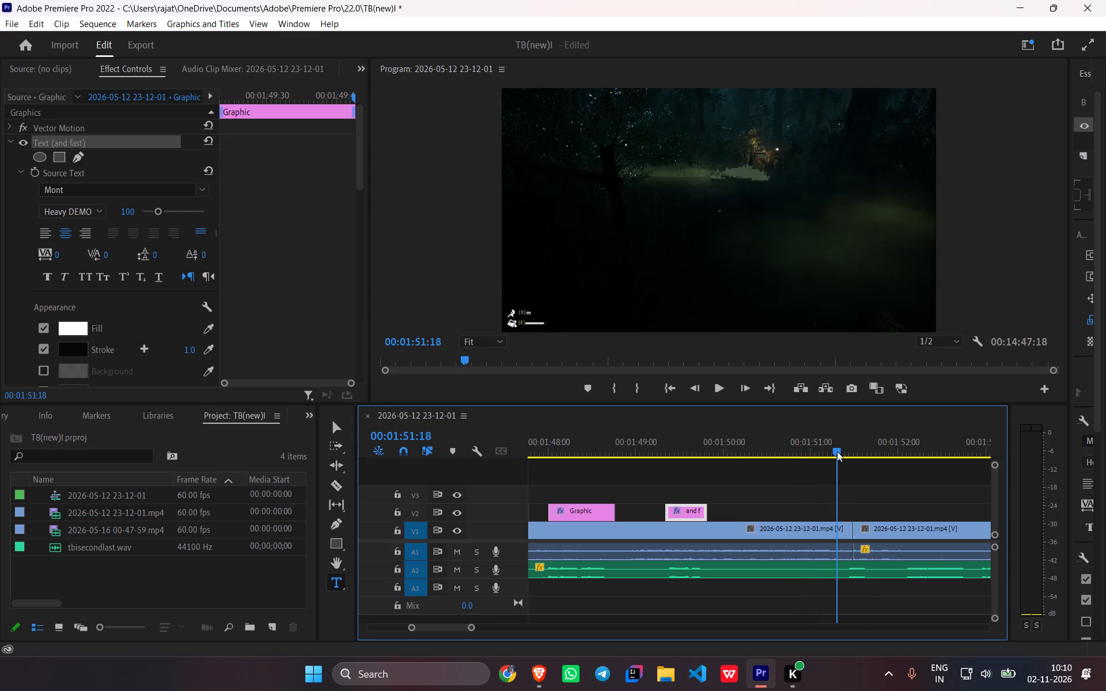
Paste a caption copy on V2 at about 00:01:51:20 and trim its end to about 00:01:51:47.
{"action": "left_click_drag", "start_coordinate": [837, 451], "coordinate": [839, 451]}
{"action": "key", "text": "ctrl+v"}
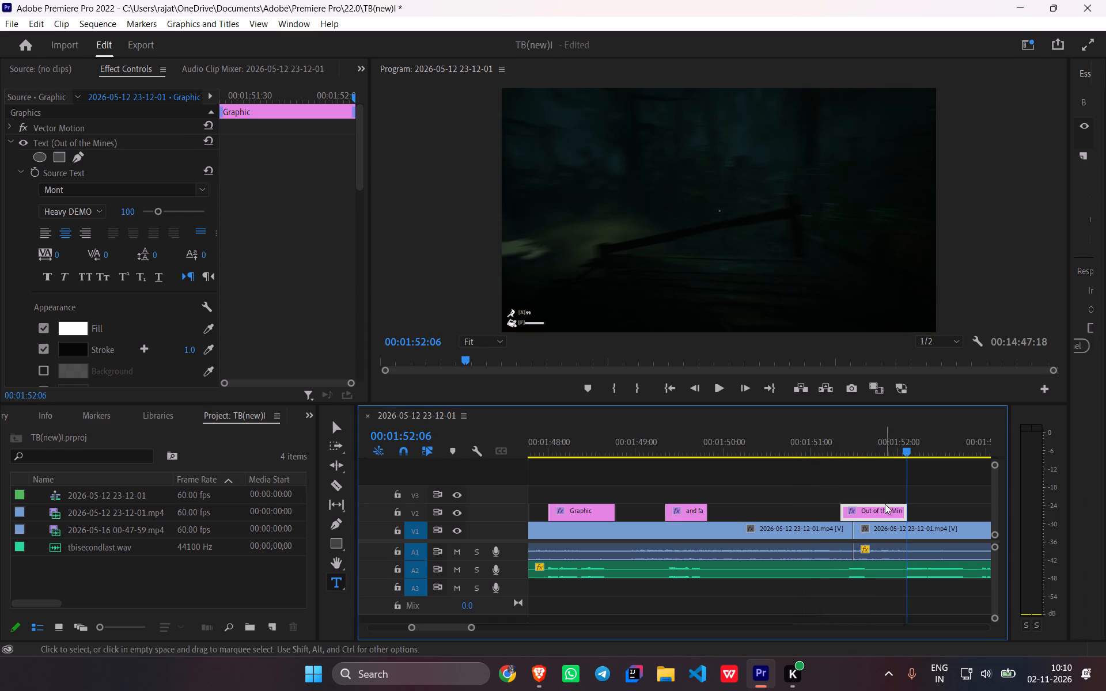
{"action": "left_click_drag", "start_coordinate": [904, 515], "coordinate": [878, 515]}
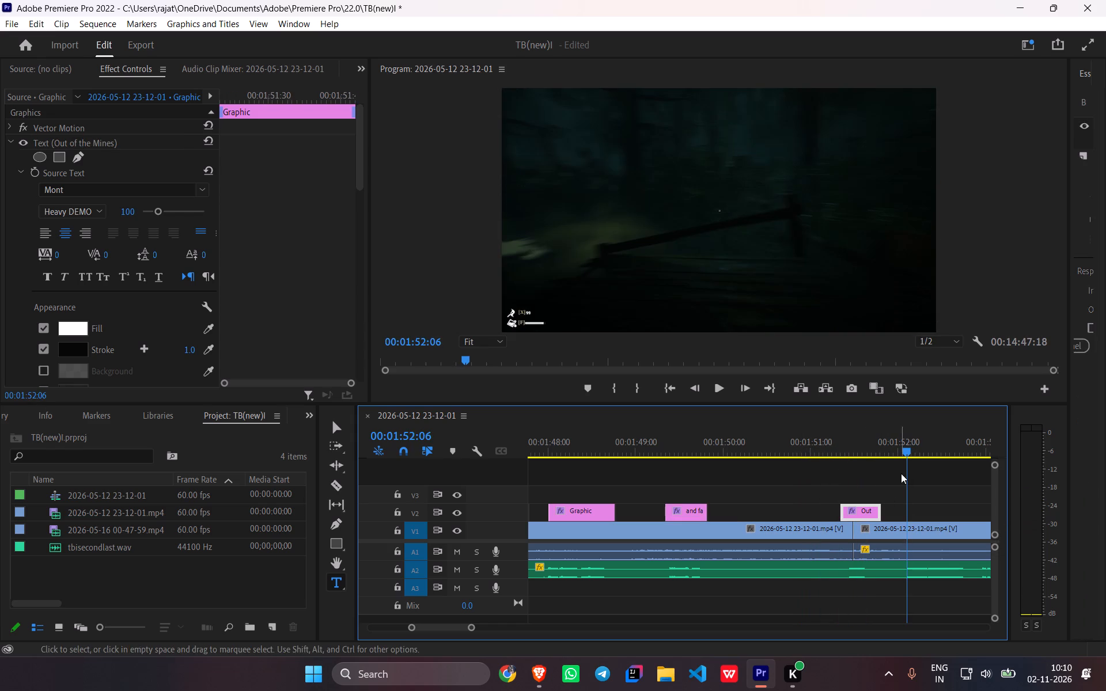
Replace the trimmed caption's "Out of the Mines" text with "wow".
{"action": "left_click_drag", "start_coordinate": [903, 451], "coordinate": [855, 448]}
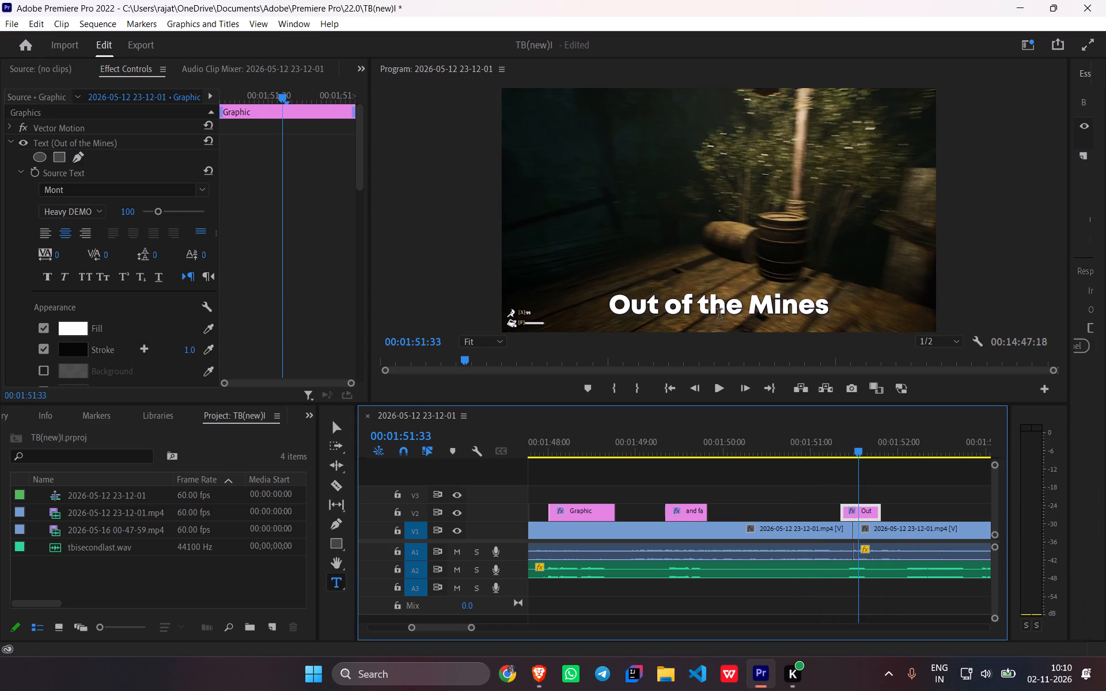
{"action": "triple_click", "coordinate": [717, 311]}
{"action": "type", "text": "wow"}
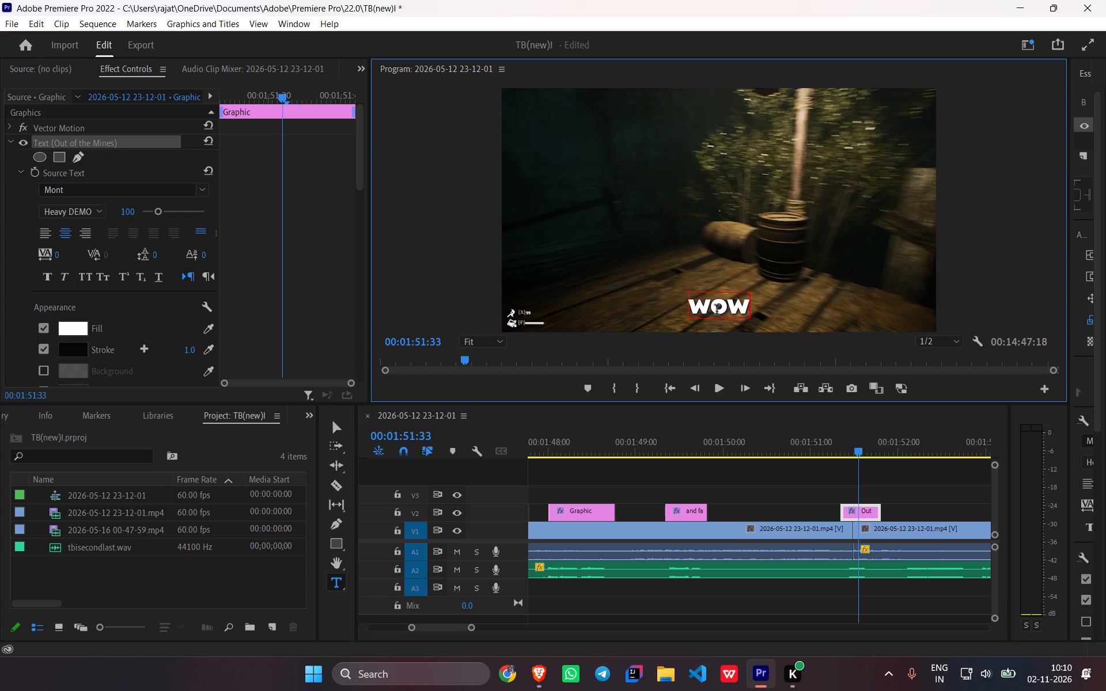
Replay the "wow" caption and the following narration to about 00:01:52:52.
{"action": "left_click_drag", "start_coordinate": [862, 448], "coordinate": [824, 451]}
{"action": "key", "text": "space"}
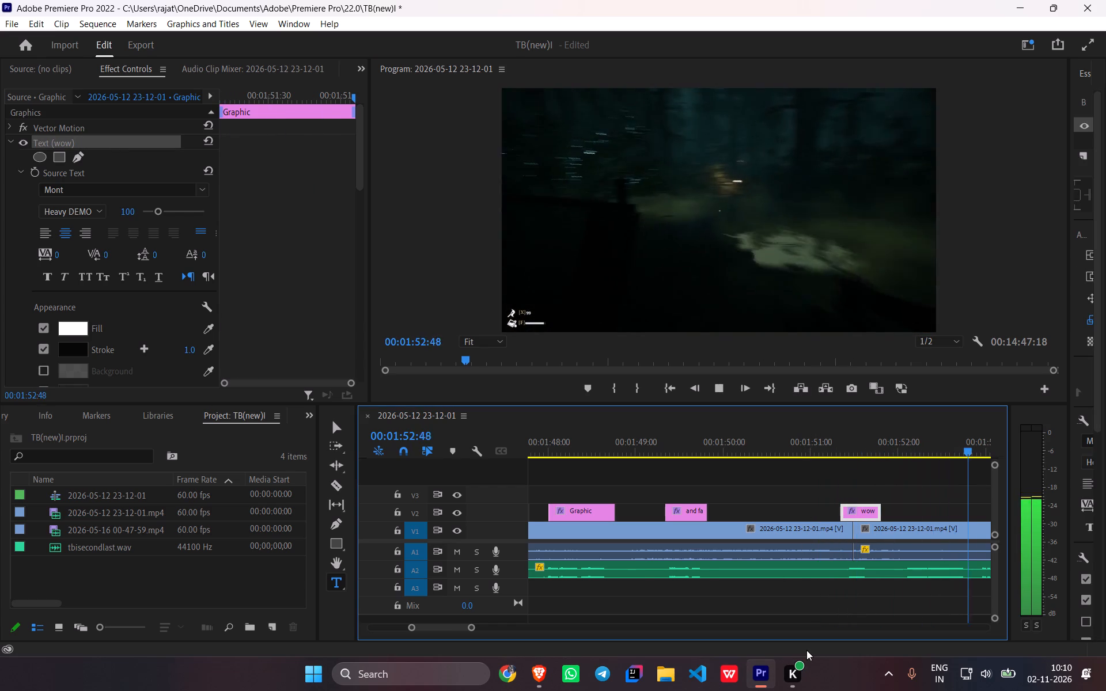
{"action": "key", "text": "space"}
{"action": "scroll", "coordinate": [782, 577], "scroll_direction": "up", "scroll_amount": 8}
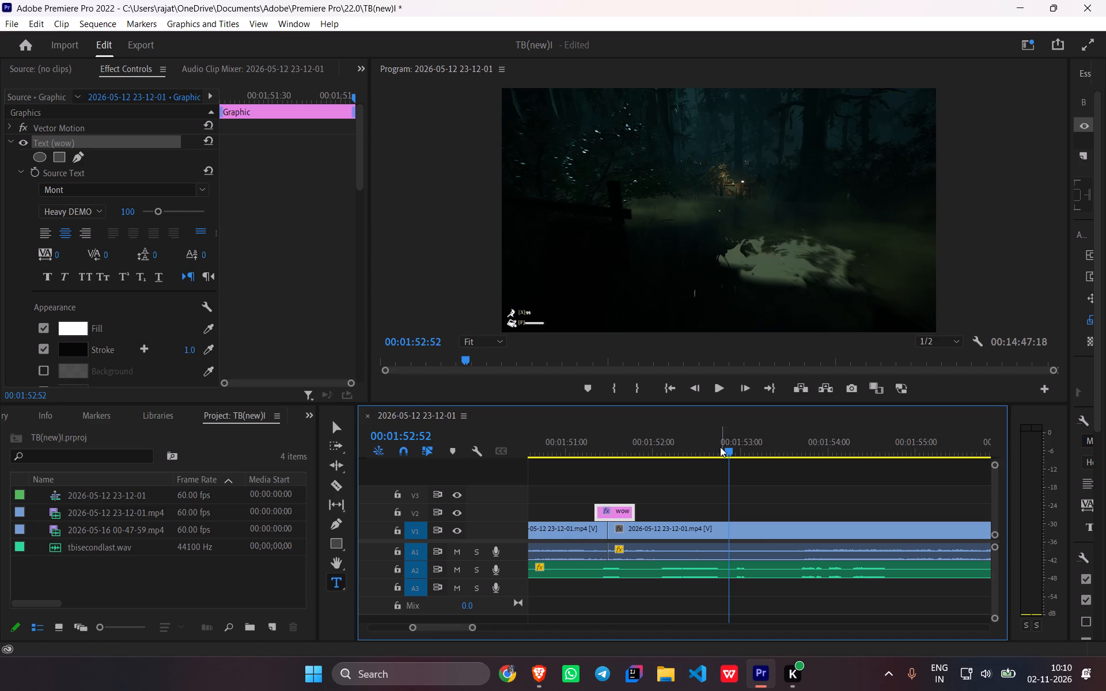
Save the project and close the application.
{"action": "key", "text": "ctrl+s"}
{"action": "key", "text": "ctrl+s"}
{"action": "left_click", "coordinate": [1105, 0]}
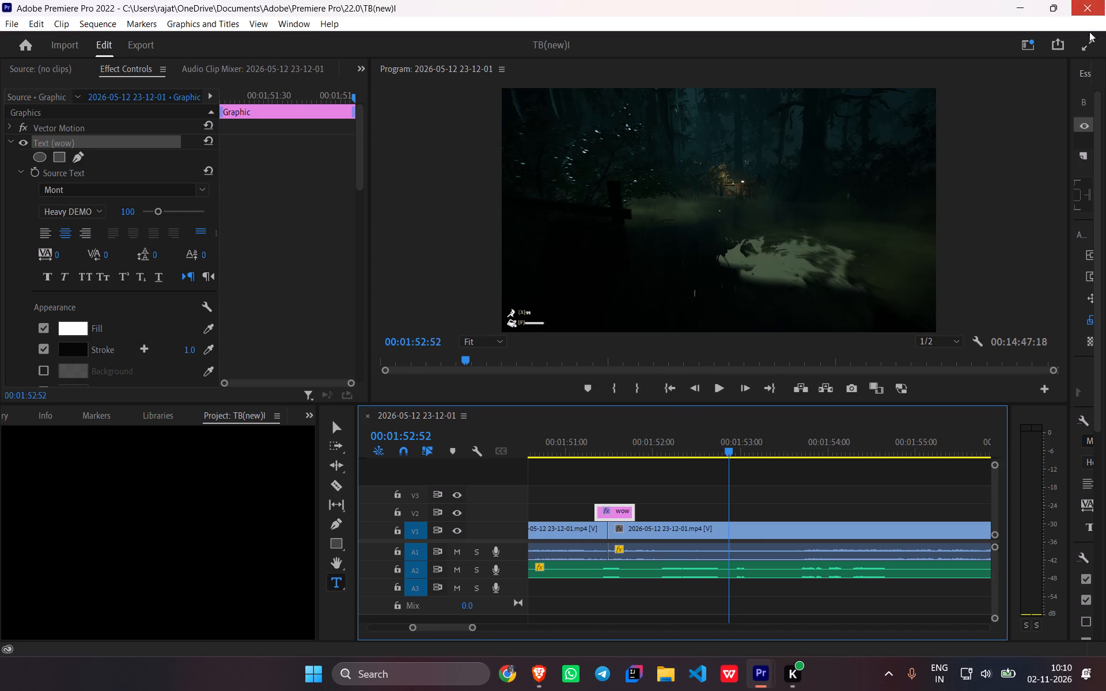